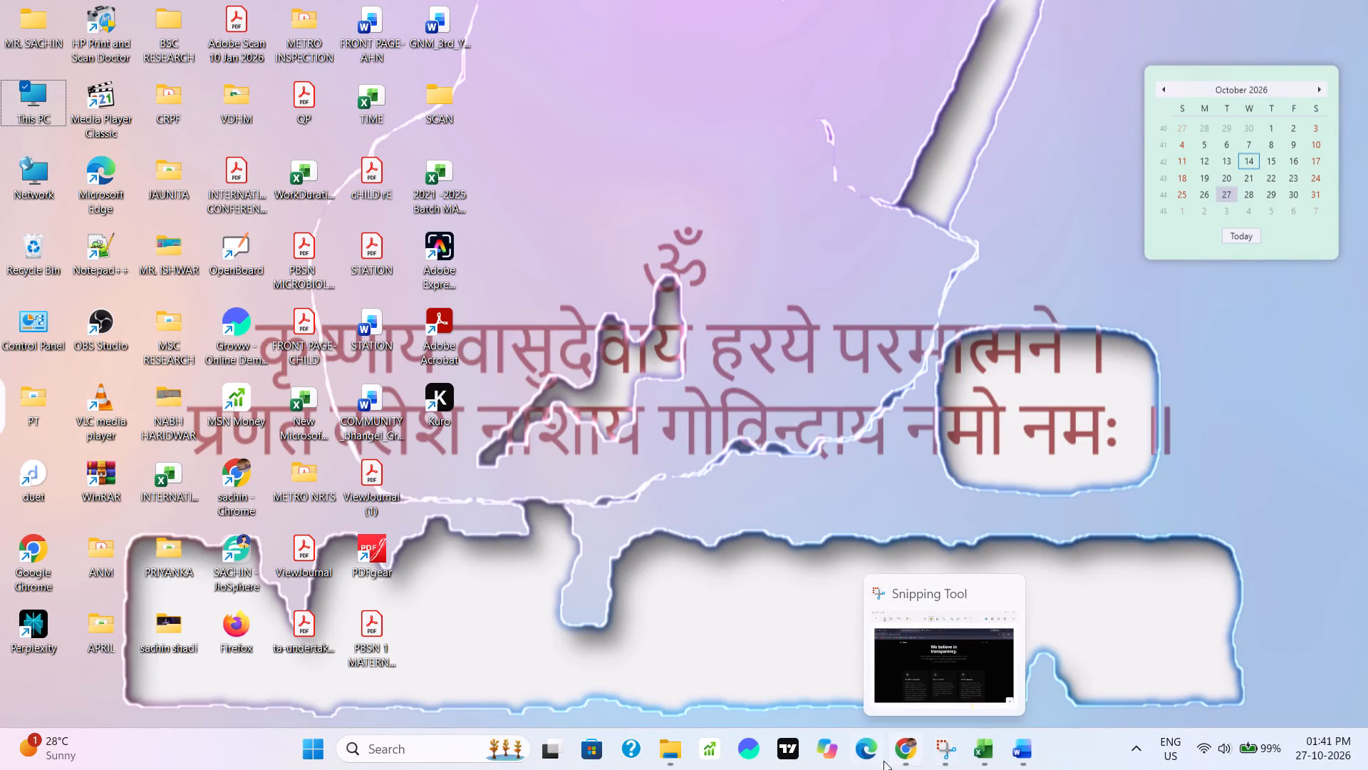
Switch to the Chrome window showing the download history.
left_click(938, 754)
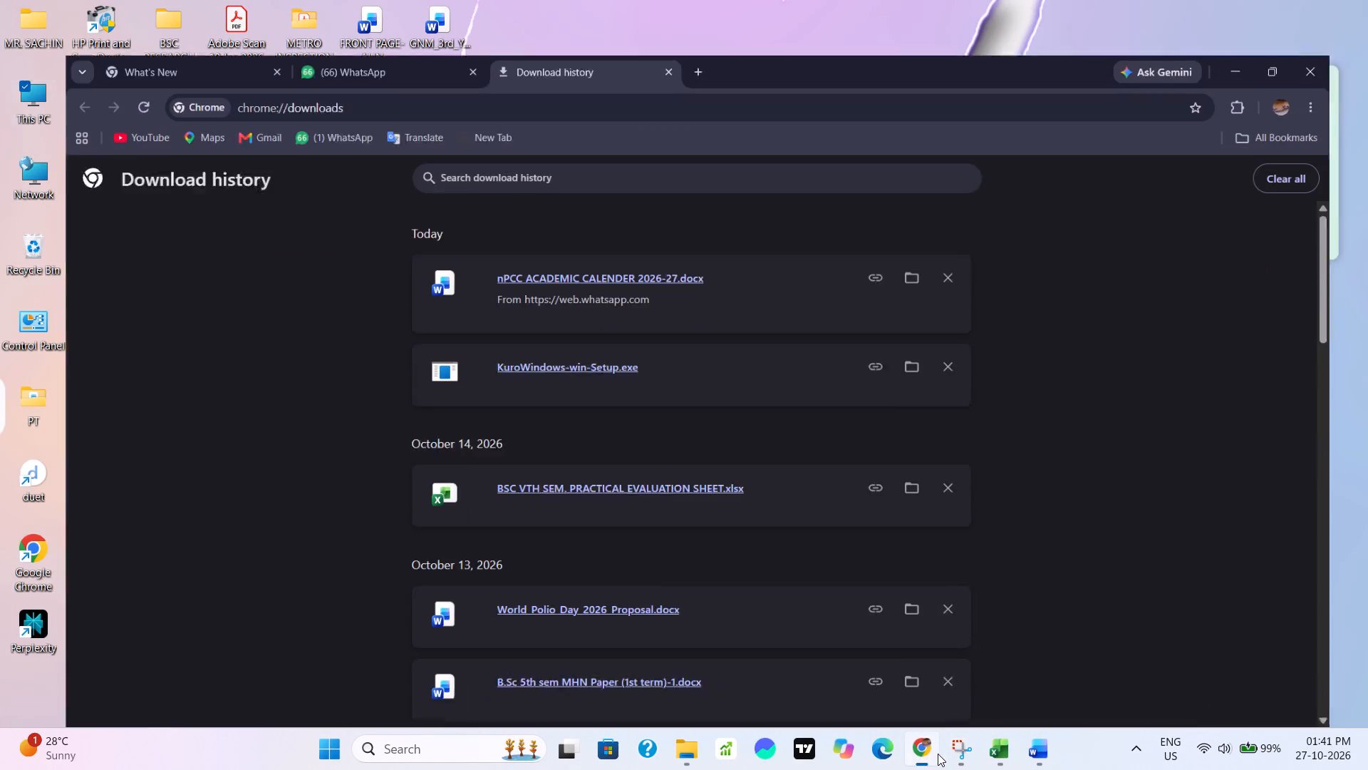
Open an item from the Windows search.
left_click(431, 752)
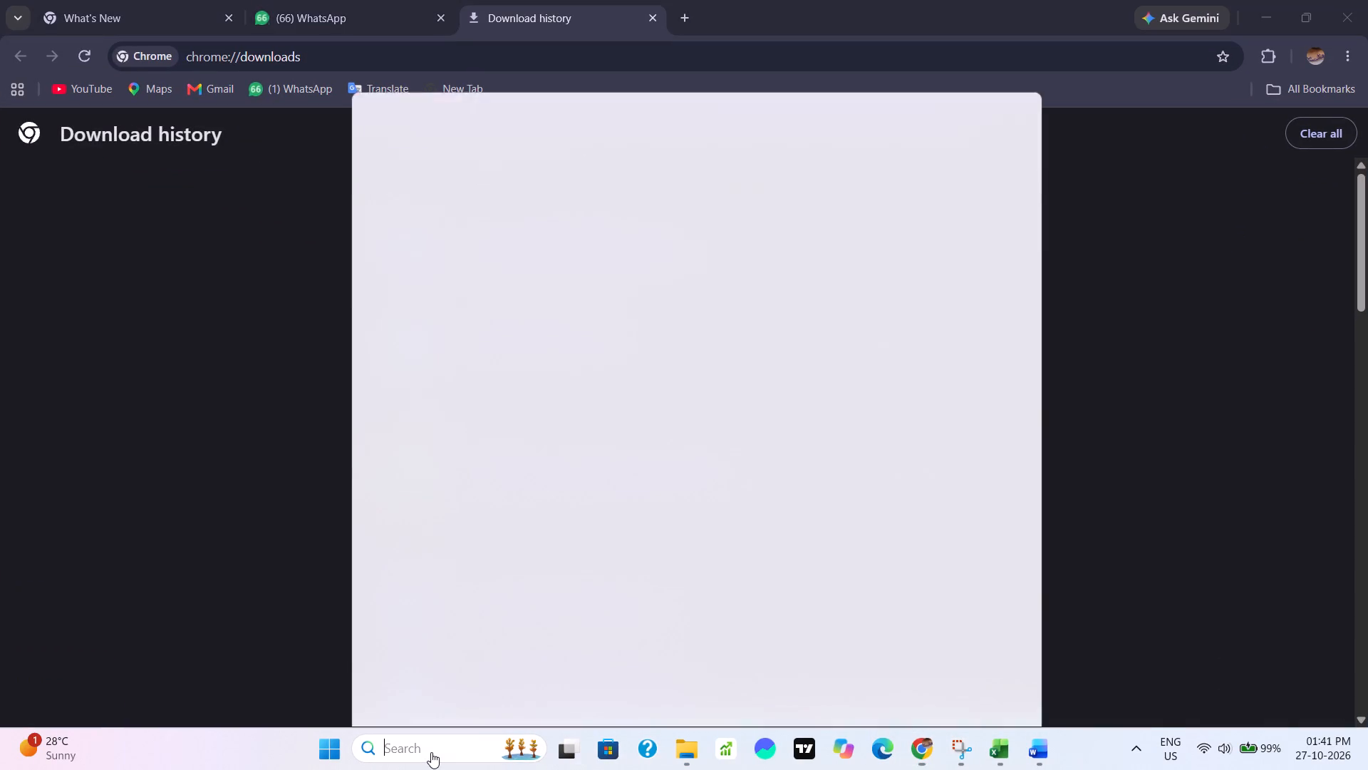
left_click(447, 151)
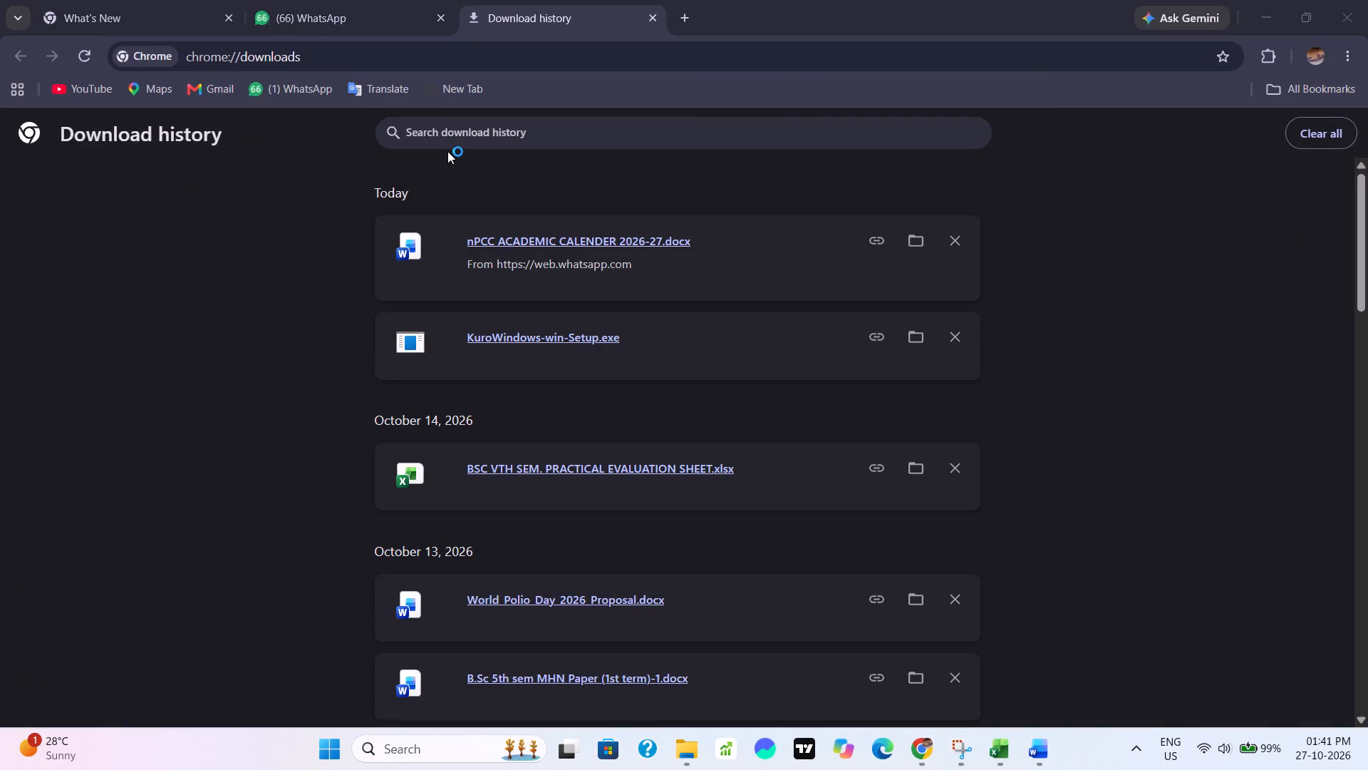
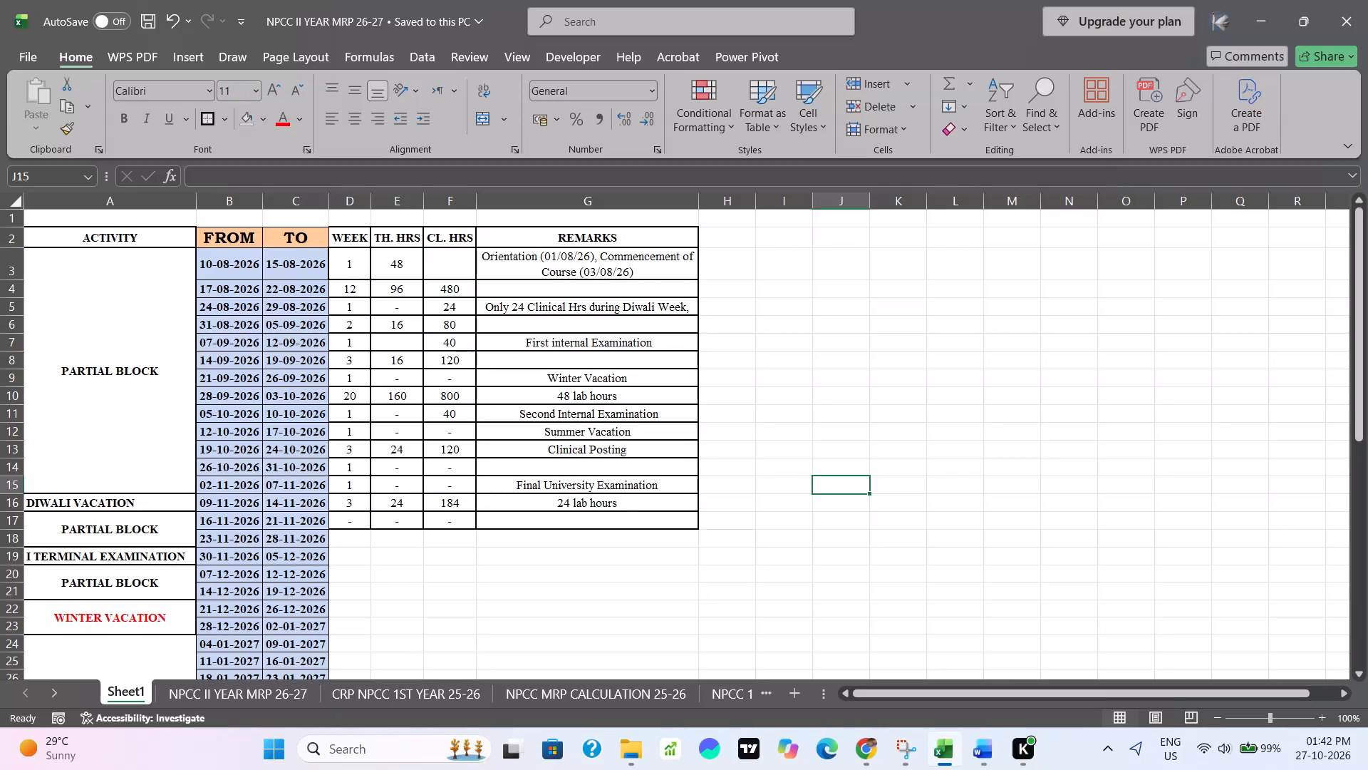
Unmerge the first PARTIAL BLOCK cell in the ACTIVITY column, covering A3:A15.
left_click(146, 404)
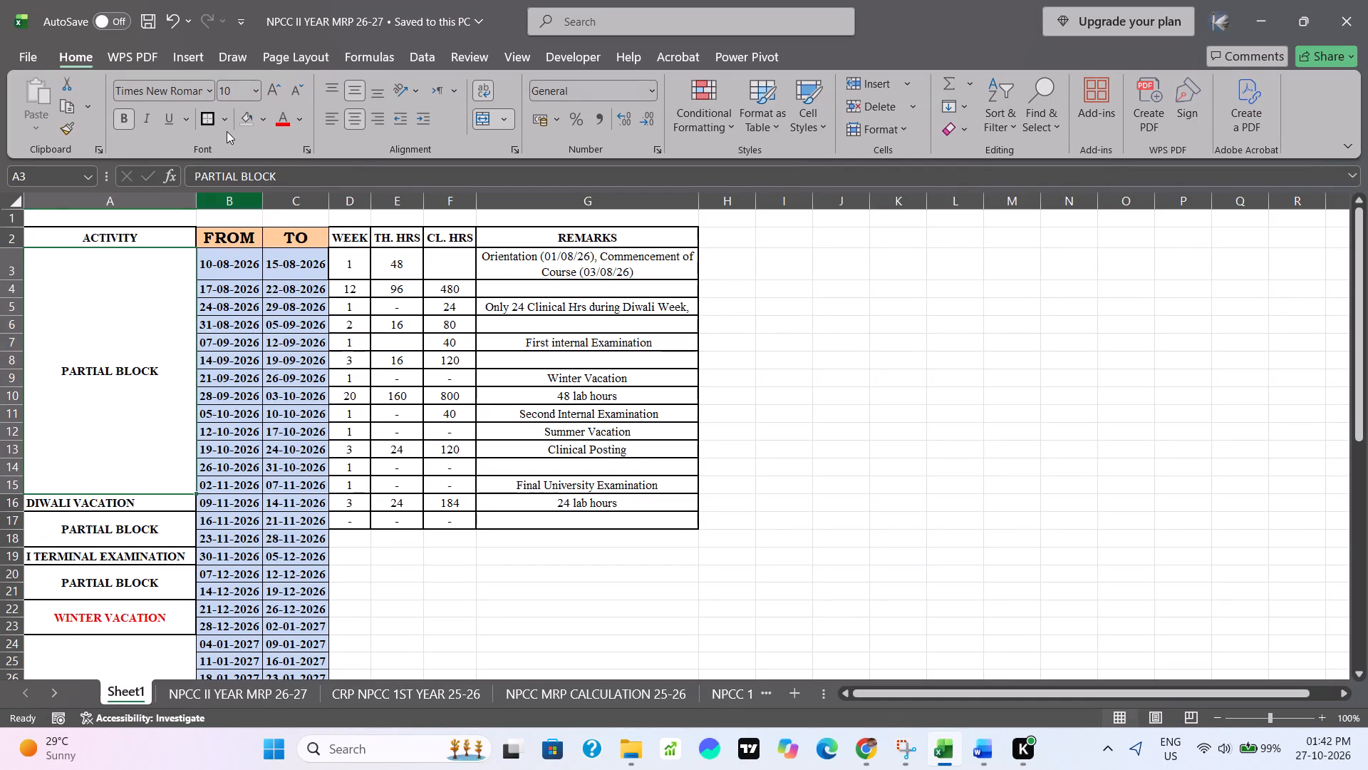
left_click(481, 114)
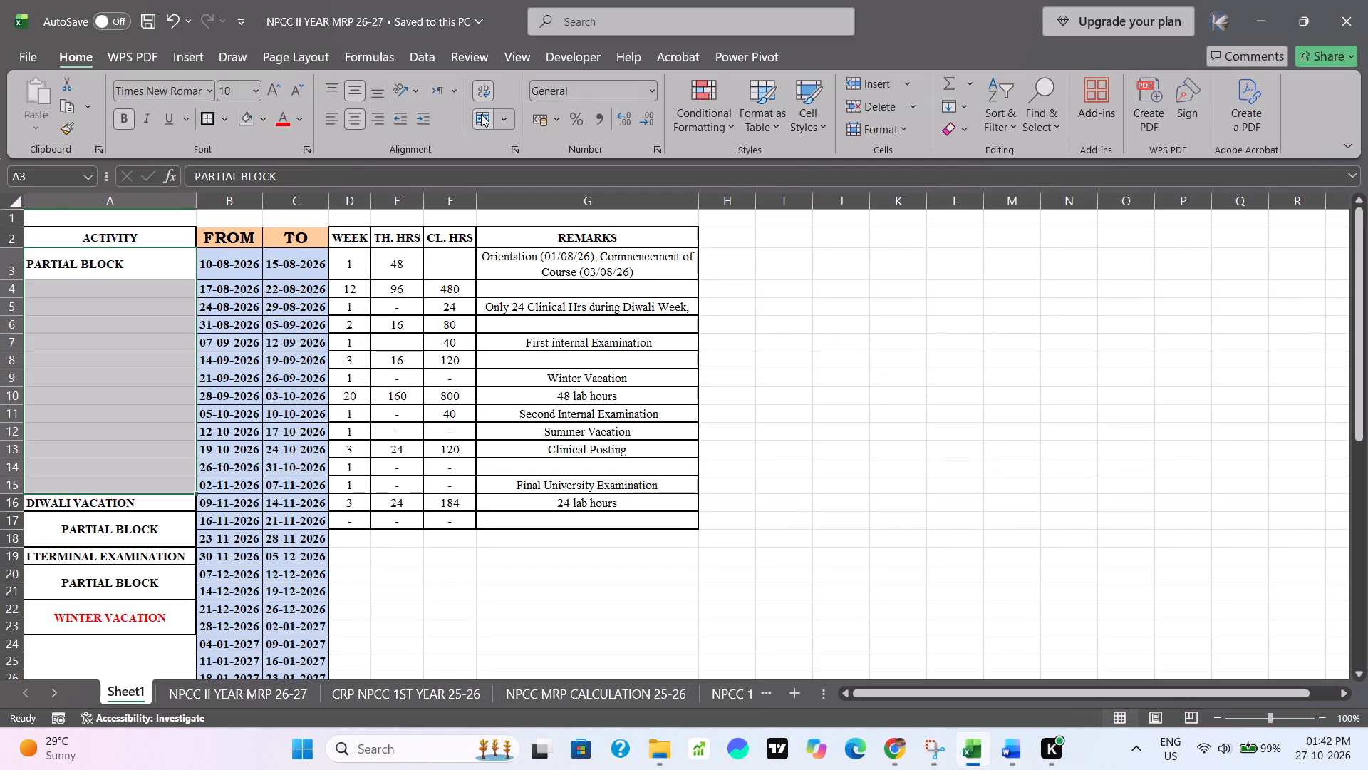
Copy PARTIAL BLOCK from A3 into A4, and merge and center it across A4:A15.
left_click(124, 272)
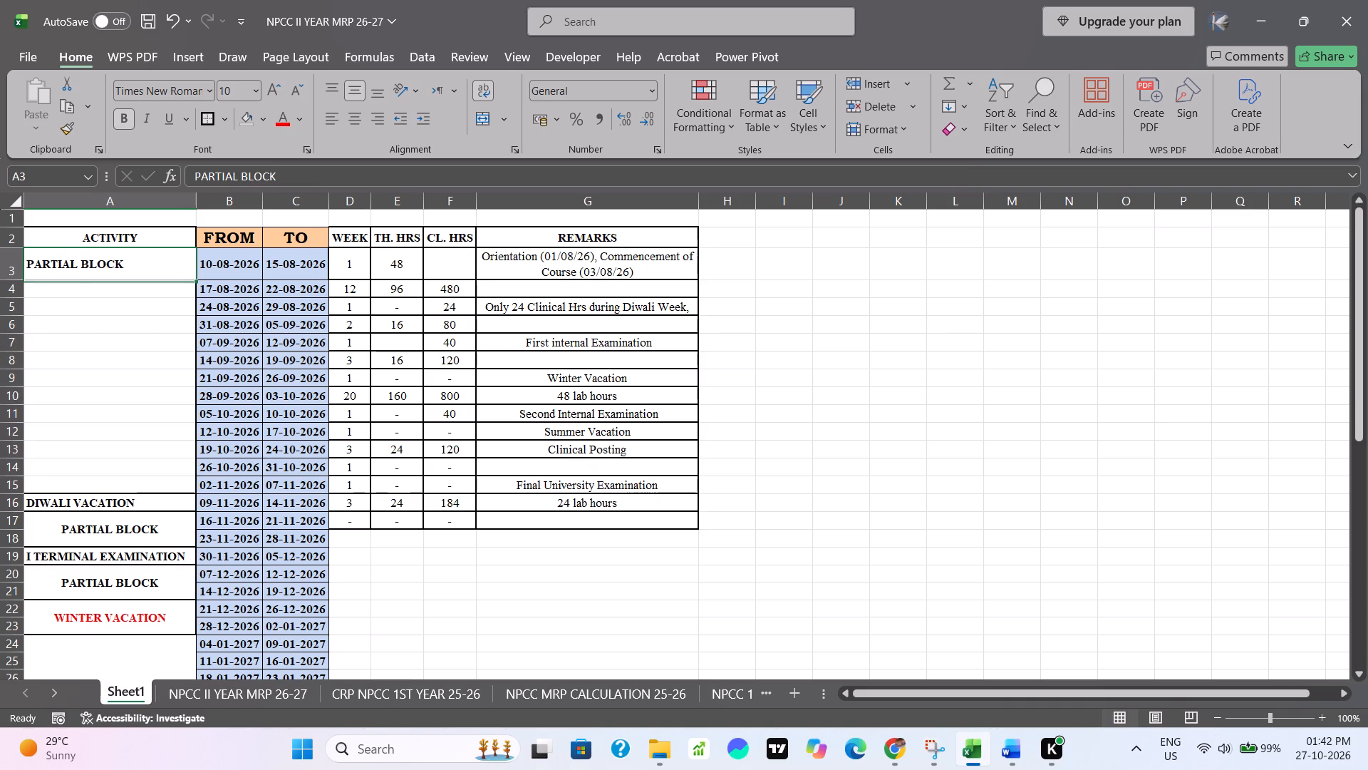
key("ctrl+c")
left_click(133, 290)
key("ctrl+v")
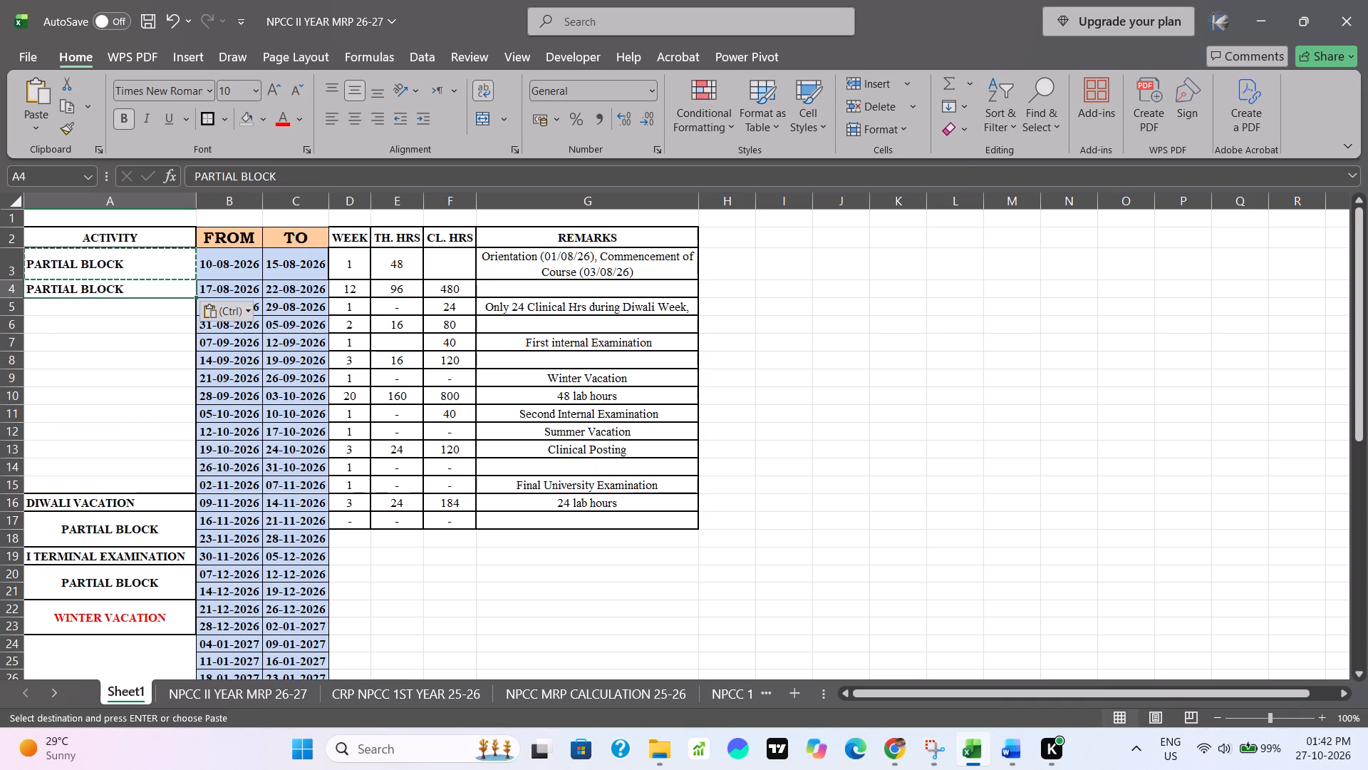
left_click_drag(133, 290, 120, 482)
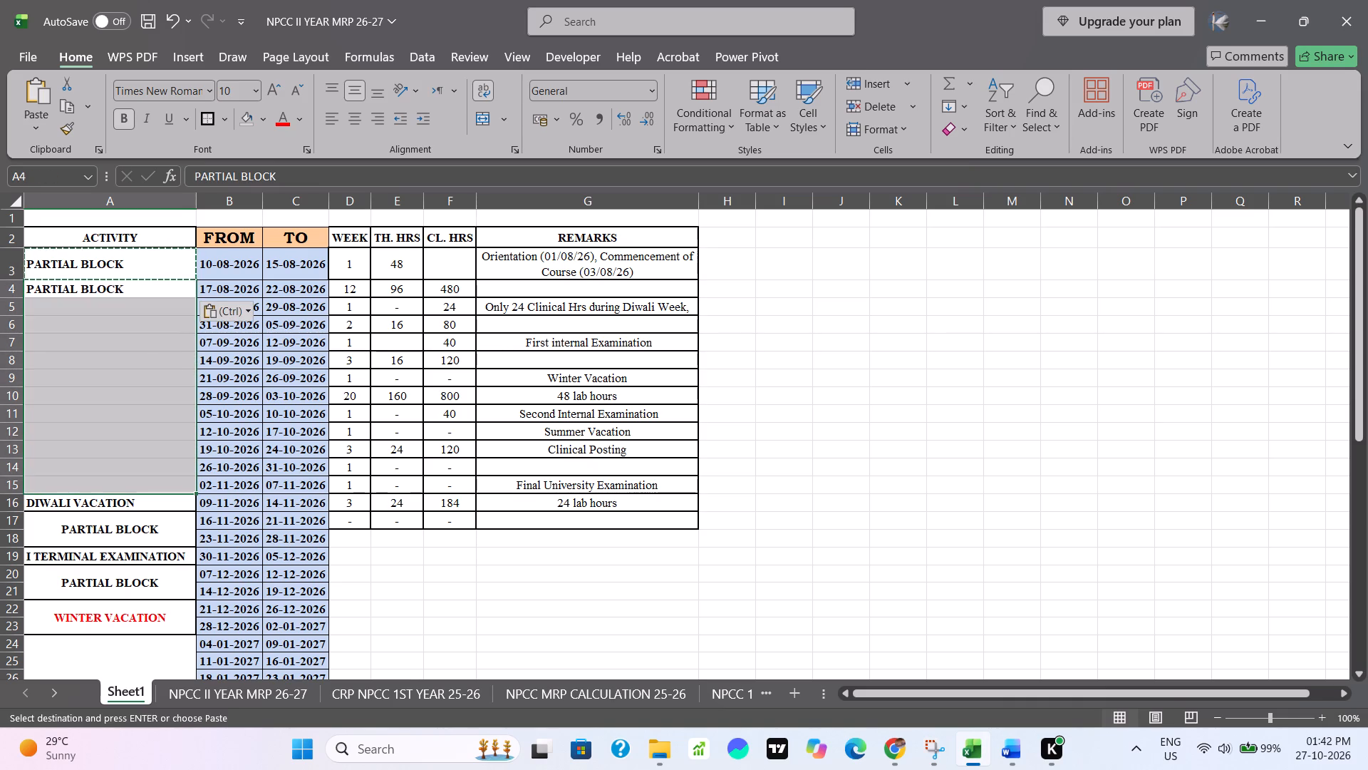
left_click(483, 122)
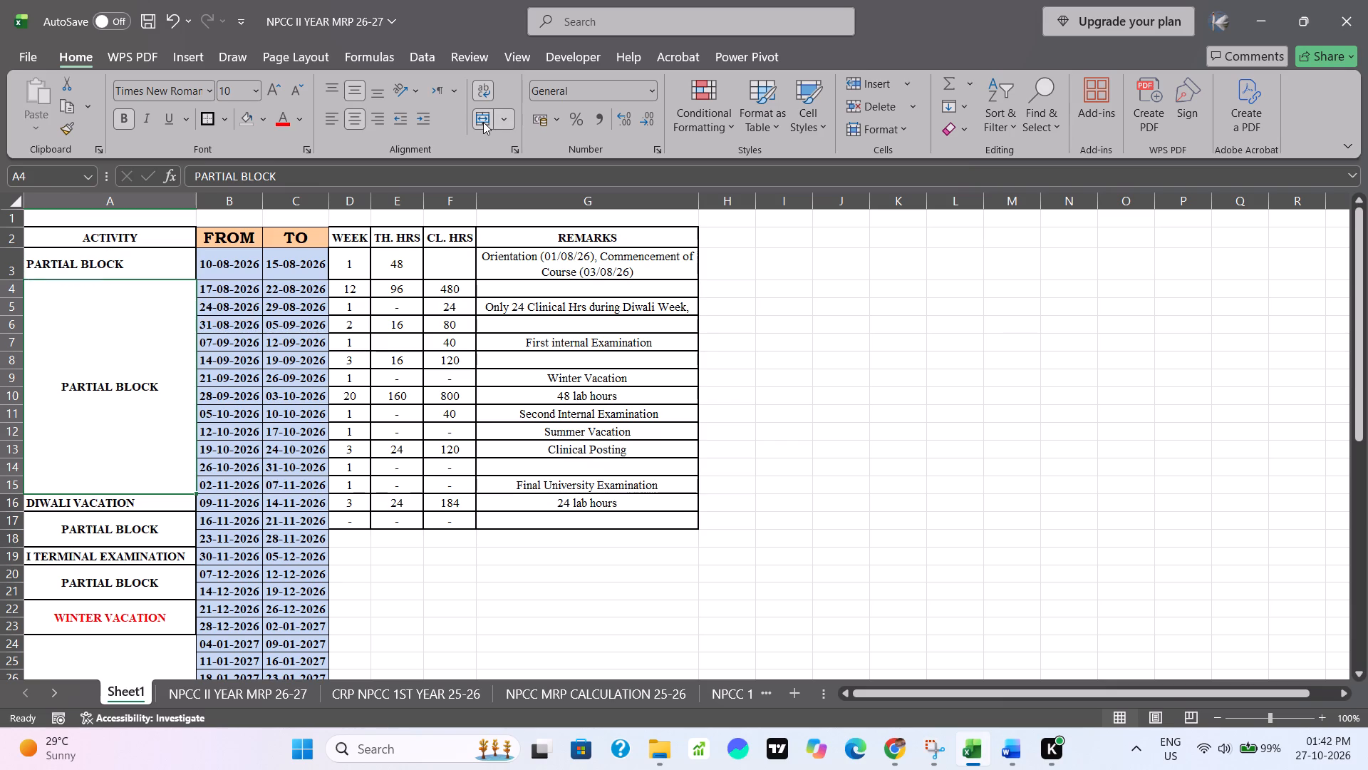
Change the text in cell A3 to THEORY BLOCK.
double_click(74, 265)
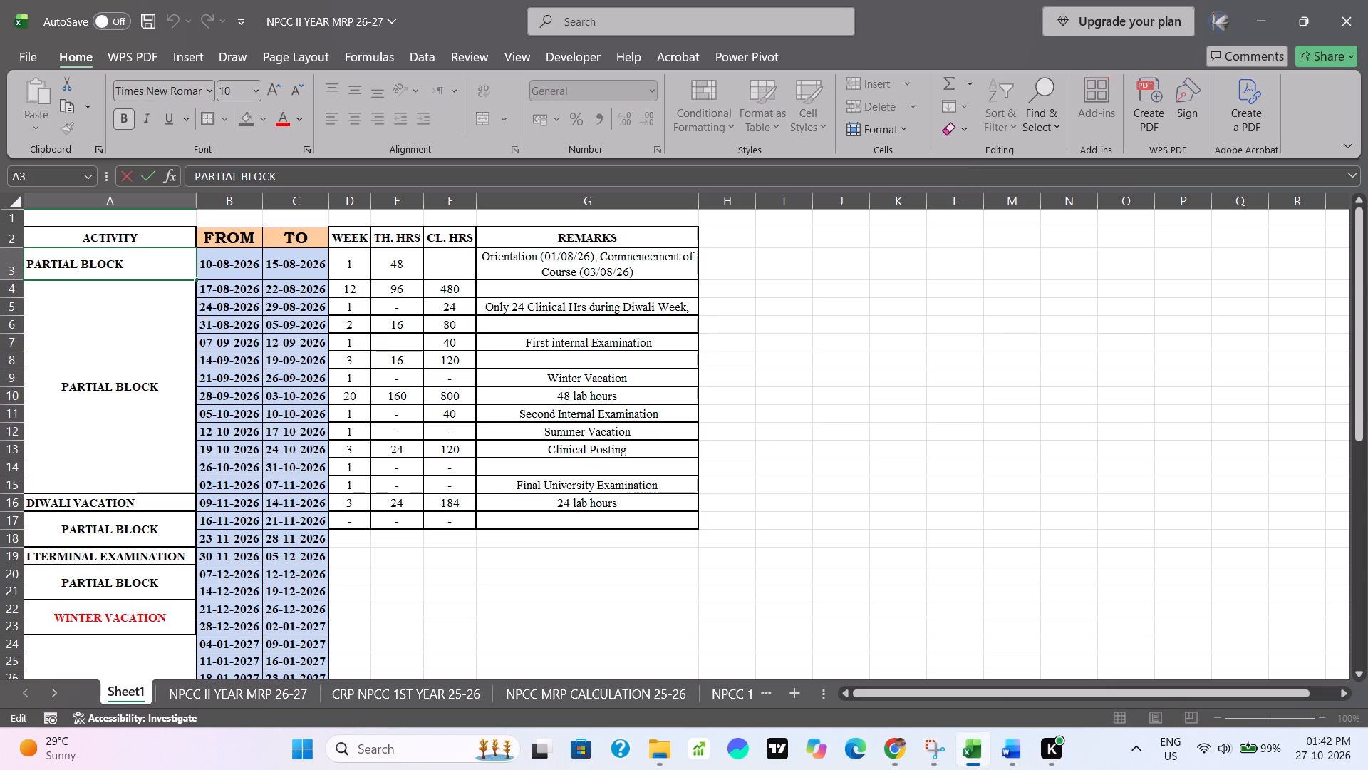
key("BackSpace")
key("BackSpace")
key("BackSpace")
key("BackSpace")
key("BackSpace")
key("BackSpace")
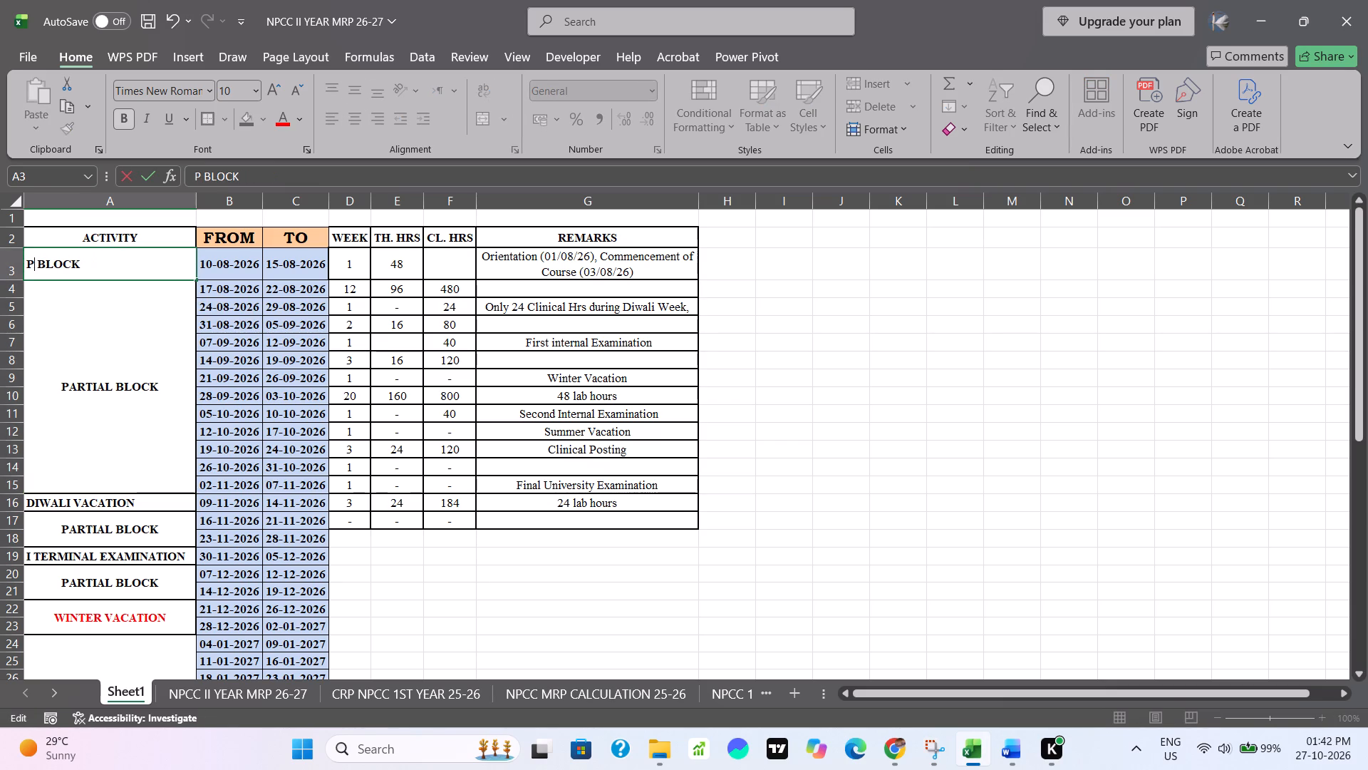
key("BackSpace")
type("THEORY")
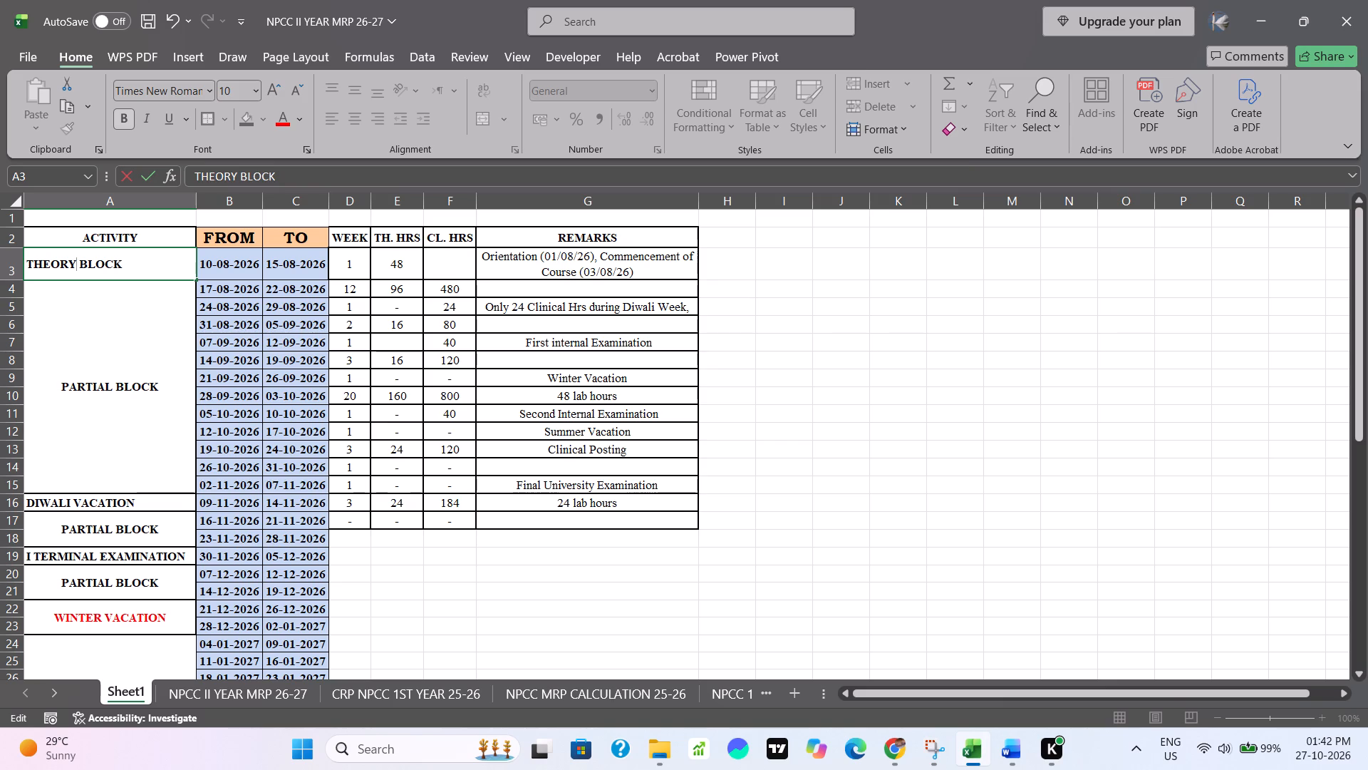
left_click(833, 544)
Center the ACTIVITY entries from A3 down to the last CLINICAL BLOCK row horizontally, with middle vertical alignment.
left_click(142, 257)
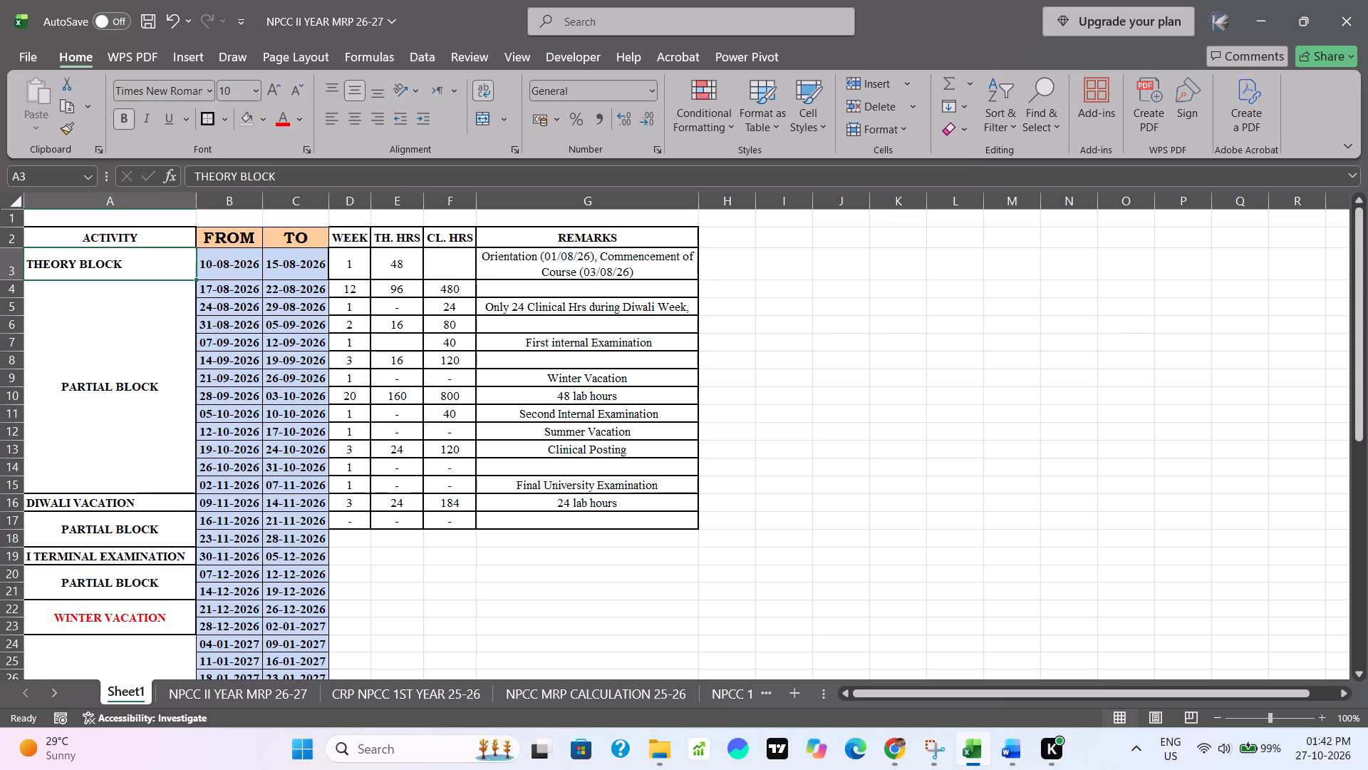
key("ctrl+shift+Down")
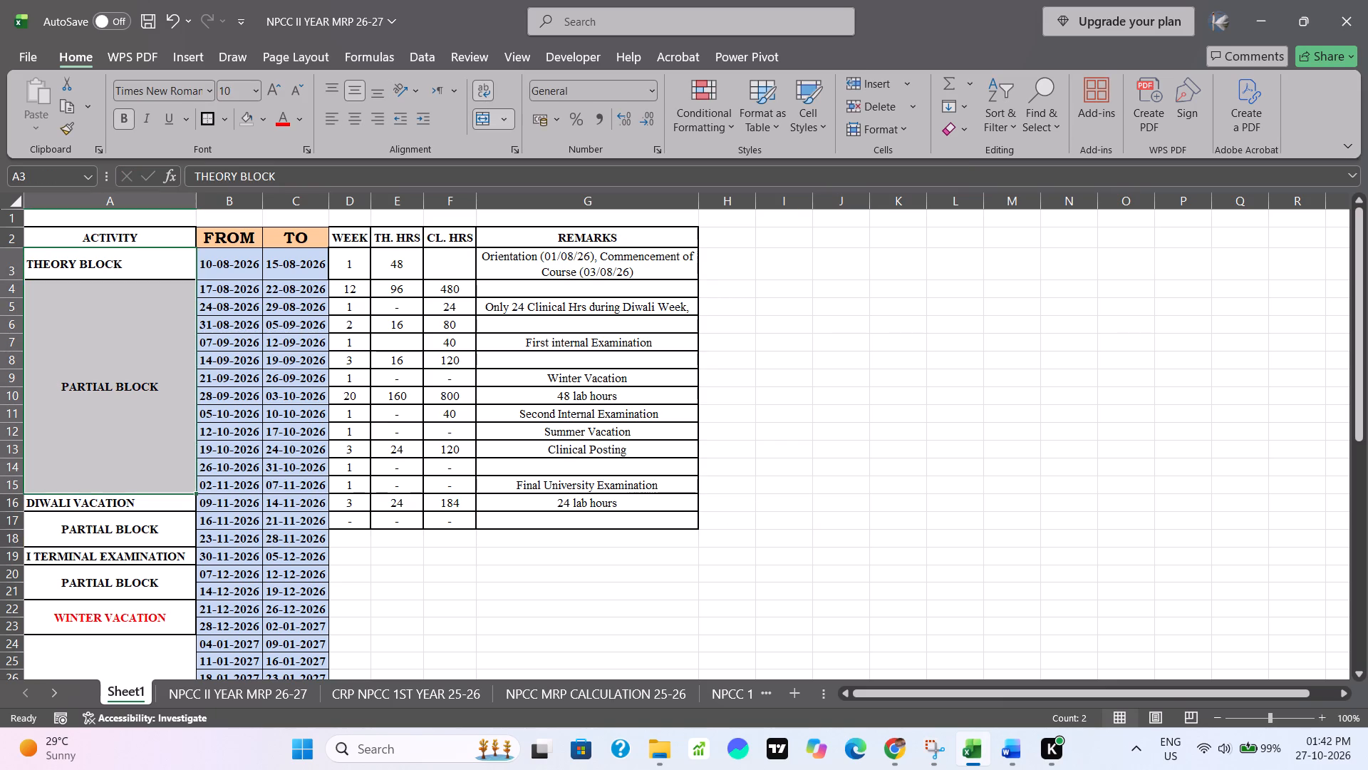
key("ctrl+shift+Down")
key("ctrl+shift+Down")
key("ctrl+shift+Down")
key("ctrl+shift+Down")
key("ctrl+shift+Down")
key("ctrl+shift+Down")
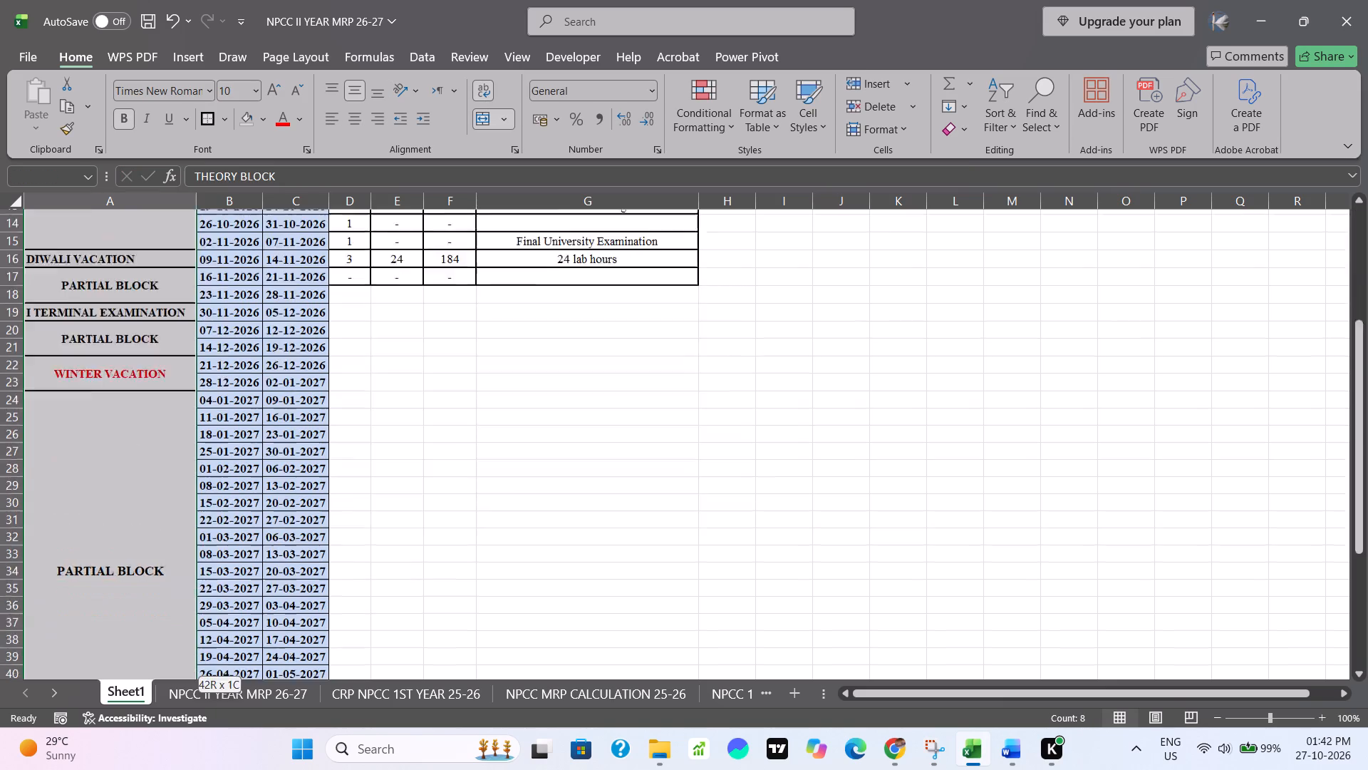
key("ctrl+shift+Down")
key("ctrl+shift+Down")
key("ctrl+shift+Down")
key("ctrl+shift+Down")
key("ctrl+shift+Down")
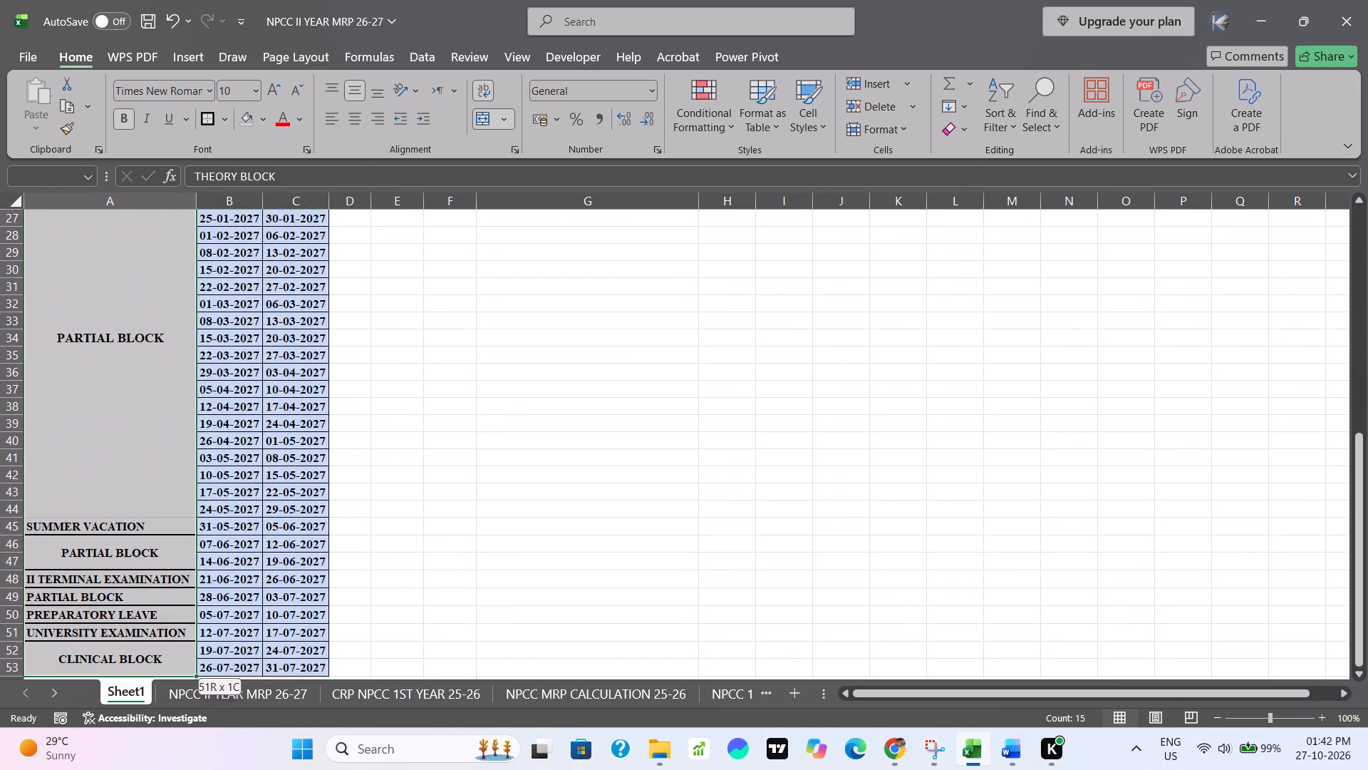
key("ctrl+shift+Up")
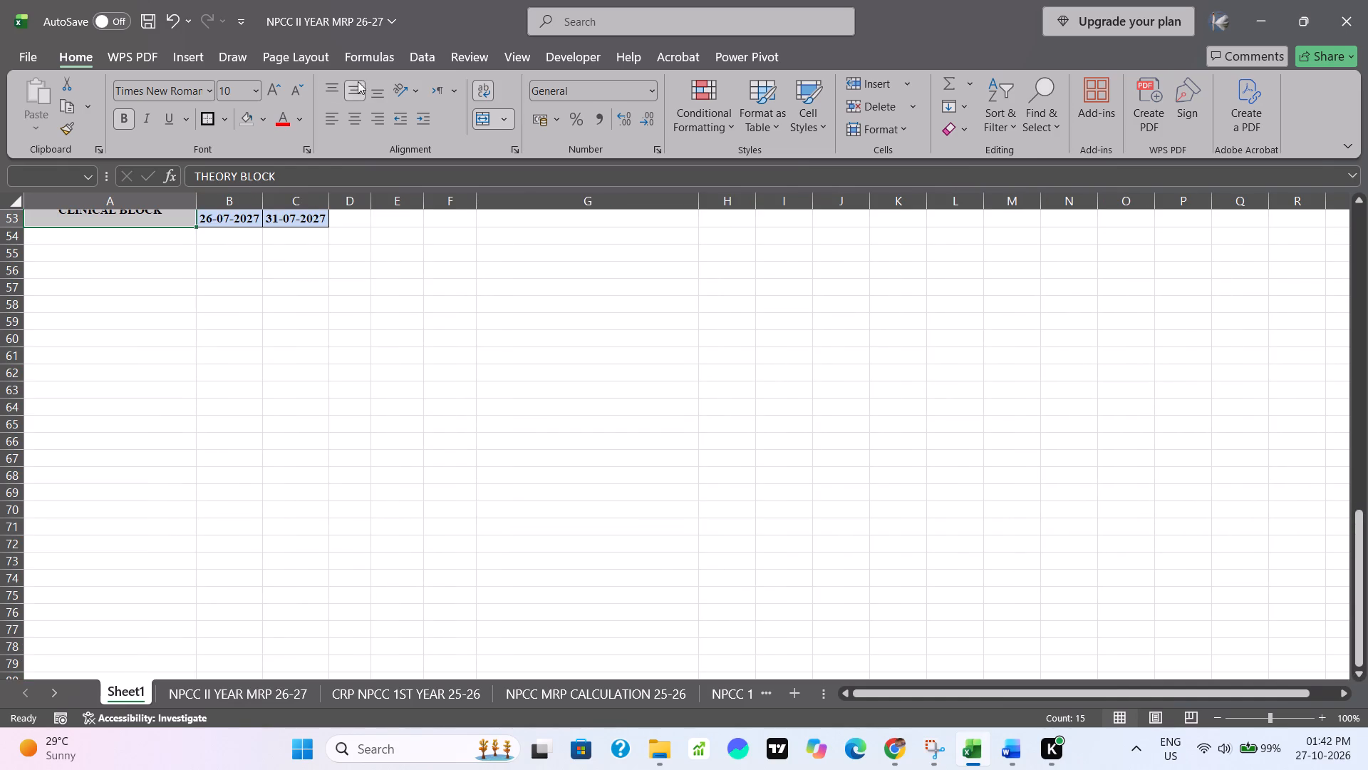
left_click(348, 125)
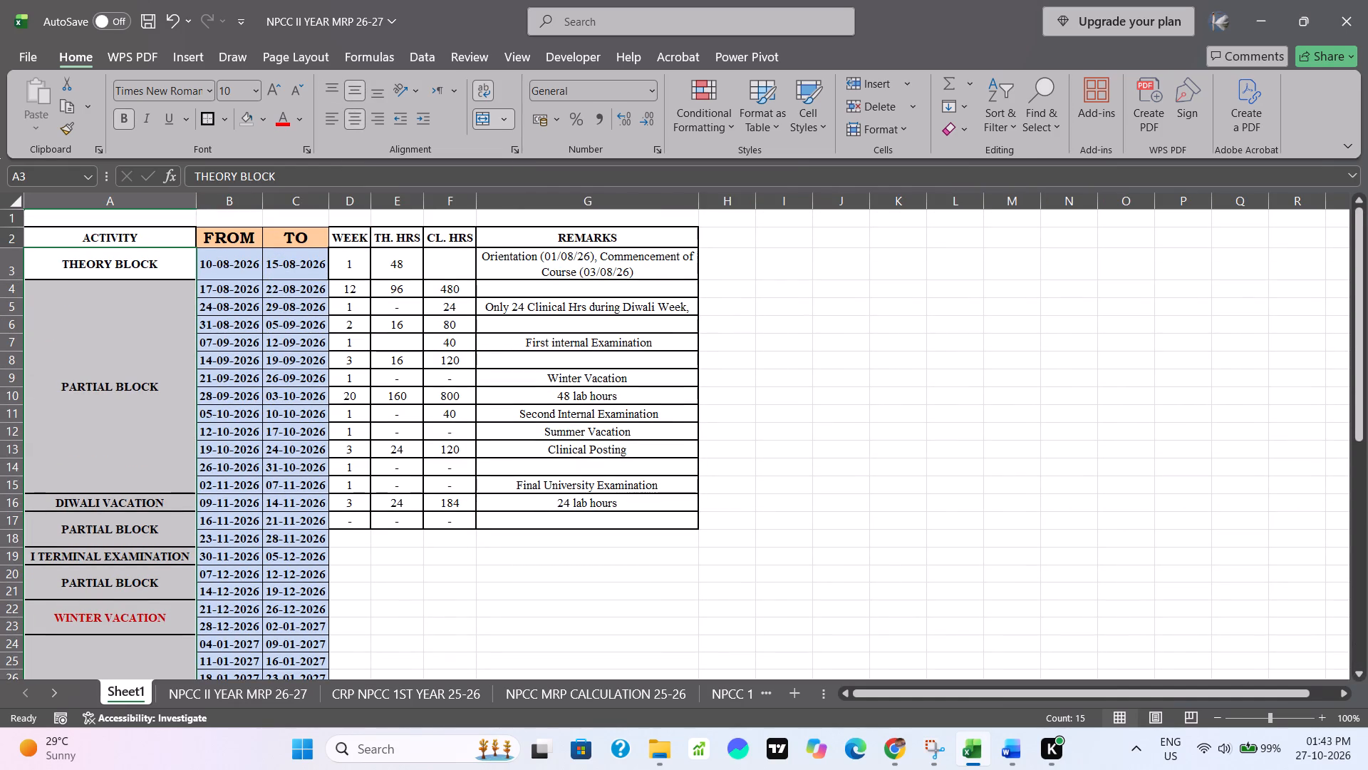
double_click(358, 93)
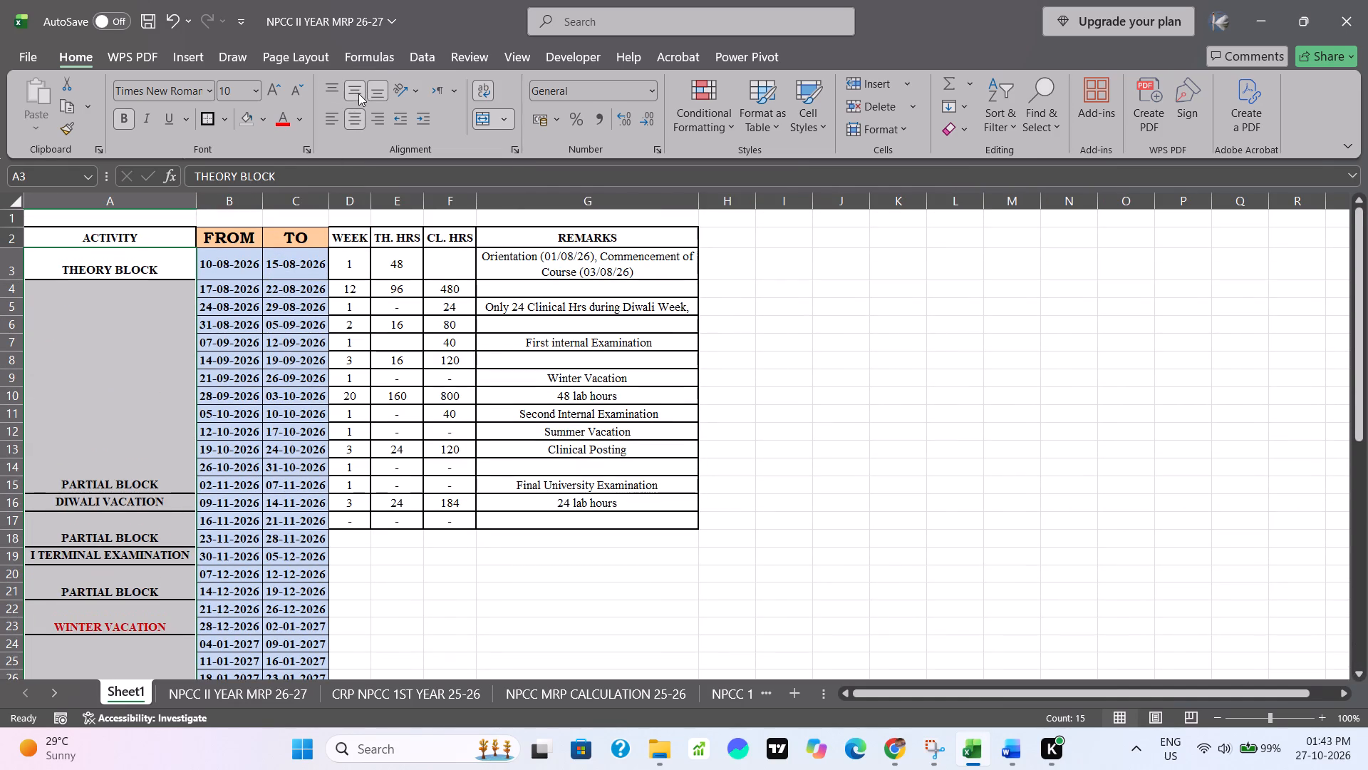
left_click(871, 445)
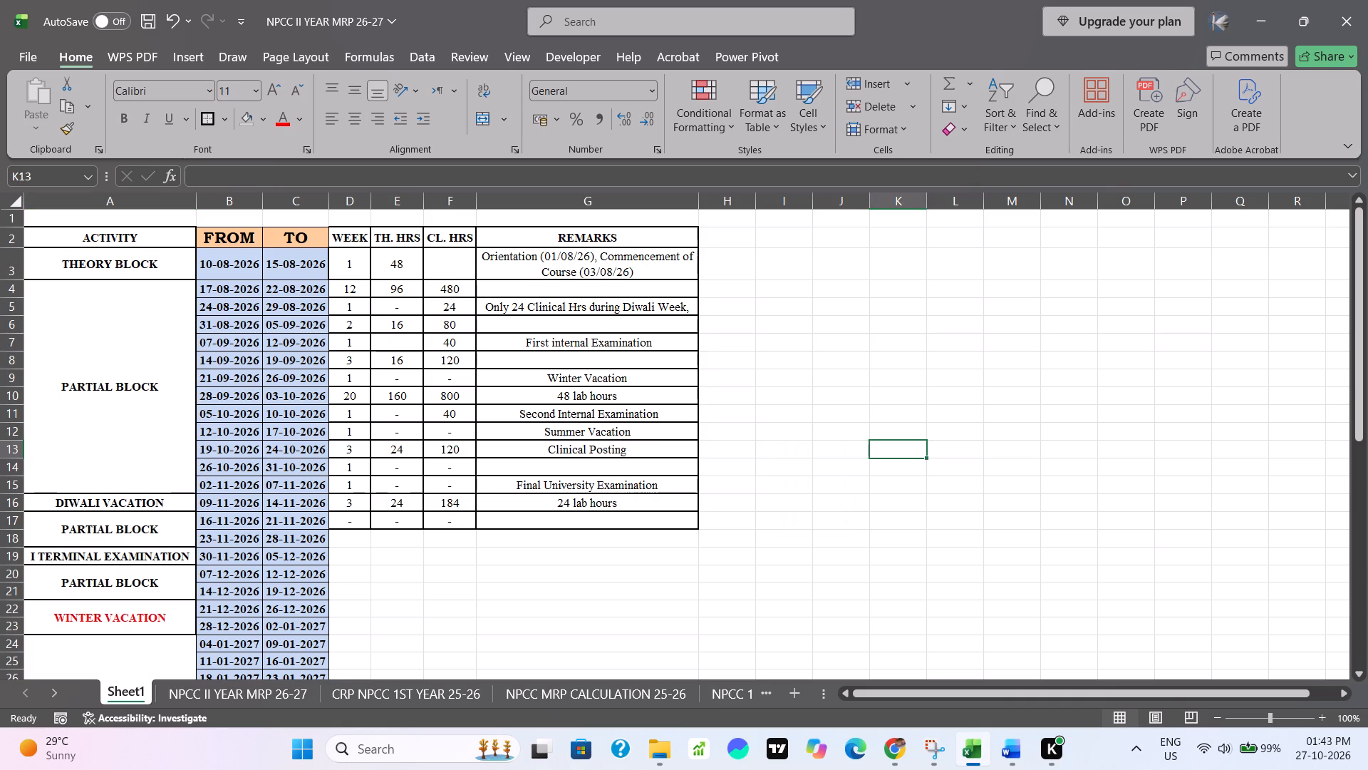
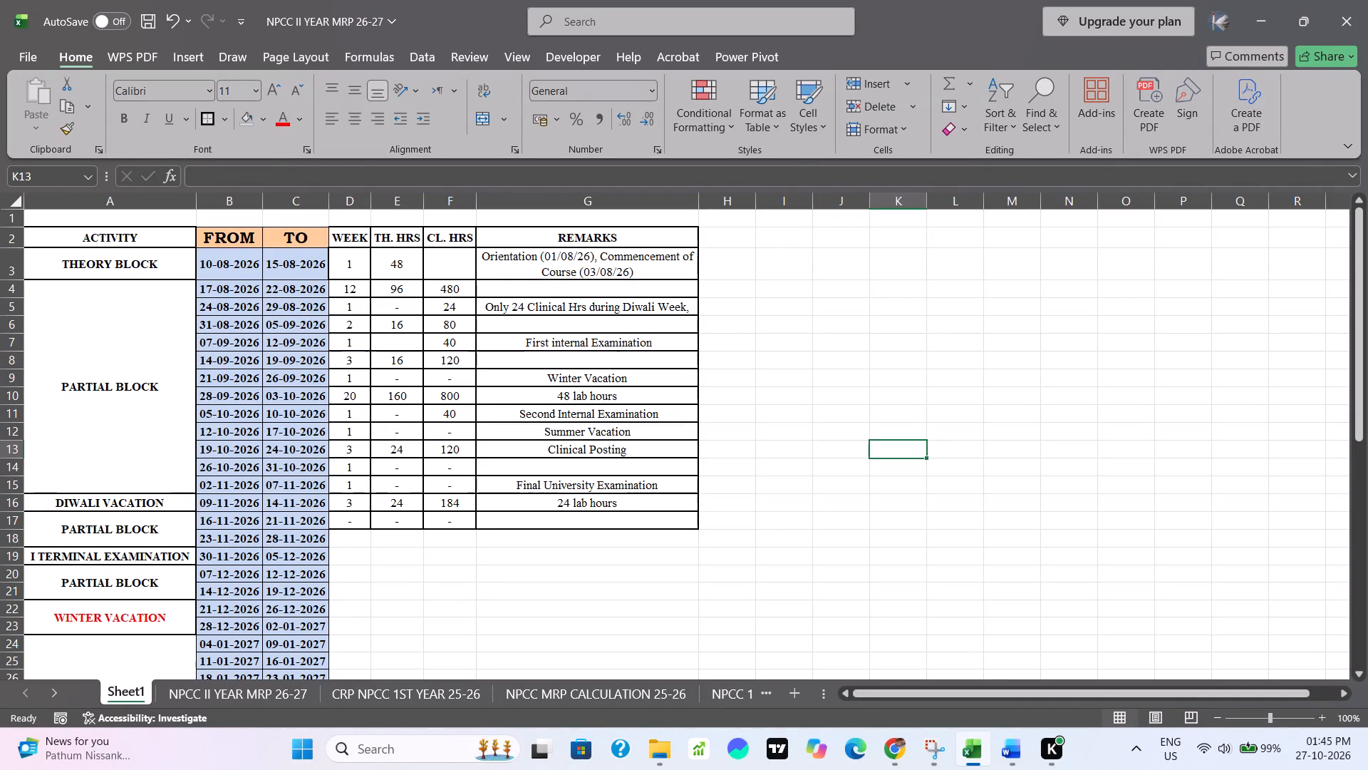
Clear the WEEK, TH. HRS and CL. HRS values in D4:F17.
left_click_drag(358, 292, 430, 287)
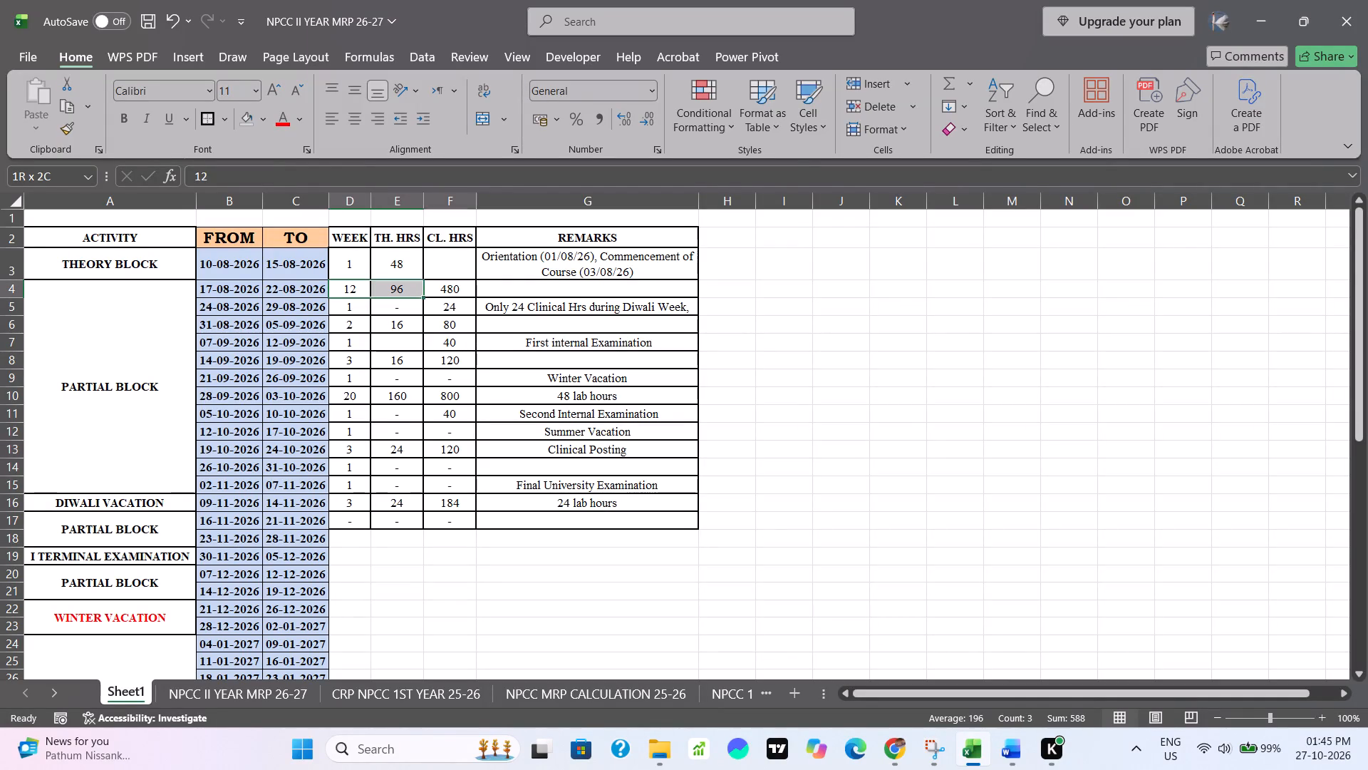
left_click_drag(430, 287, 448, 521)
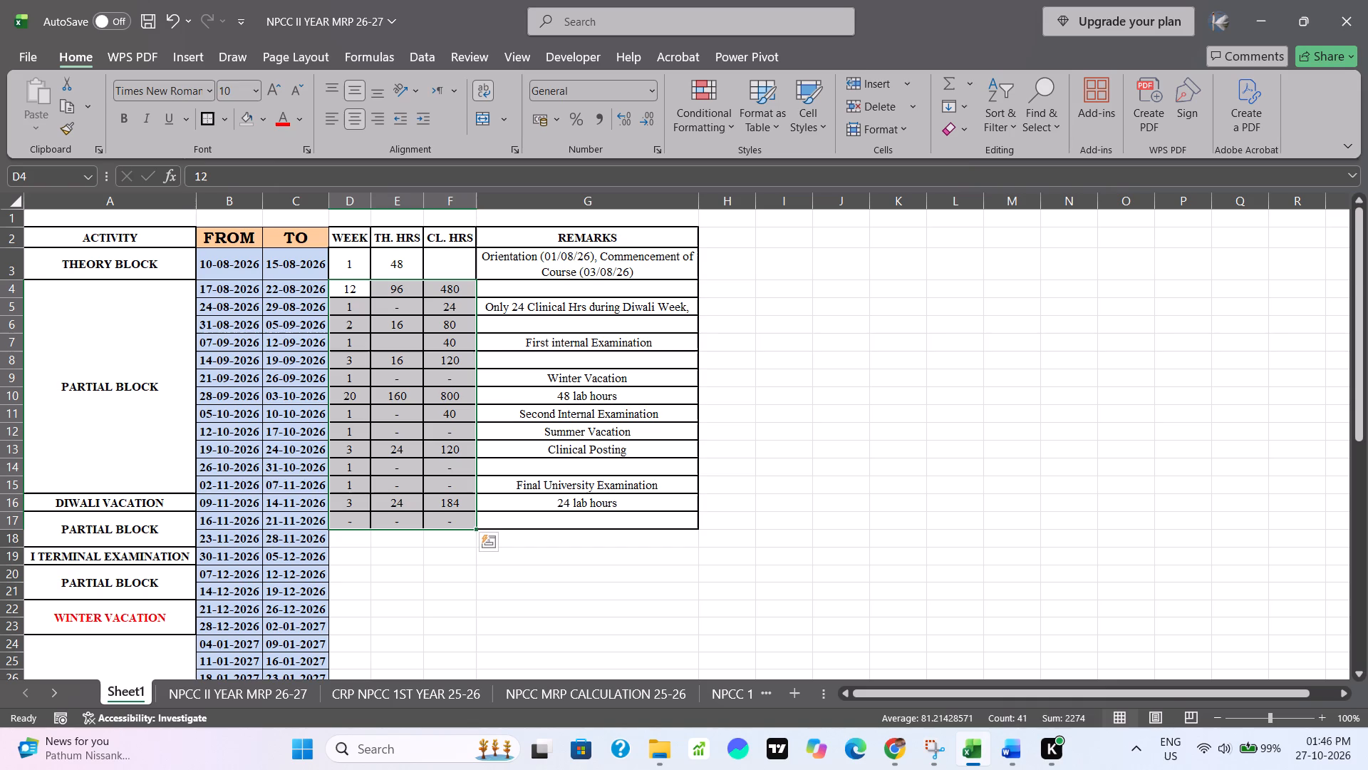
key("Delete")
left_click(853, 530)
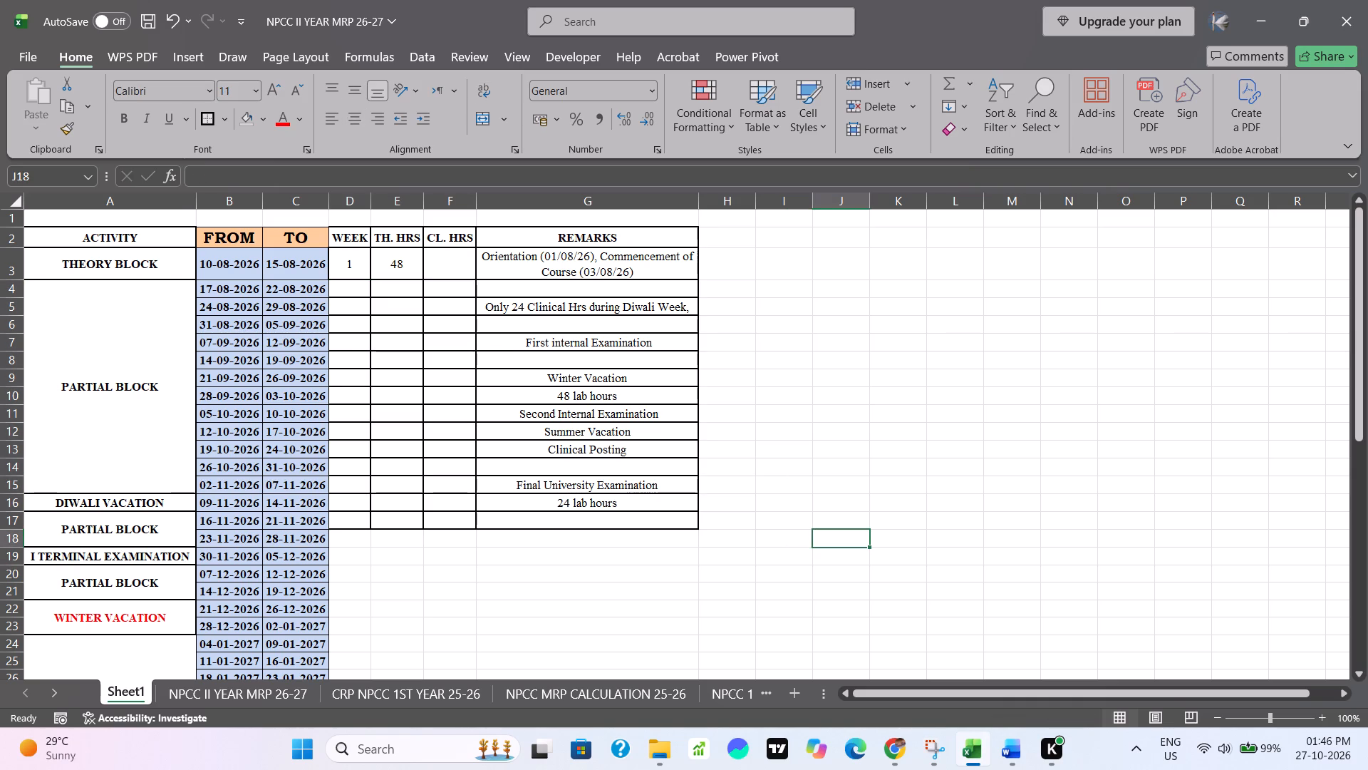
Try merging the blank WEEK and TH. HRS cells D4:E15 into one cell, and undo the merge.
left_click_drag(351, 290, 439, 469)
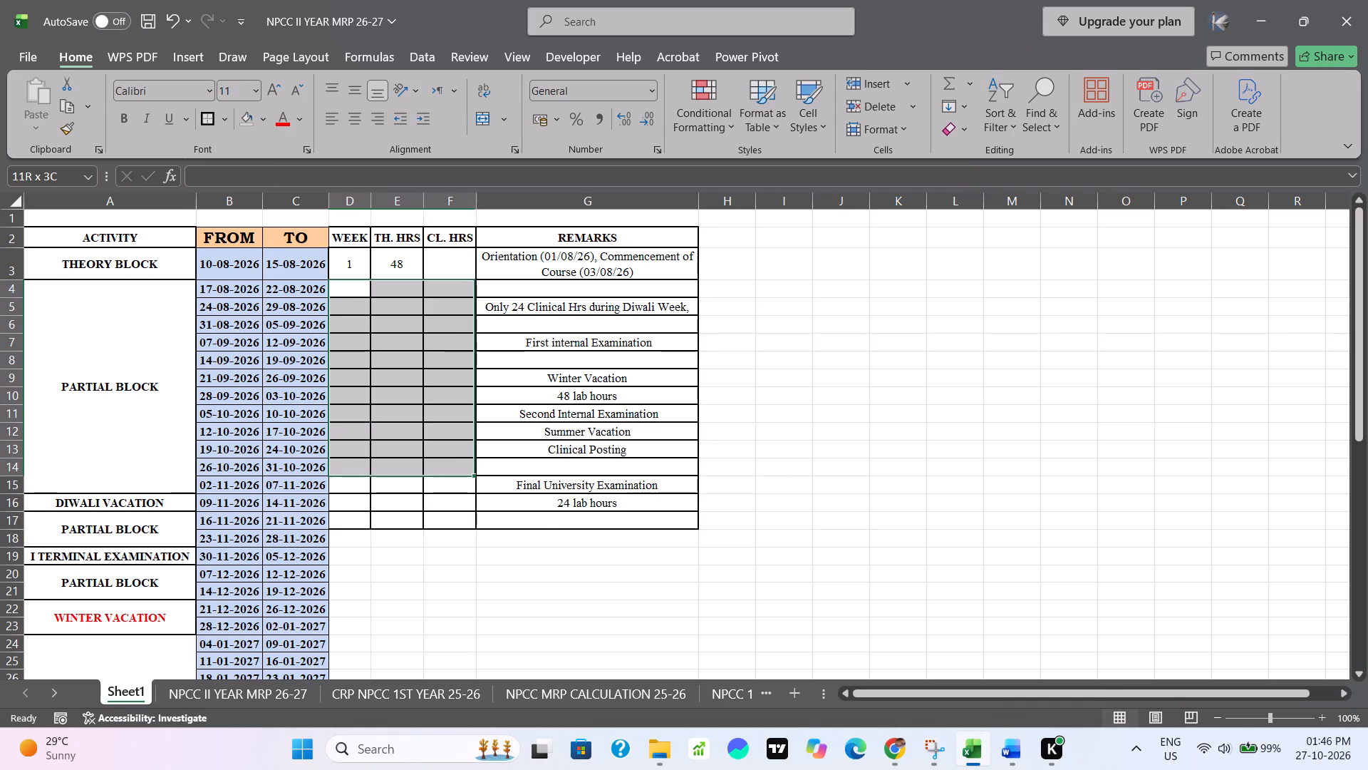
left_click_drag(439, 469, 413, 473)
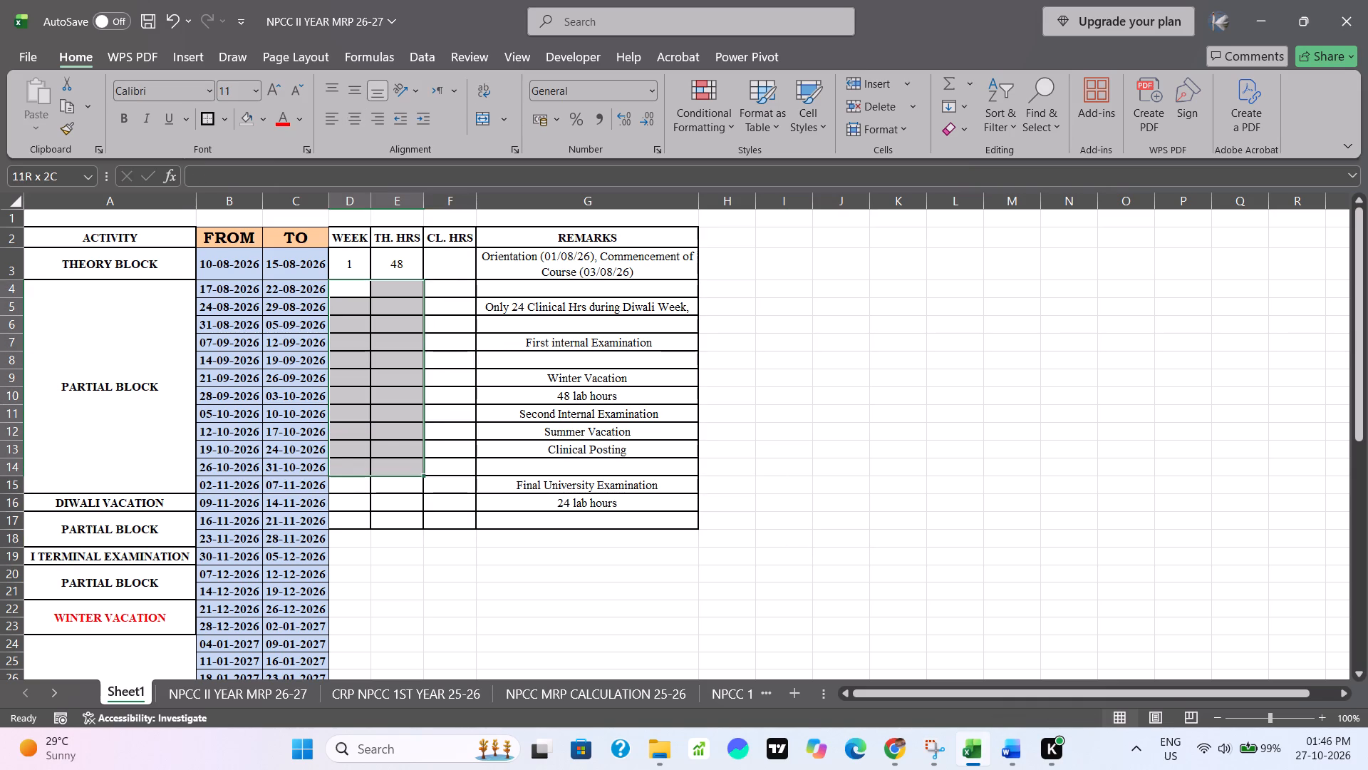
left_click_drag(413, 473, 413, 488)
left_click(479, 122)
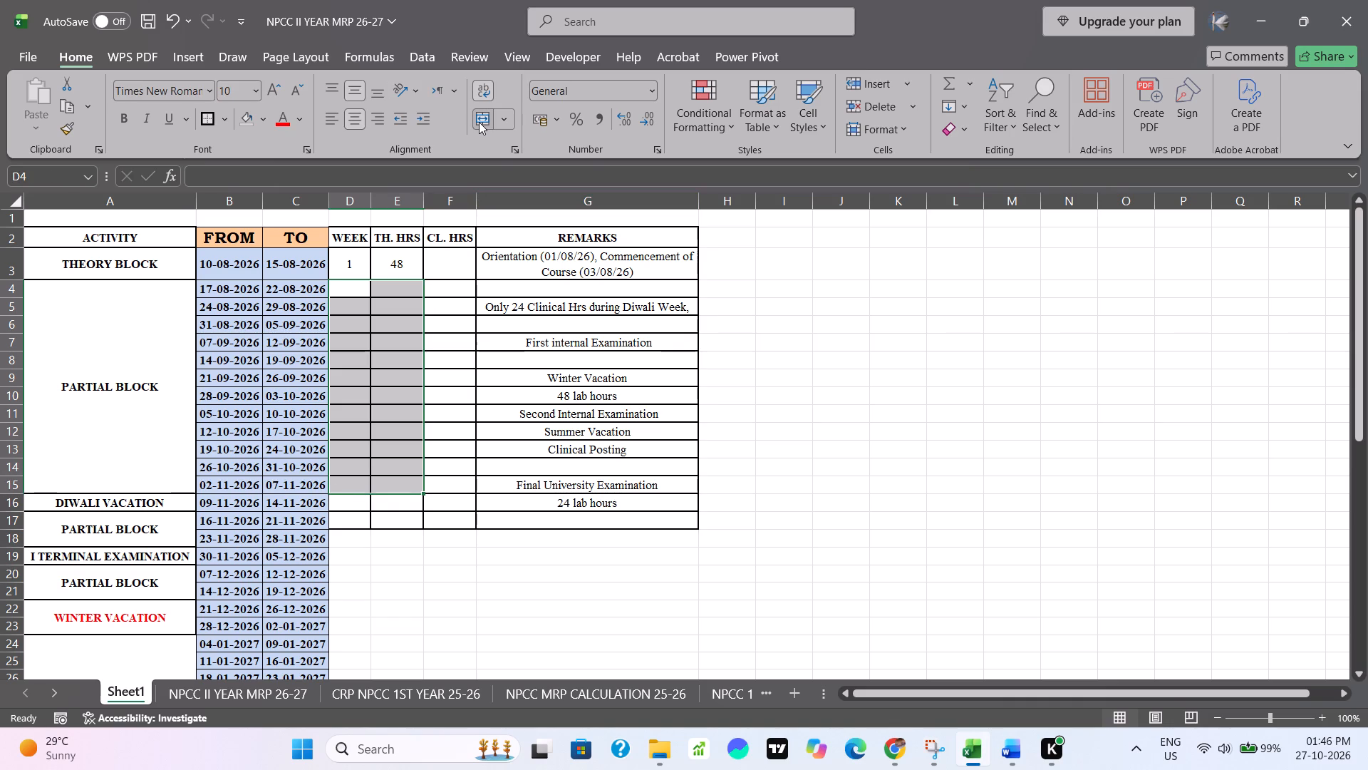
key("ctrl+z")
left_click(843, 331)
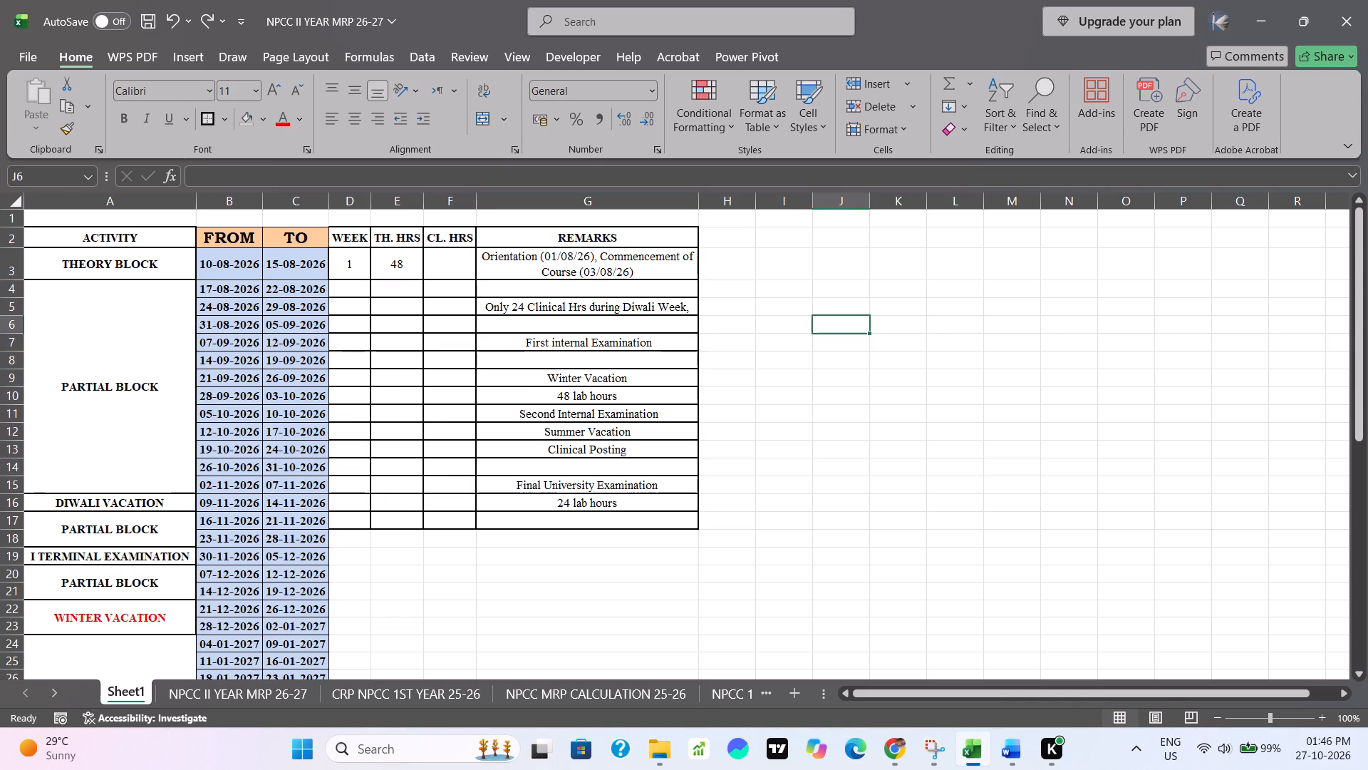
Merge and center D4:D15, E4:E15 and F4:F15 separately, so each hours column matches the first PARTIAL BLOCK.
left_click_drag(363, 289, 343, 481)
left_click(484, 120)
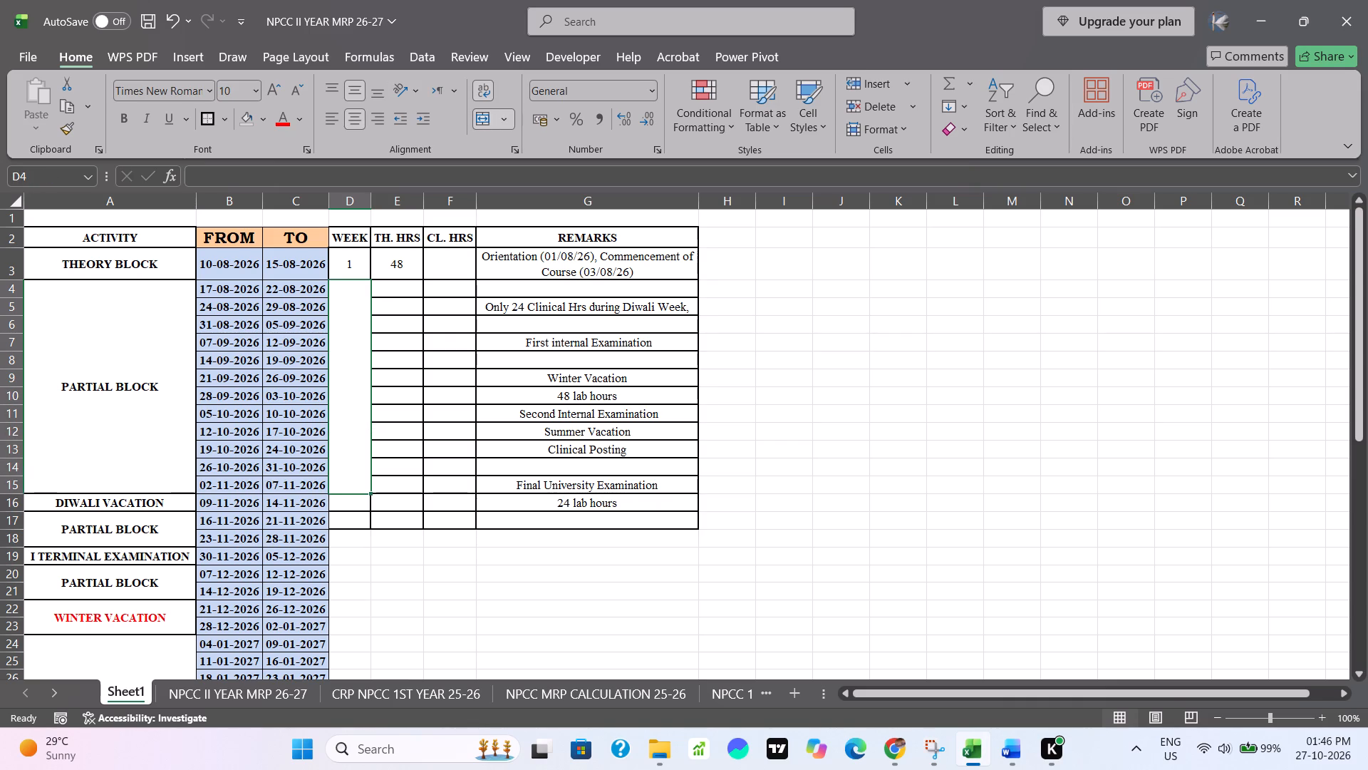
left_click_drag(406, 294, 399, 481)
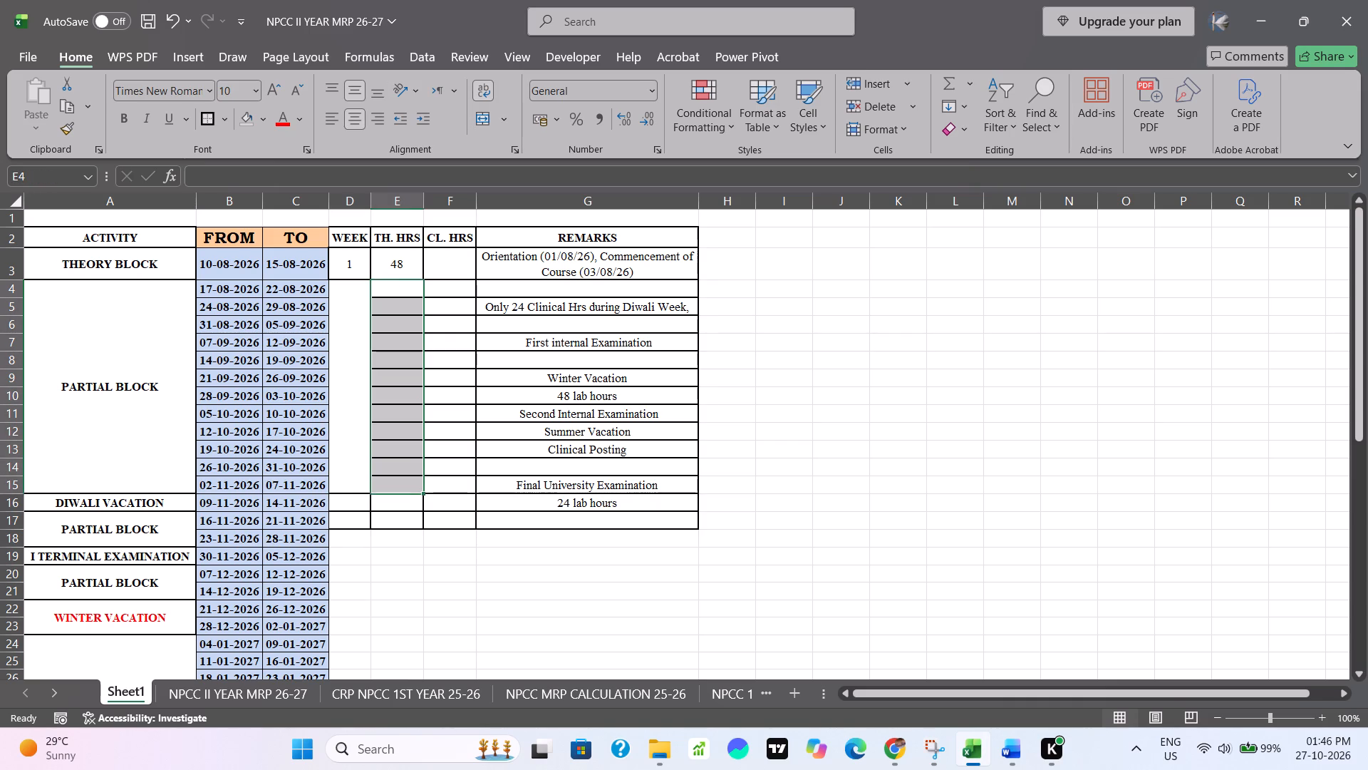
left_click(489, 118)
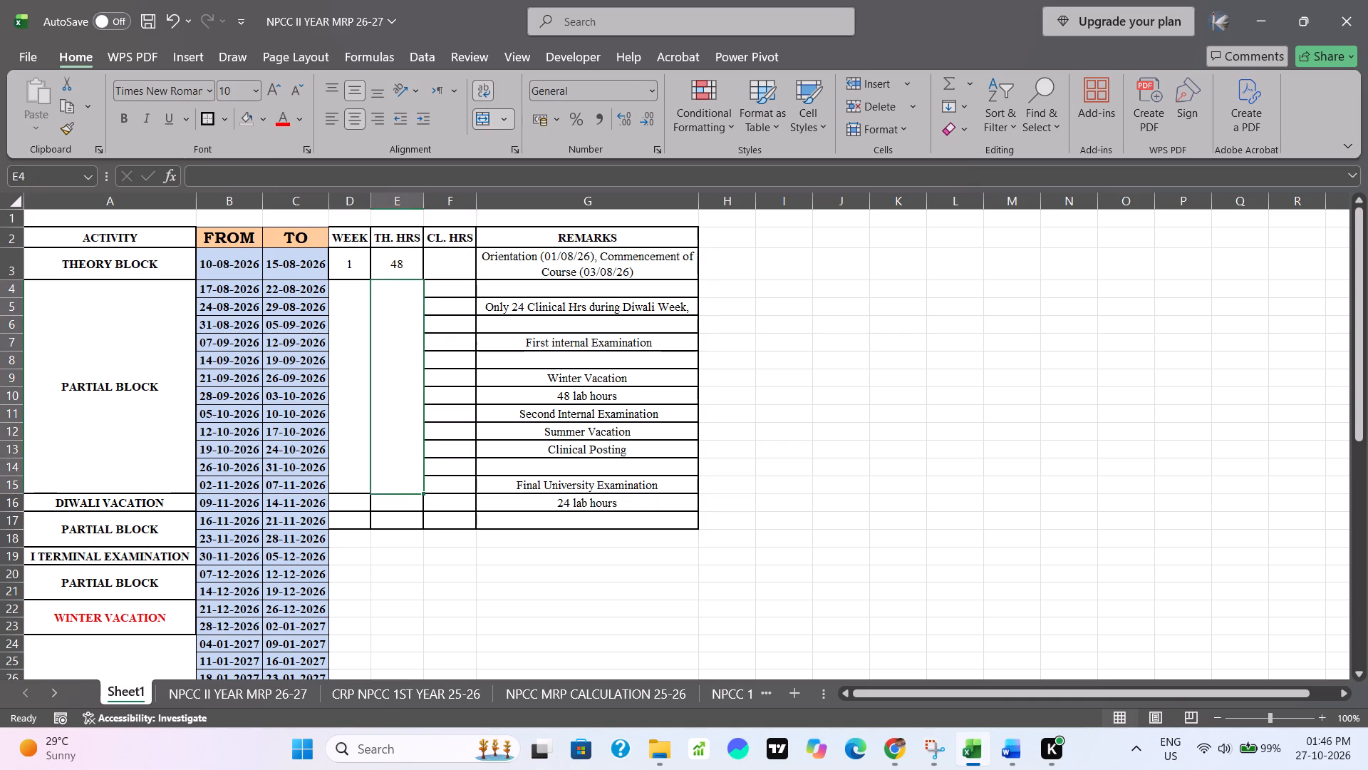
left_click_drag(452, 290, 445, 477)
left_click(481, 126)
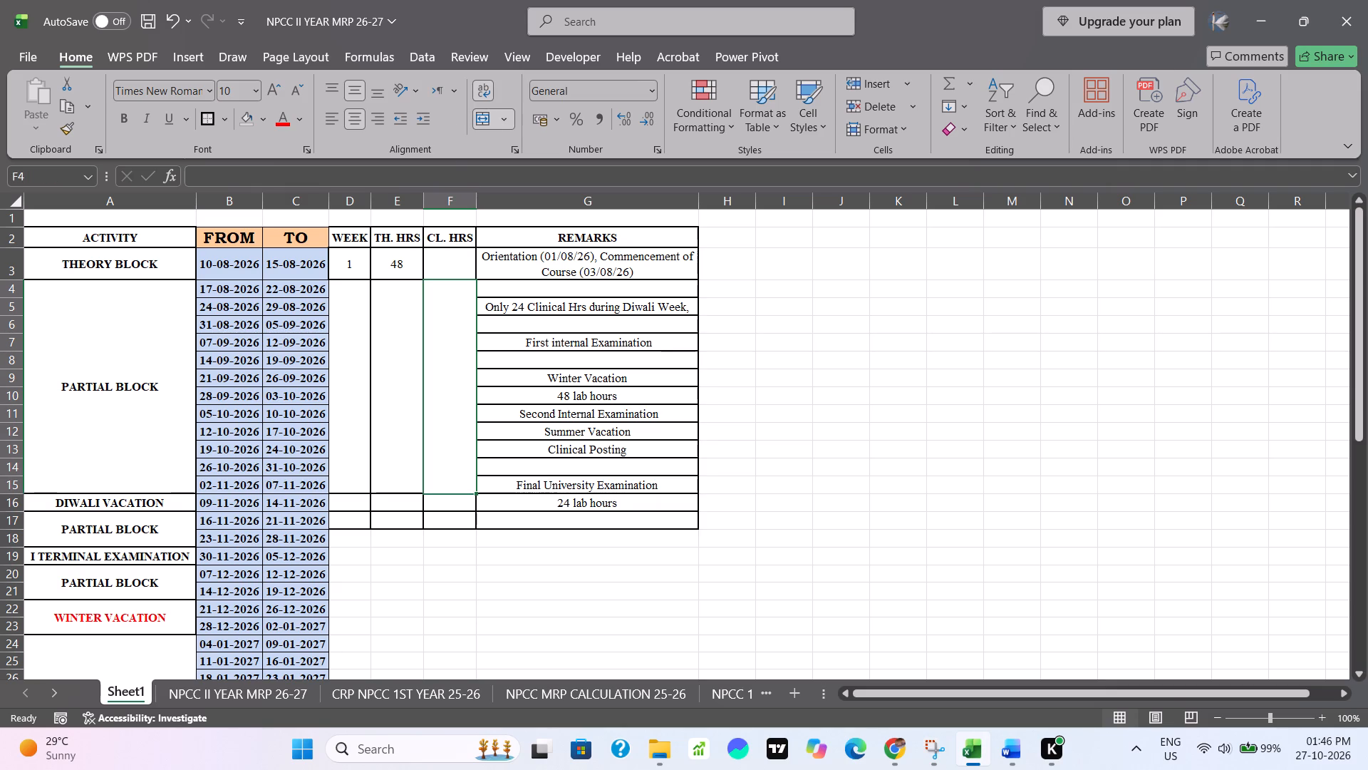
left_click(901, 360)
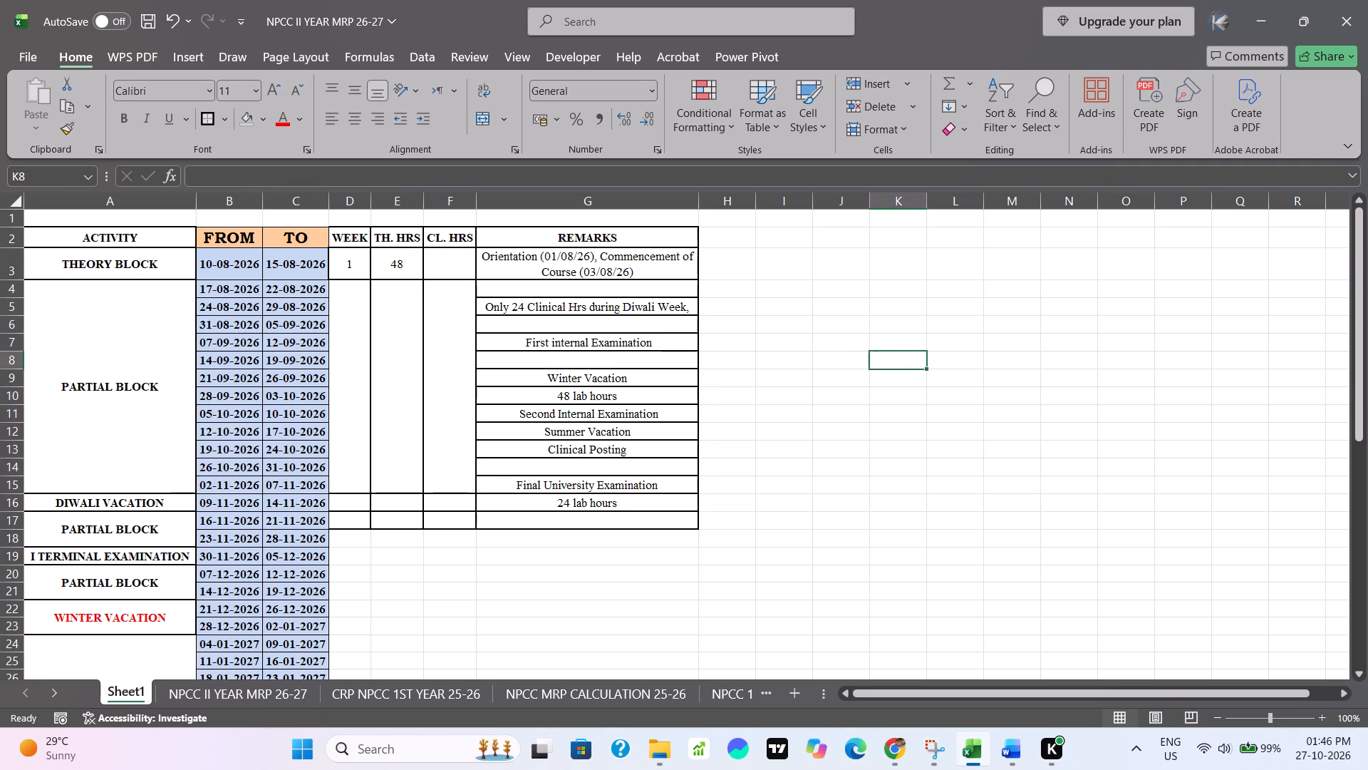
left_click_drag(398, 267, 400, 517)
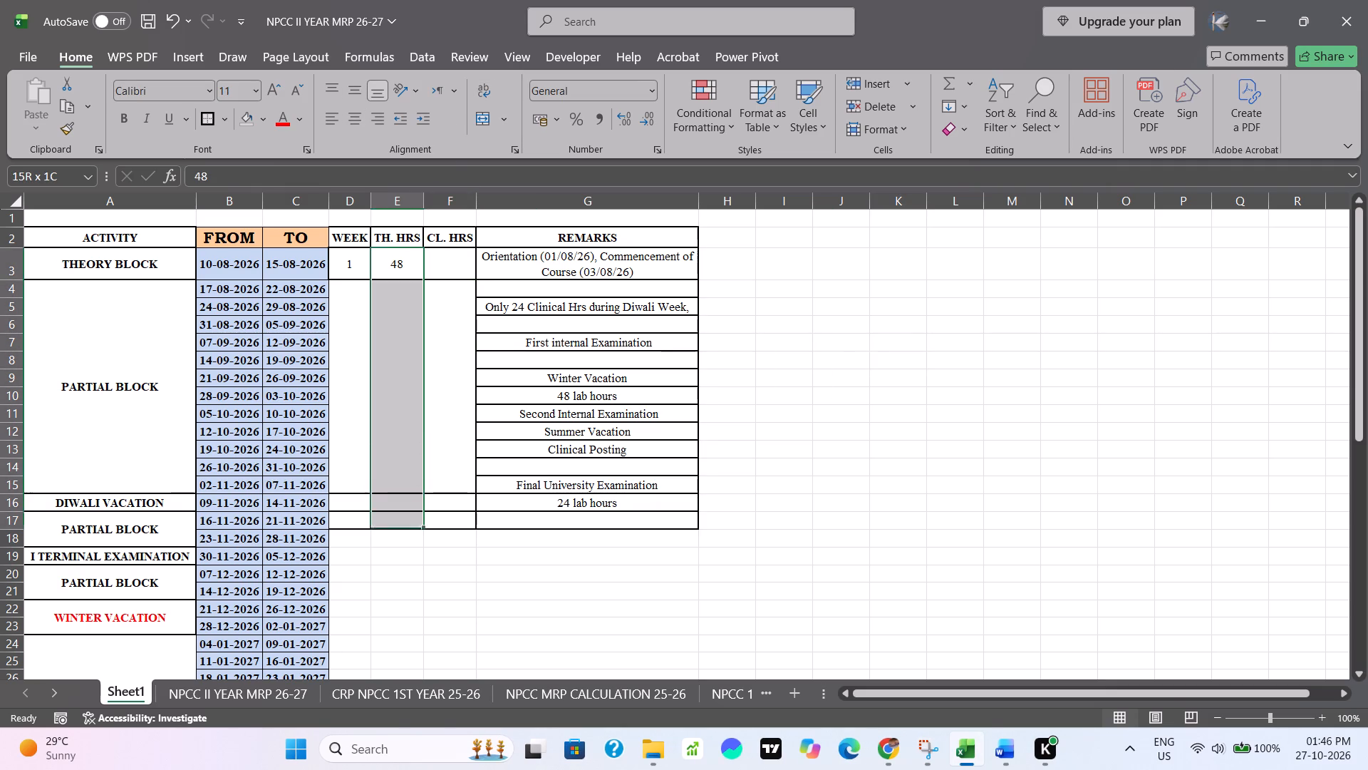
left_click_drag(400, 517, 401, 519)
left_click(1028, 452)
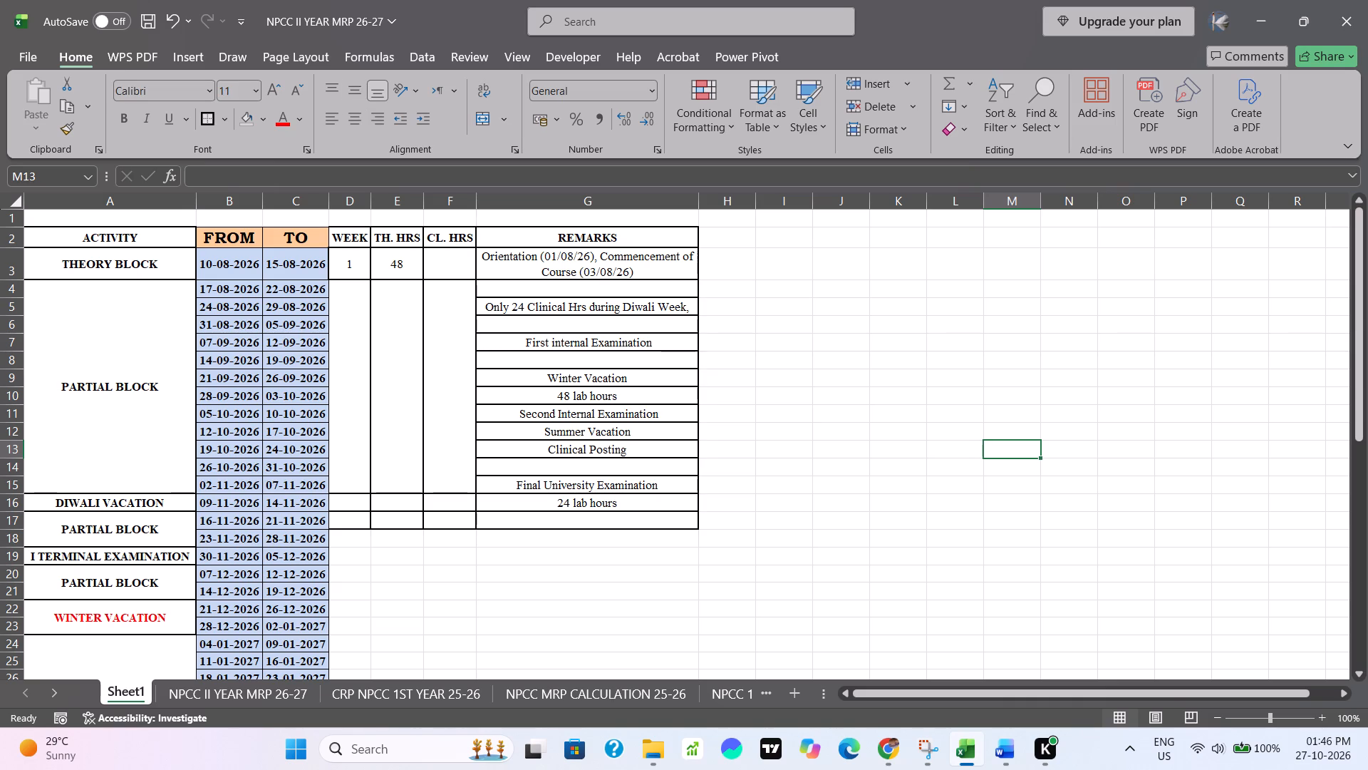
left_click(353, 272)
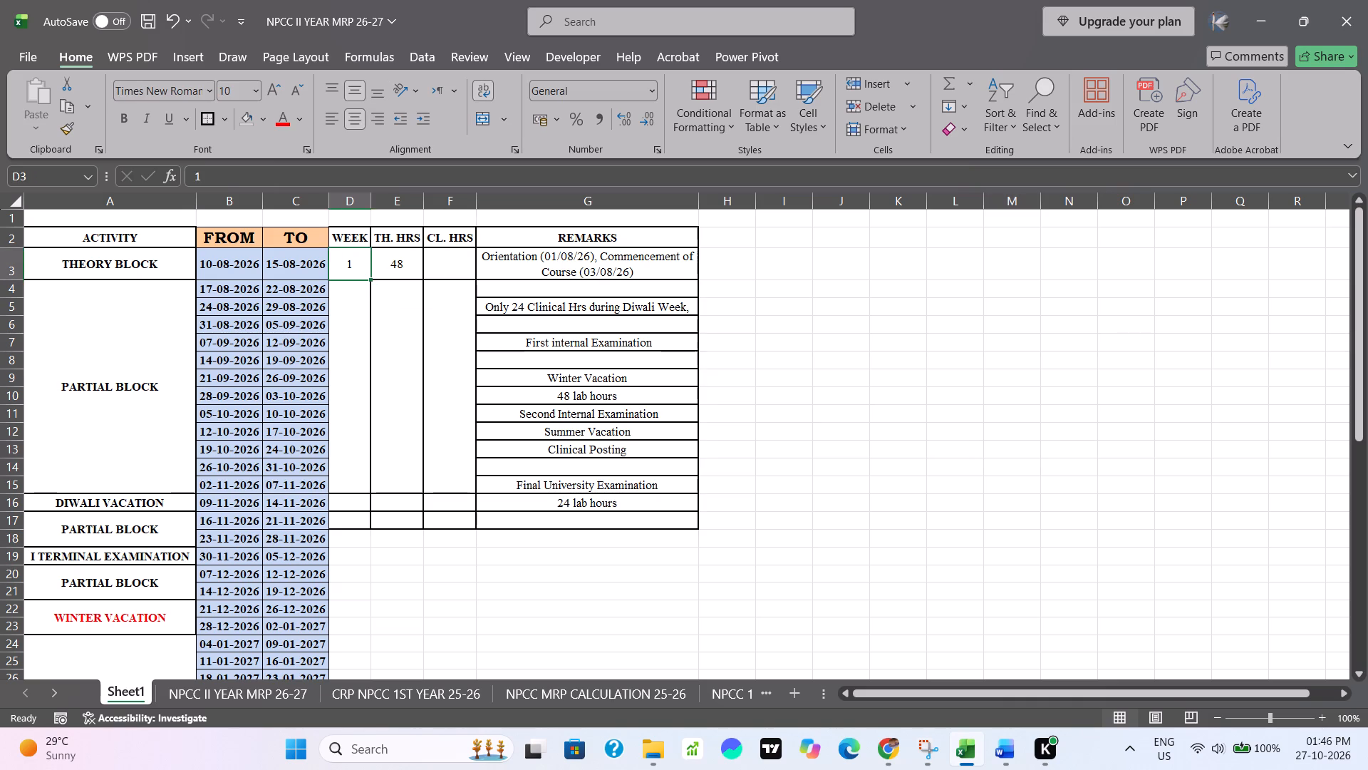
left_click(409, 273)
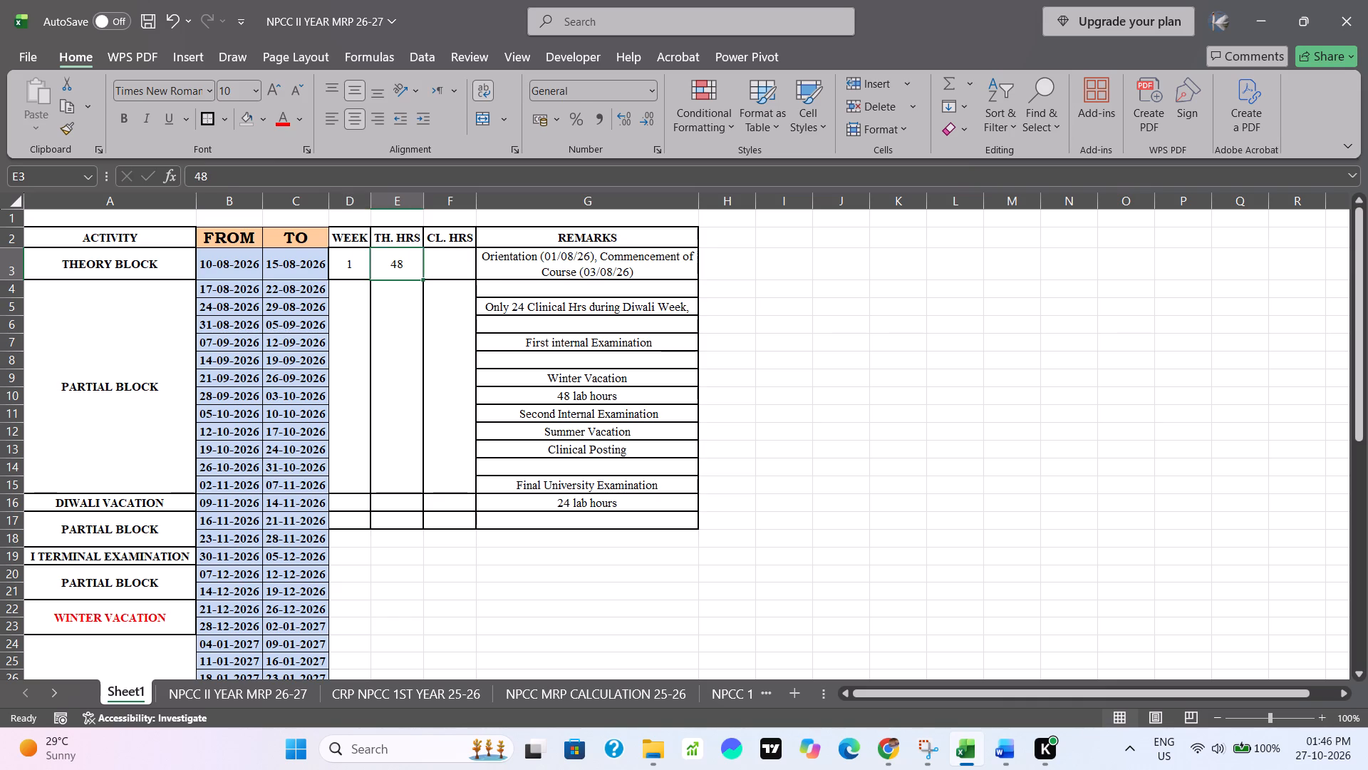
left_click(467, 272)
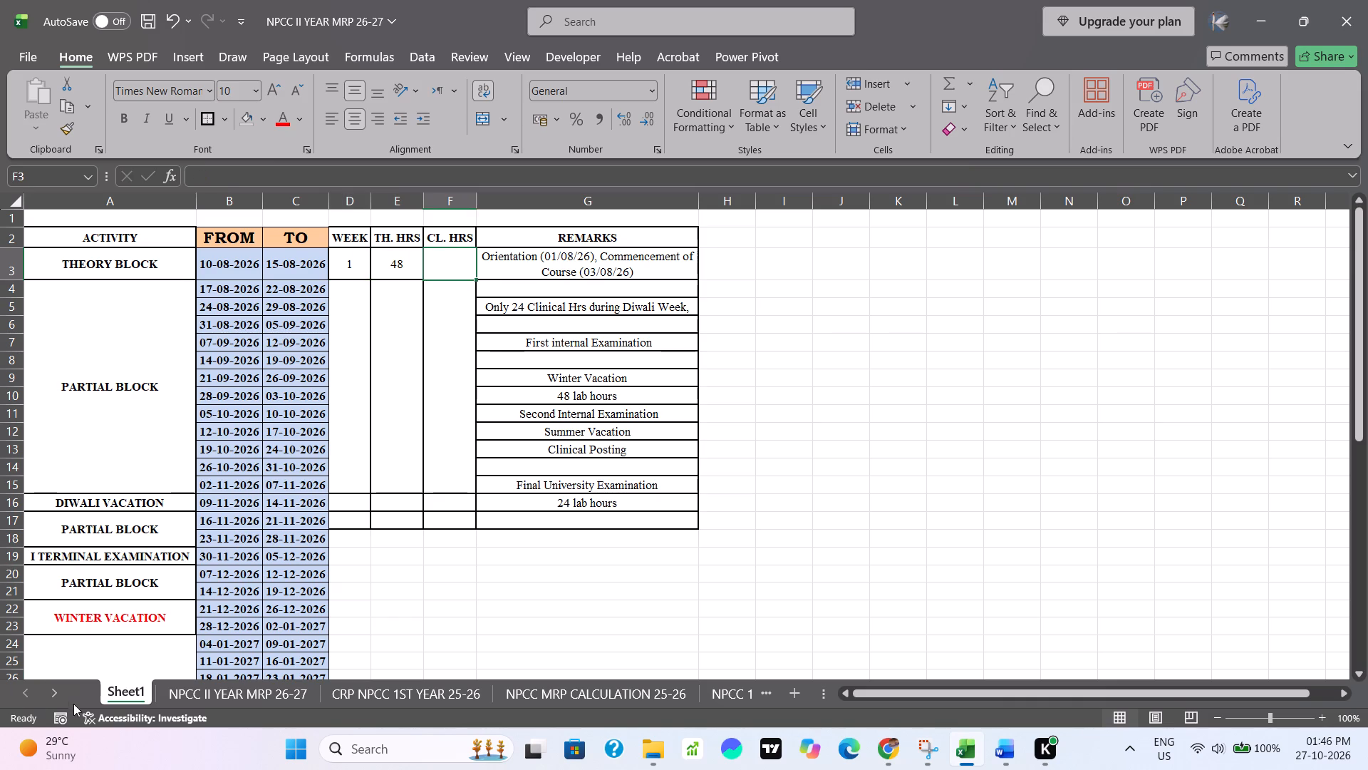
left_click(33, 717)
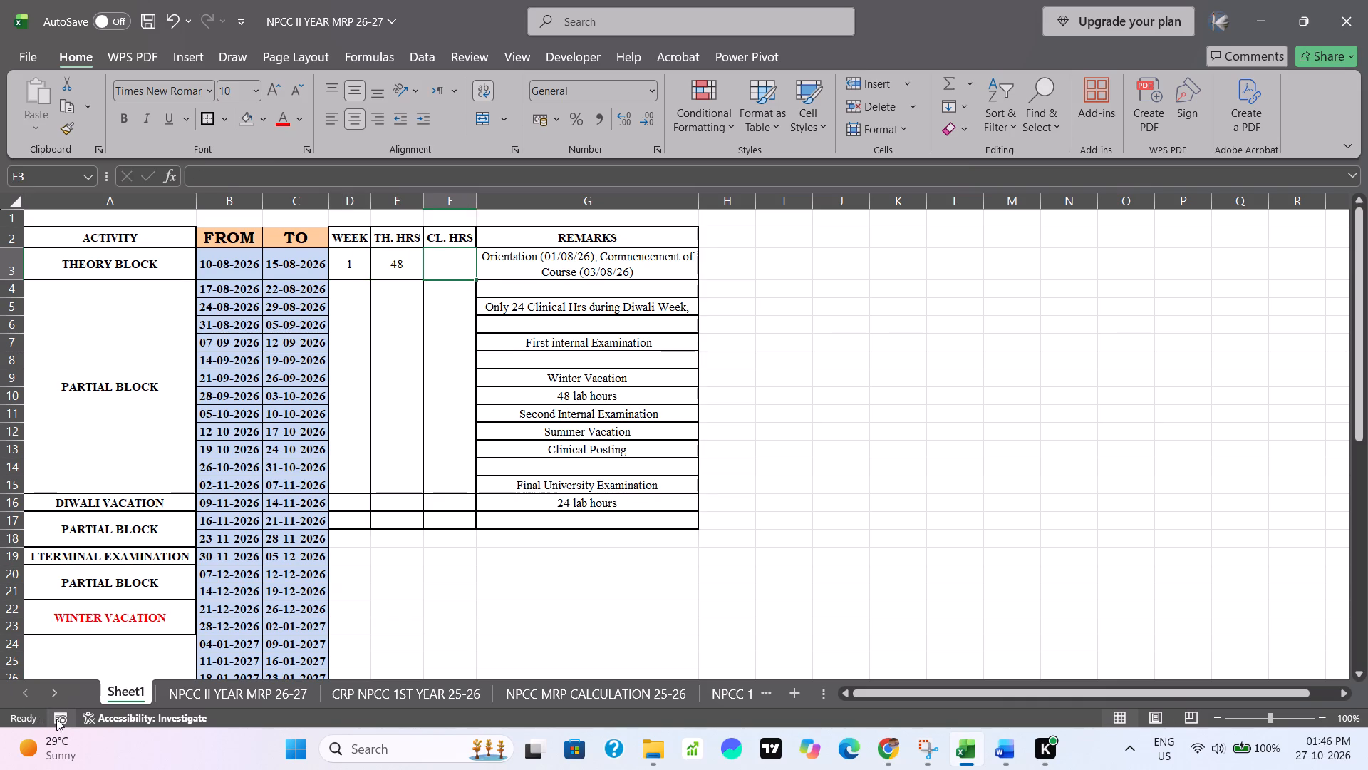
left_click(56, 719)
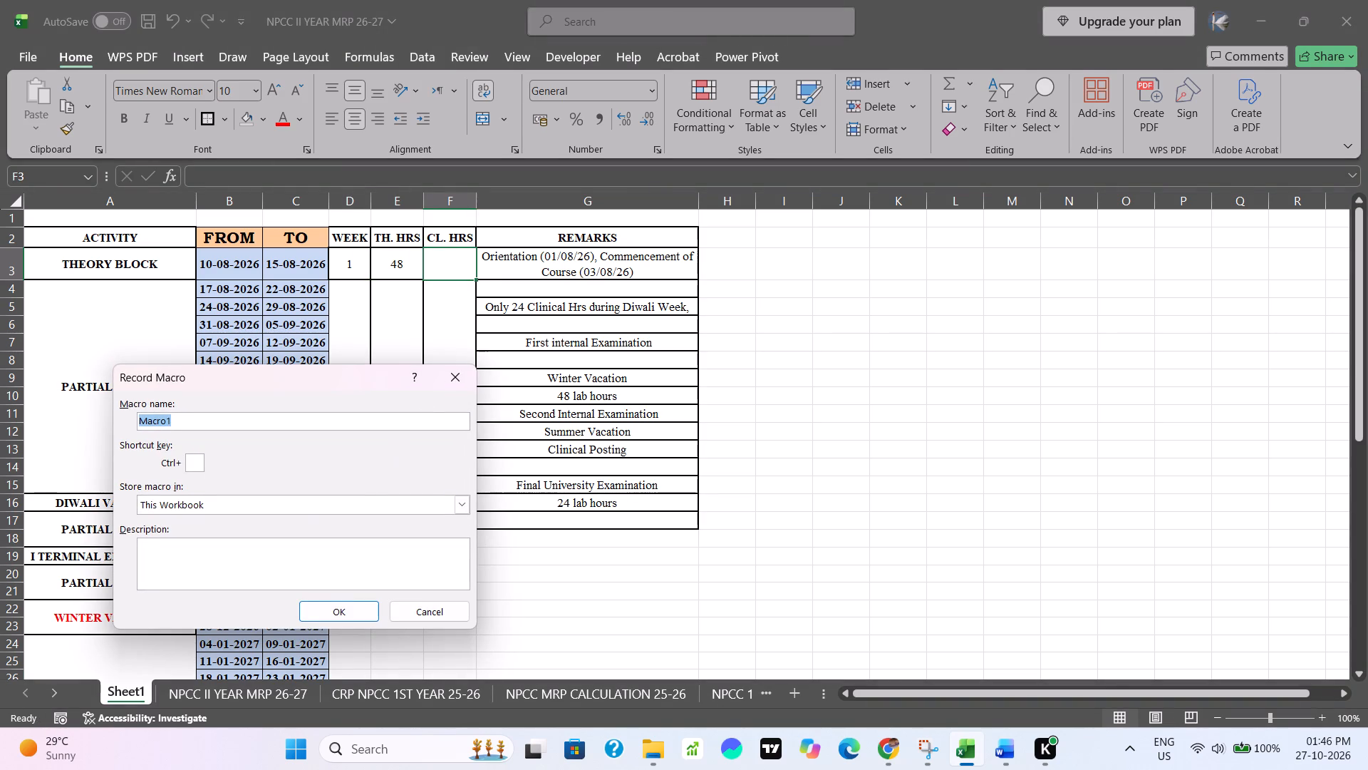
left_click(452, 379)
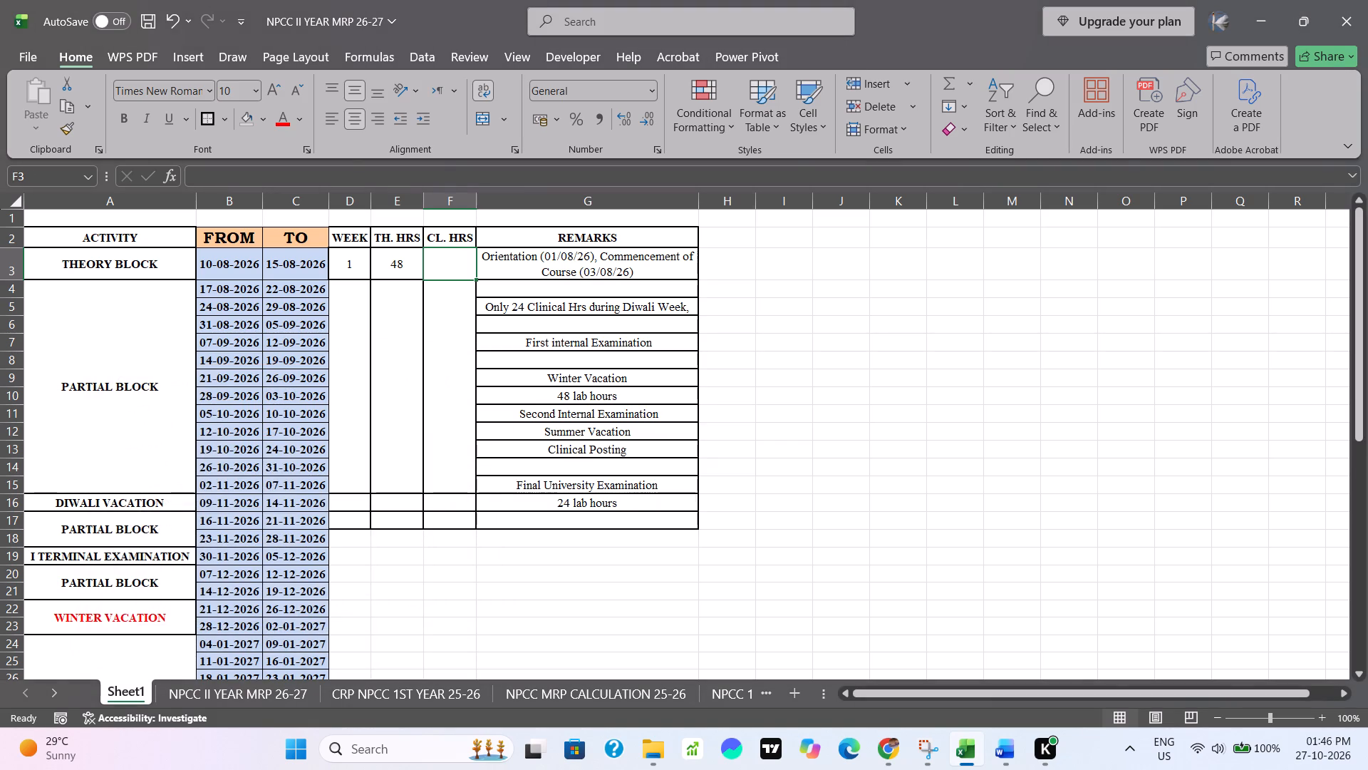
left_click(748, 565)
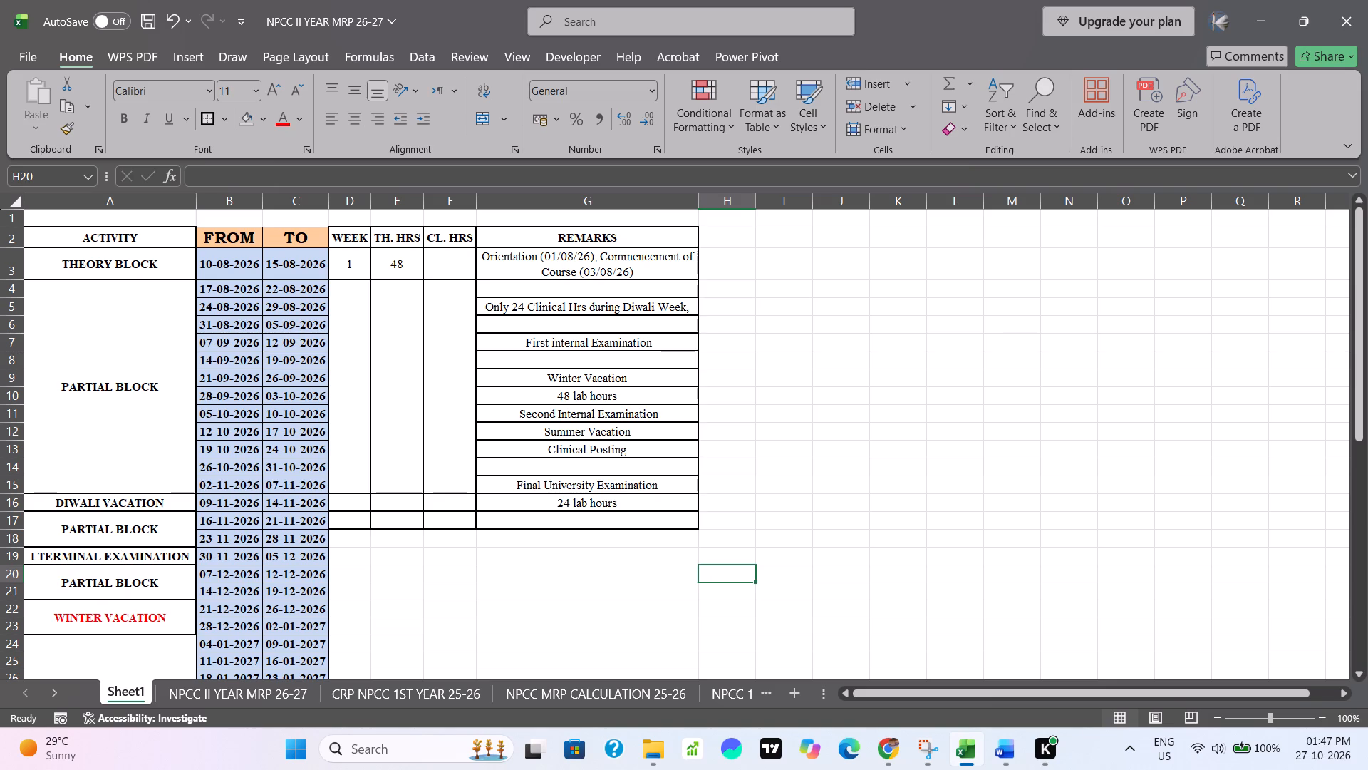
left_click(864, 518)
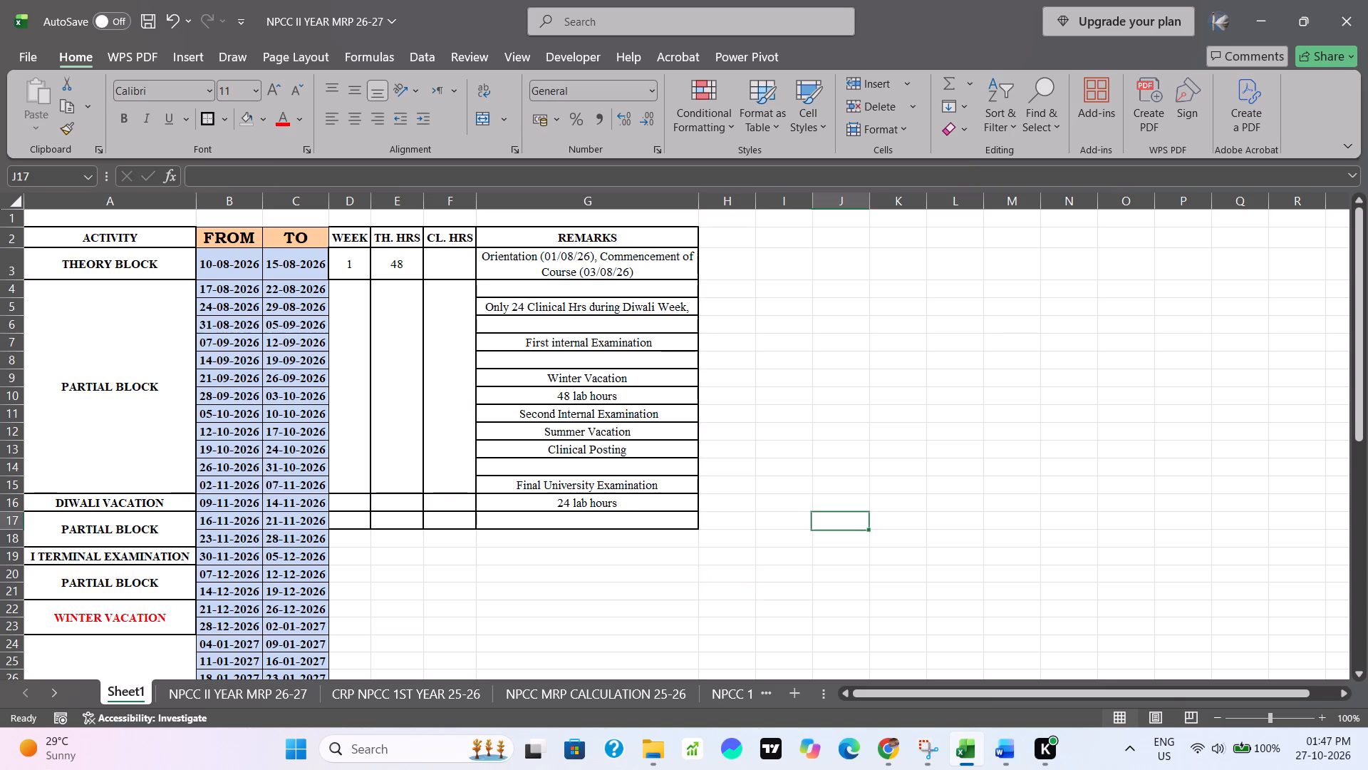
Apply an outside border to the FROM and TO headers B2:C2, all dates in B3:C53, and the PARTIAL BLOCK dates B4:C15.
left_click_drag(220, 237, 293, 234)
left_click(211, 117)
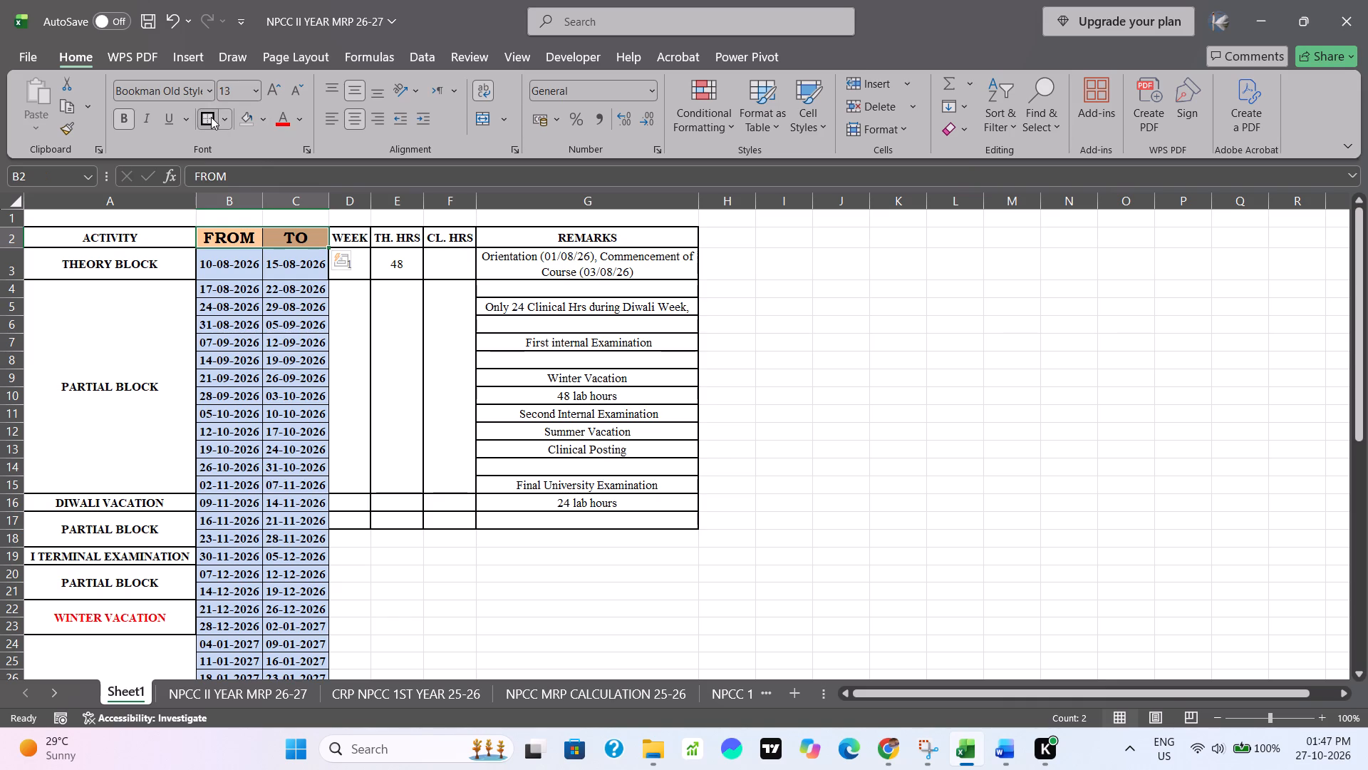
left_click(861, 337)
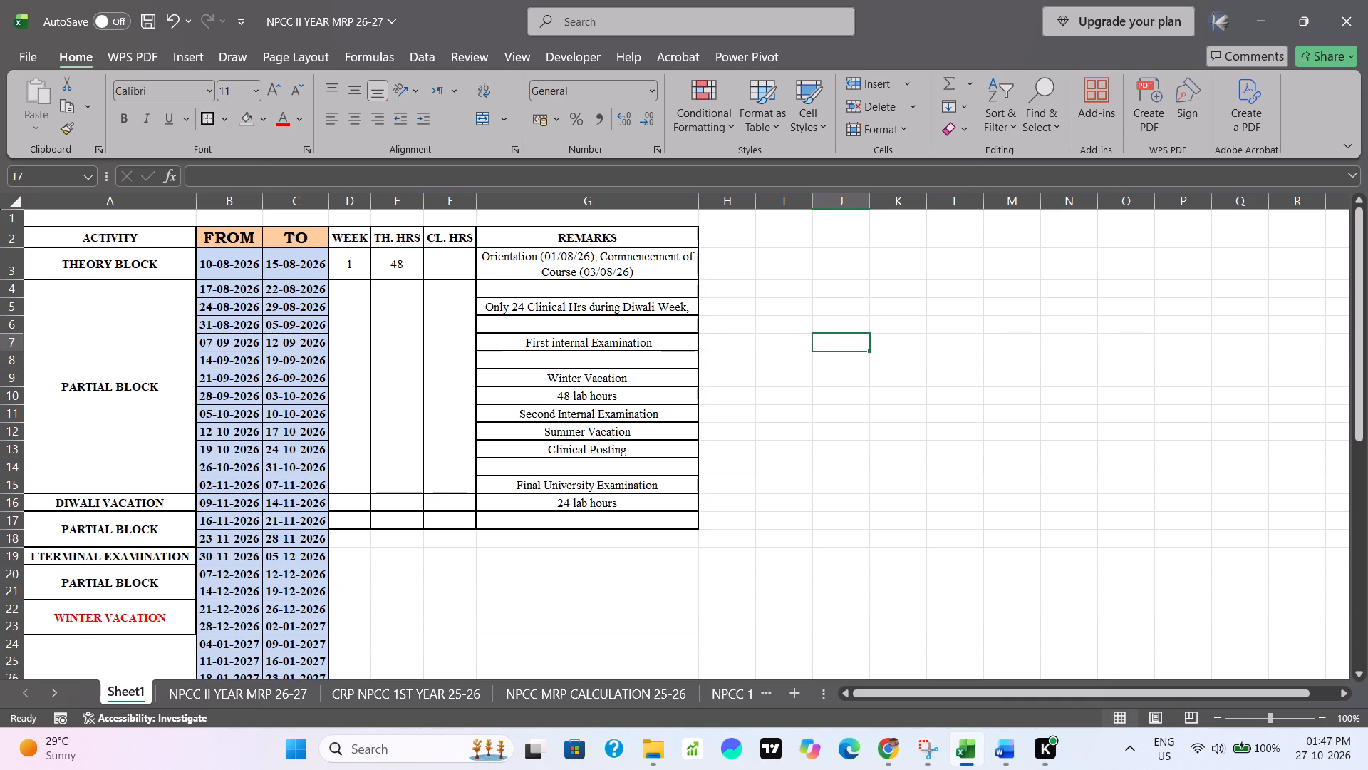
left_click_drag(223, 270, 304, 273)
key("ctrl+shift+Down")
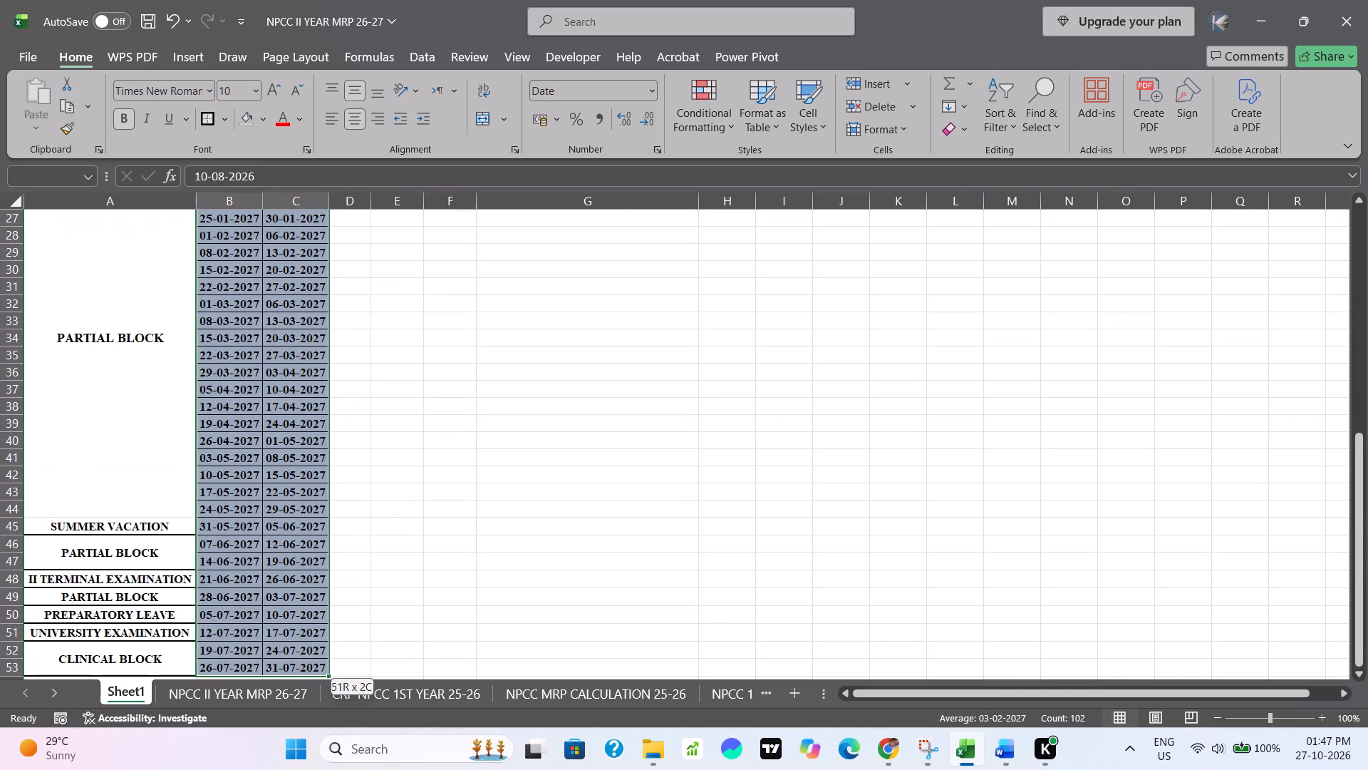
left_click(206, 115)
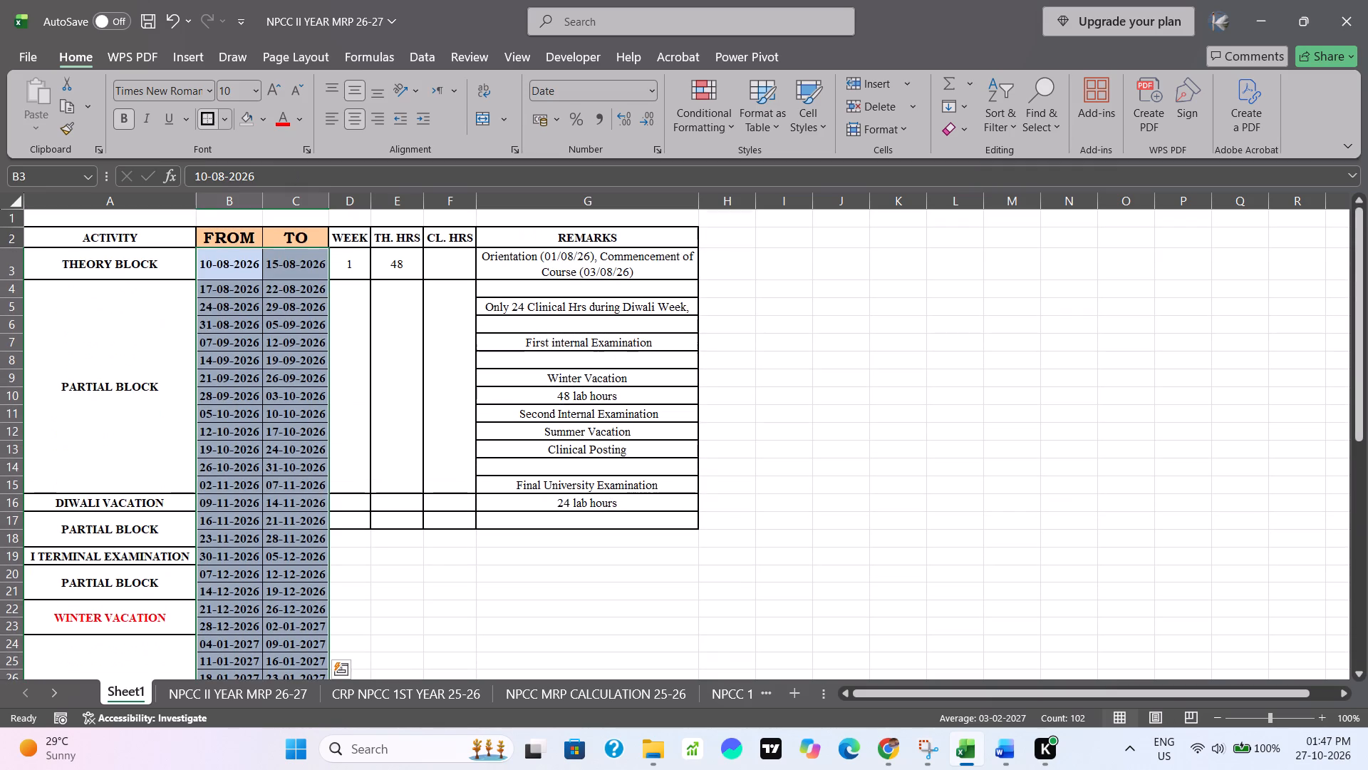
left_click(819, 287)
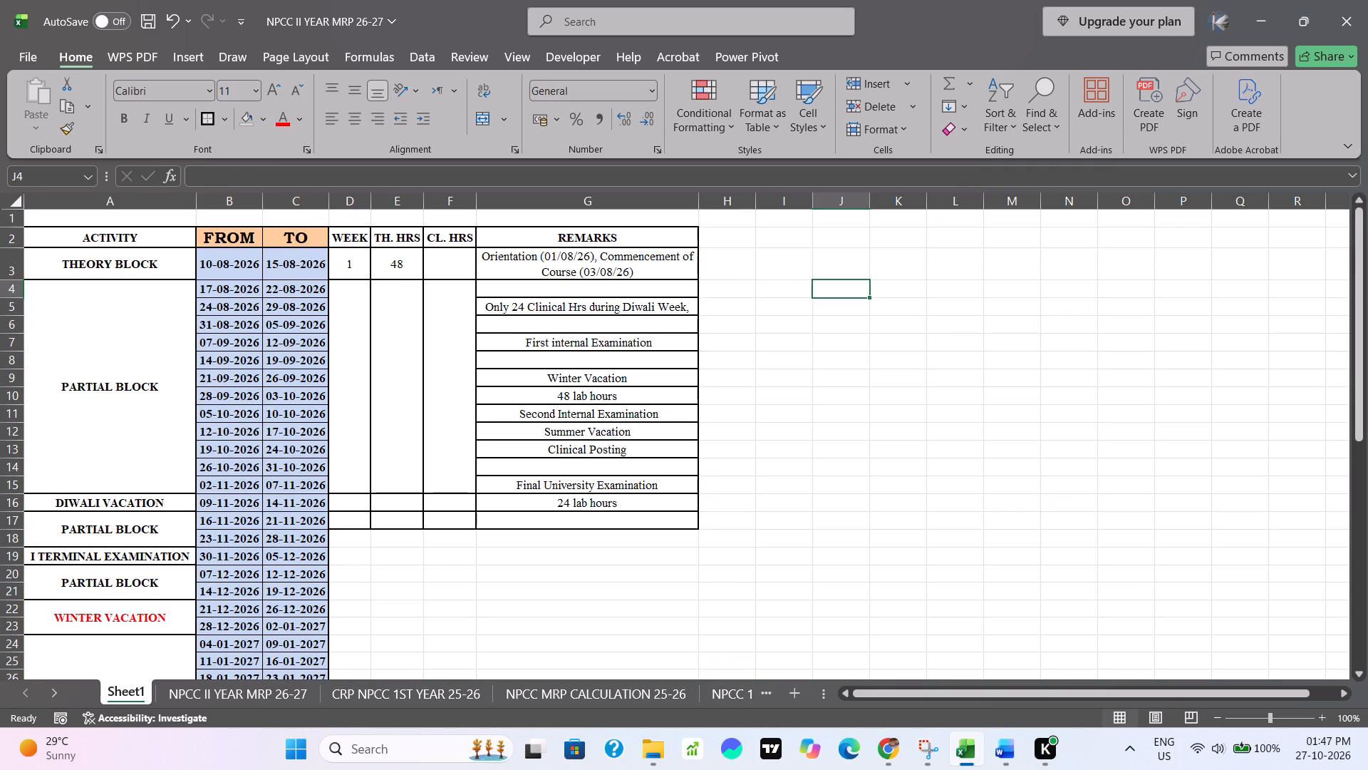
left_click_drag(242, 287, 313, 489)
left_click(205, 121)
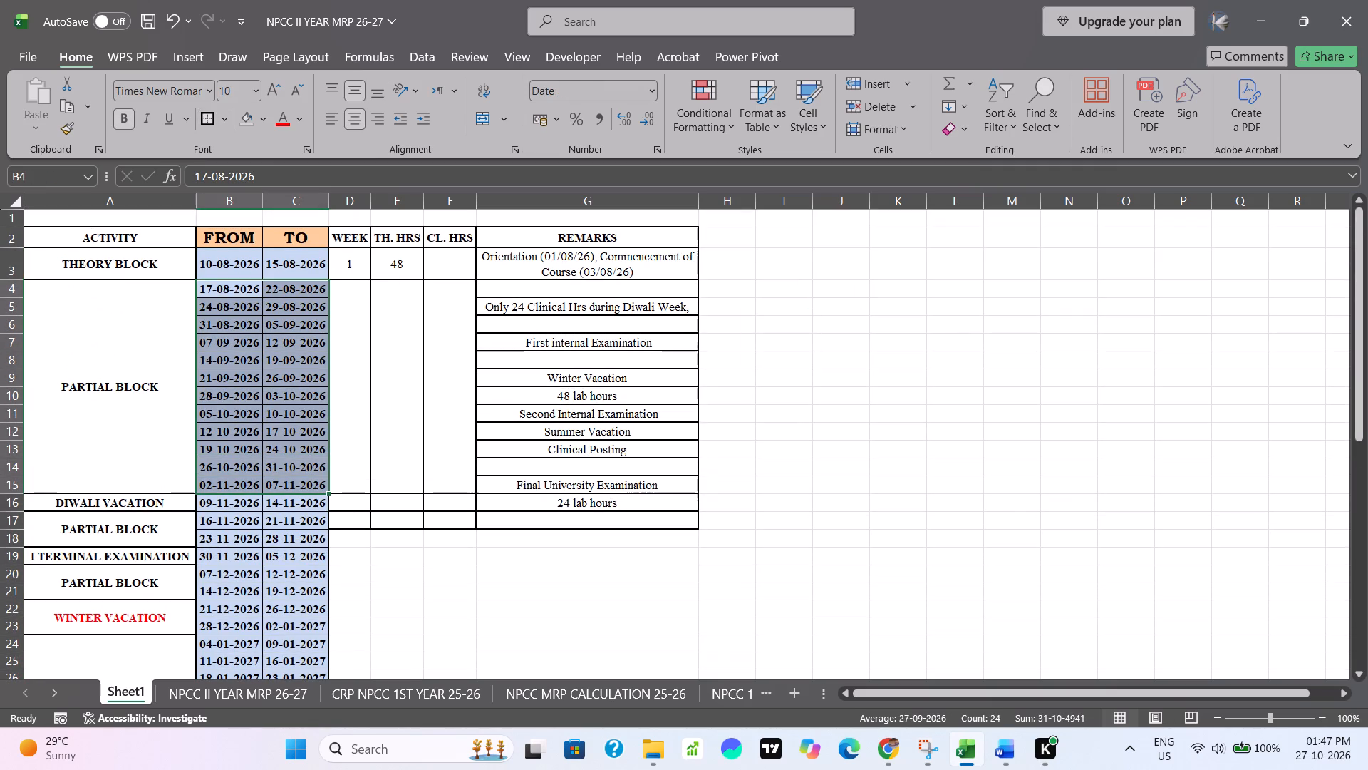
left_click(908, 411)
Delete the orientation and course commencement remark from cell G3 in the THEORY BLOCK row.
scroll(647, 605, "down", 1)
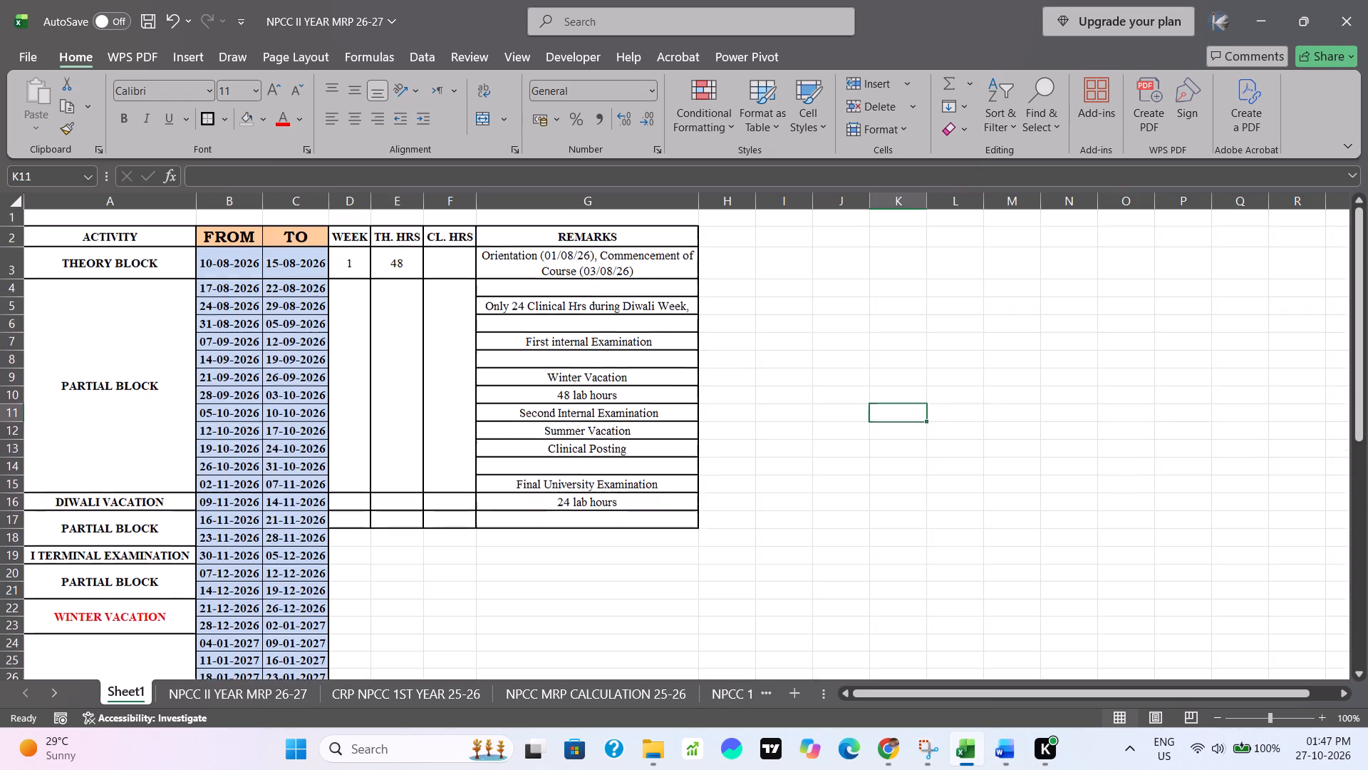
scroll(647, 605, "down", 2)
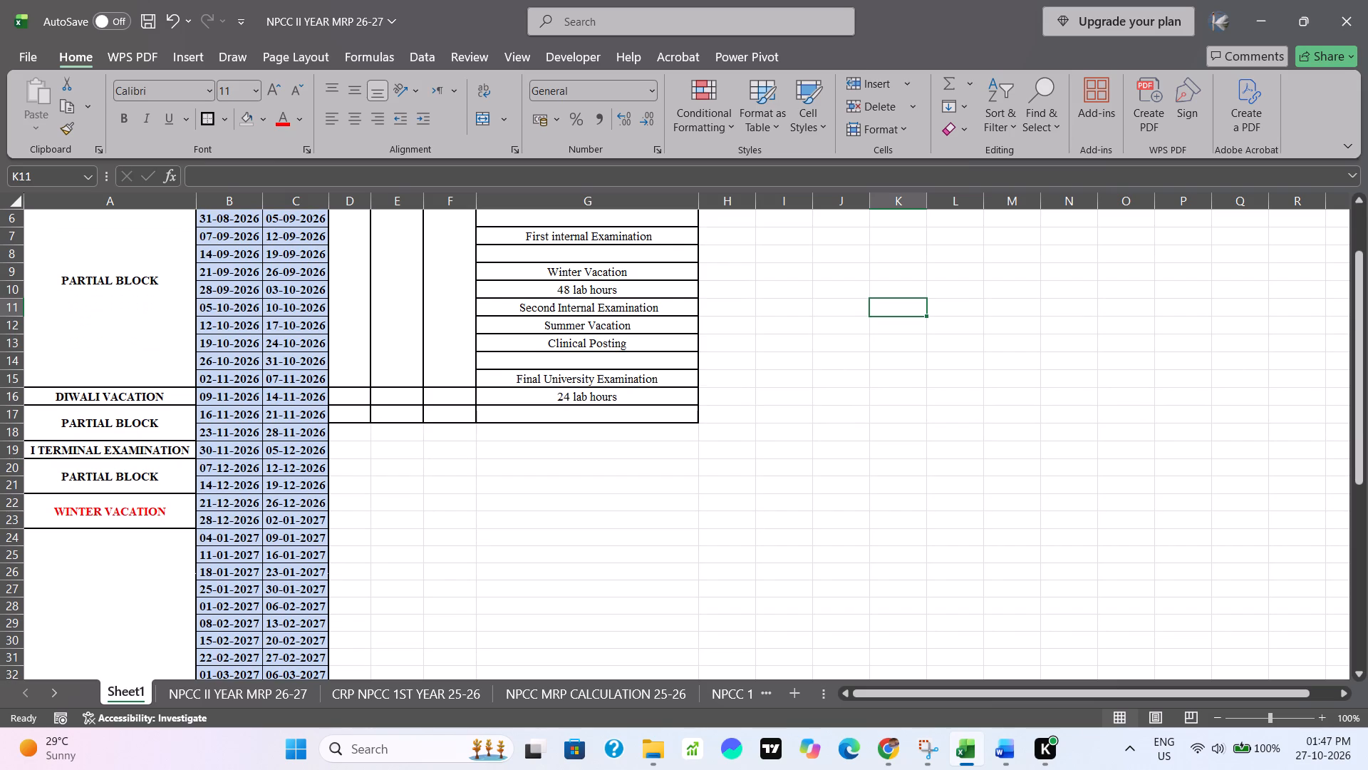
scroll(486, 569, "up", 1)
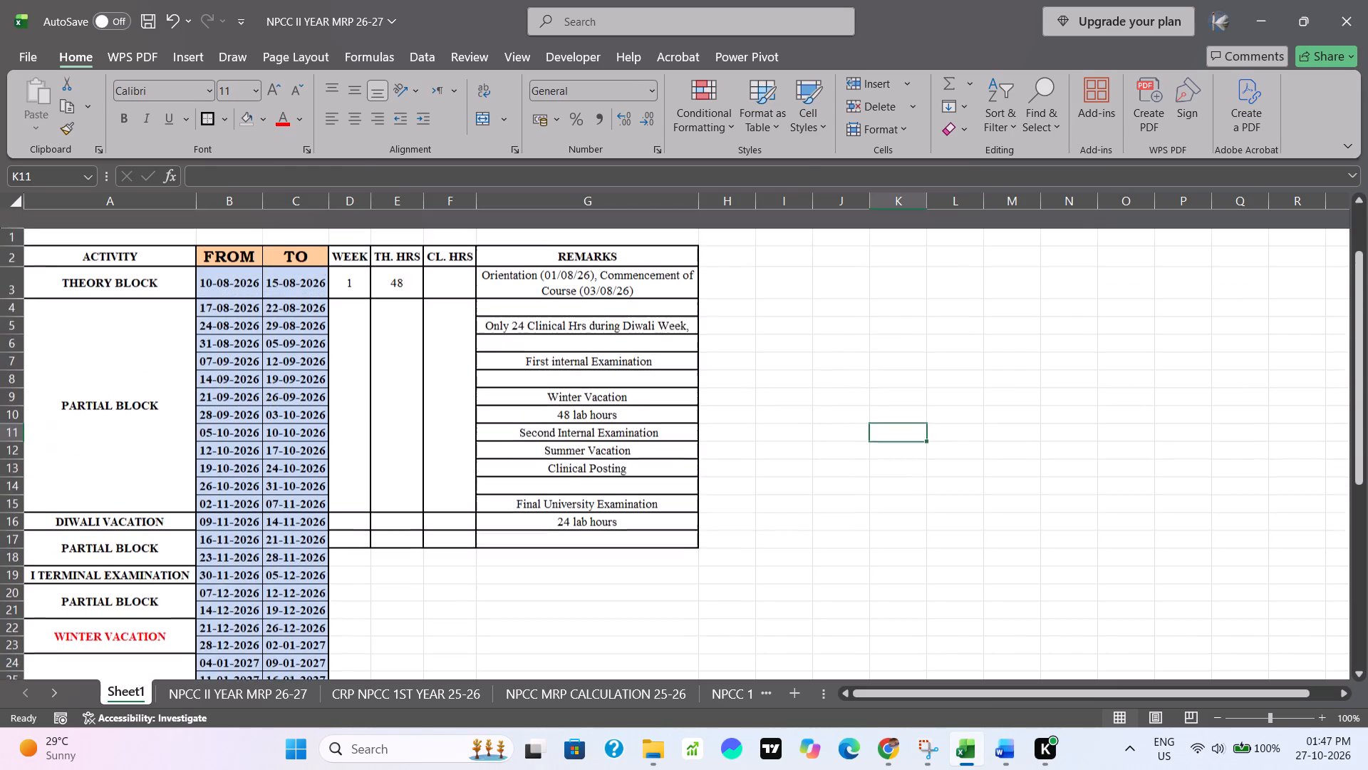
scroll(486, 569, "up", 1)
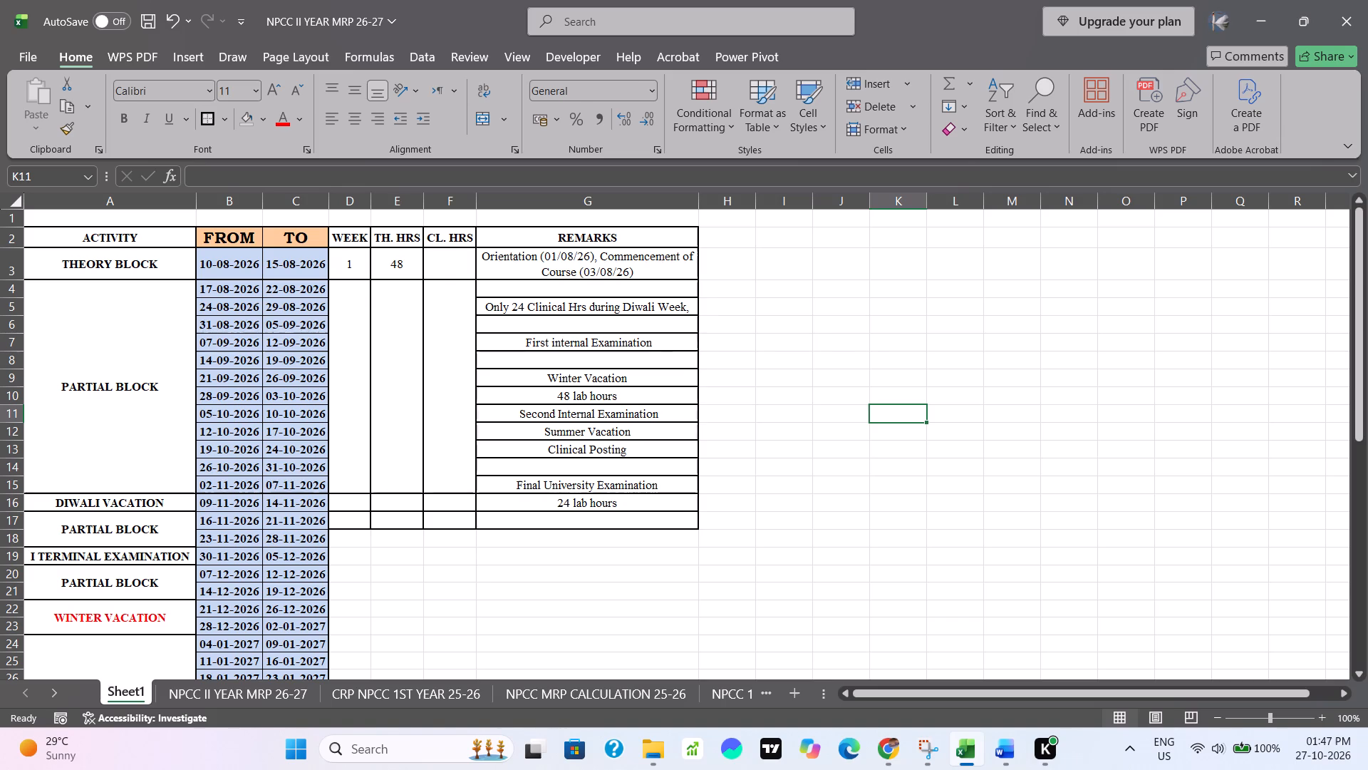
left_click(634, 257)
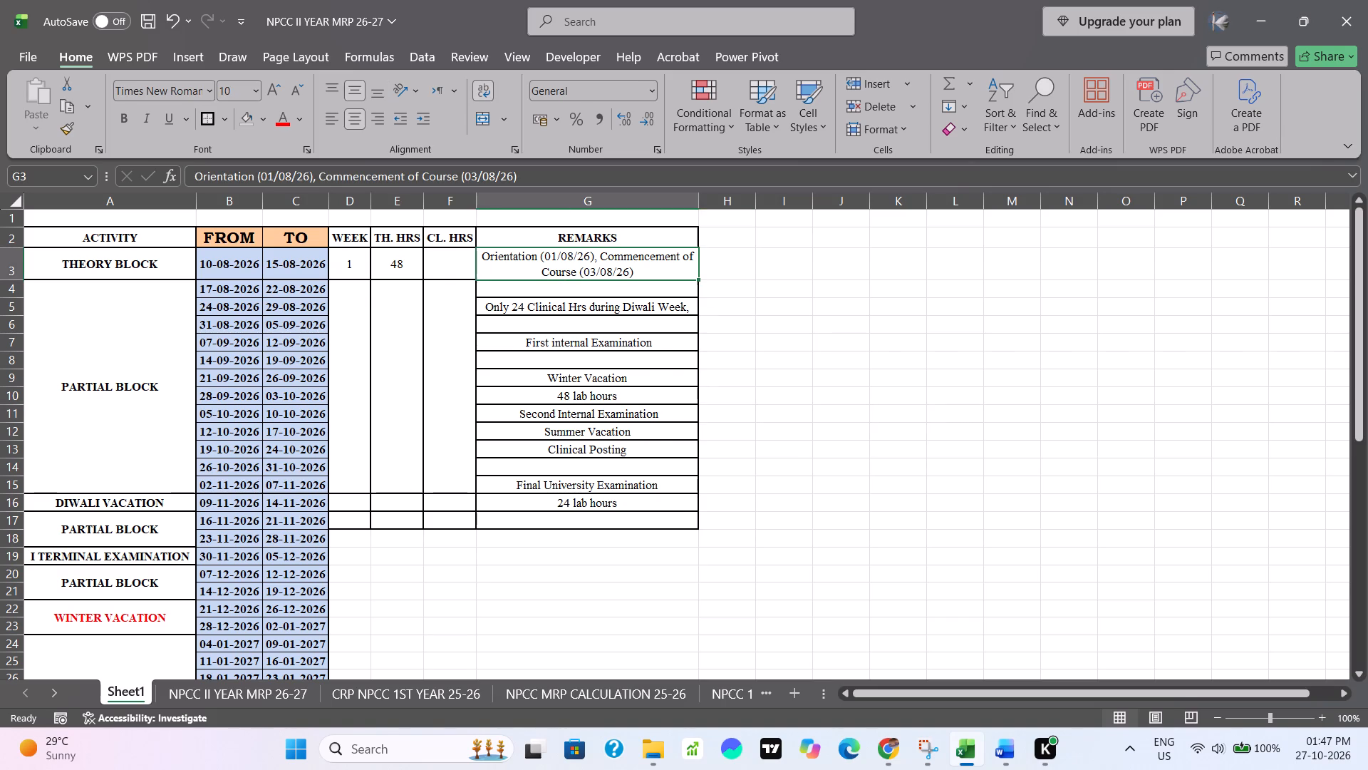
key("Delete")
left_click(767, 324)
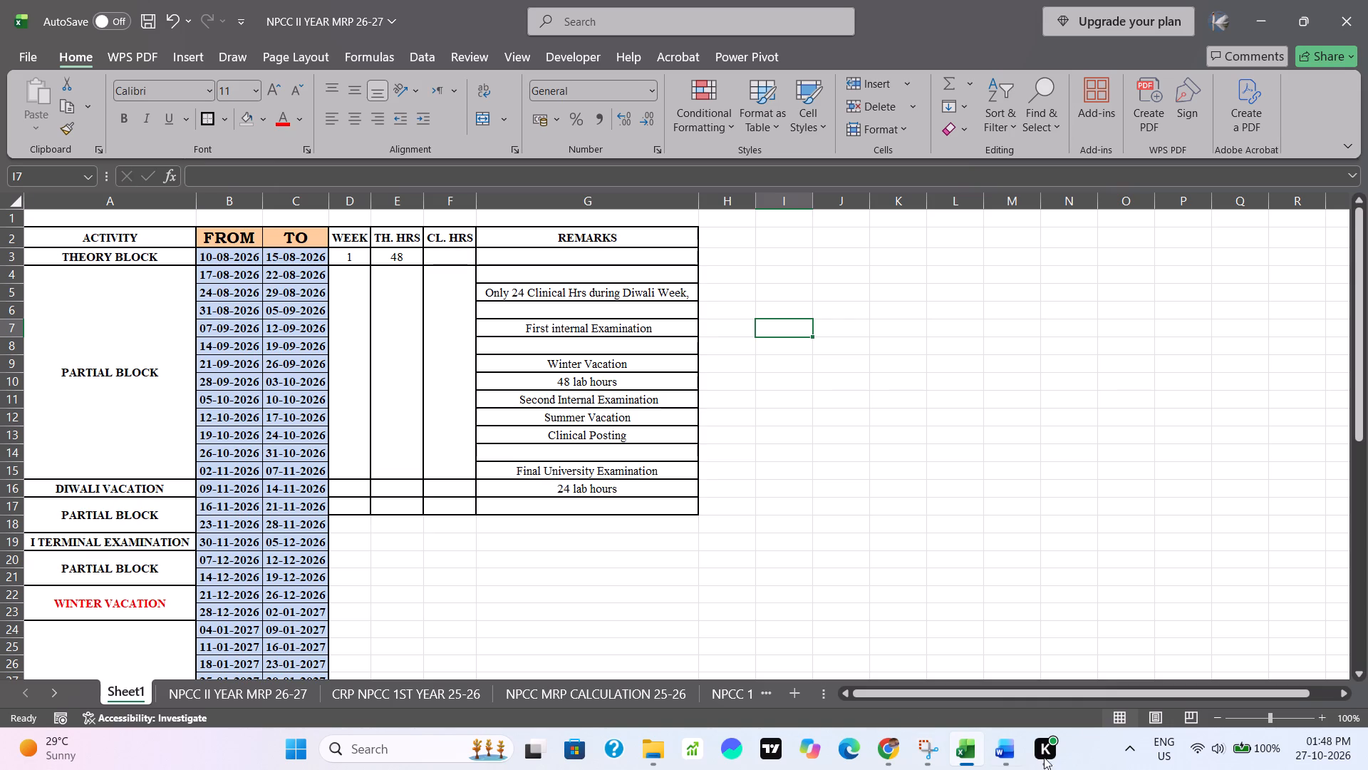
Switch to the Word academic calendar and examine its activity dates, WEEK, TH. HRS and CL. HRS columns, and the planned hours summary.
left_click(1011, 754)
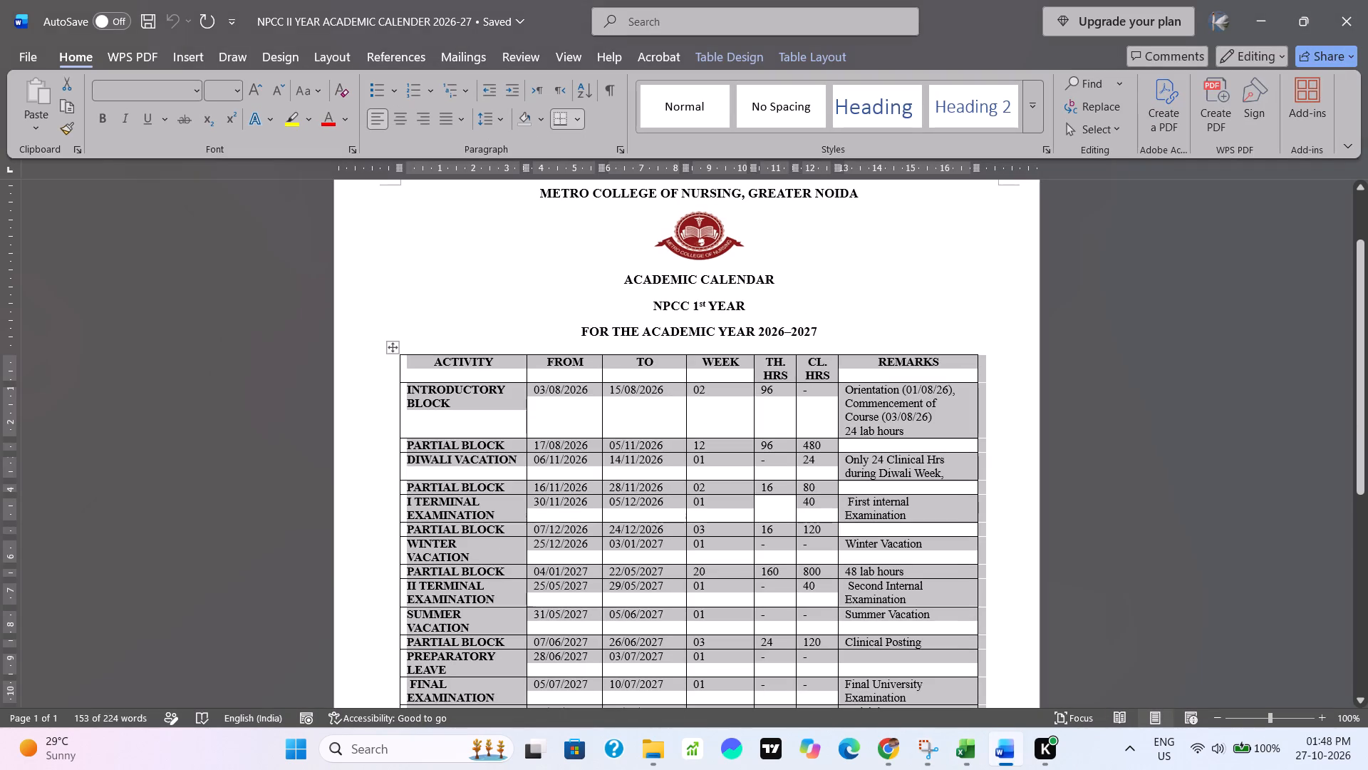
left_click(655, 550)
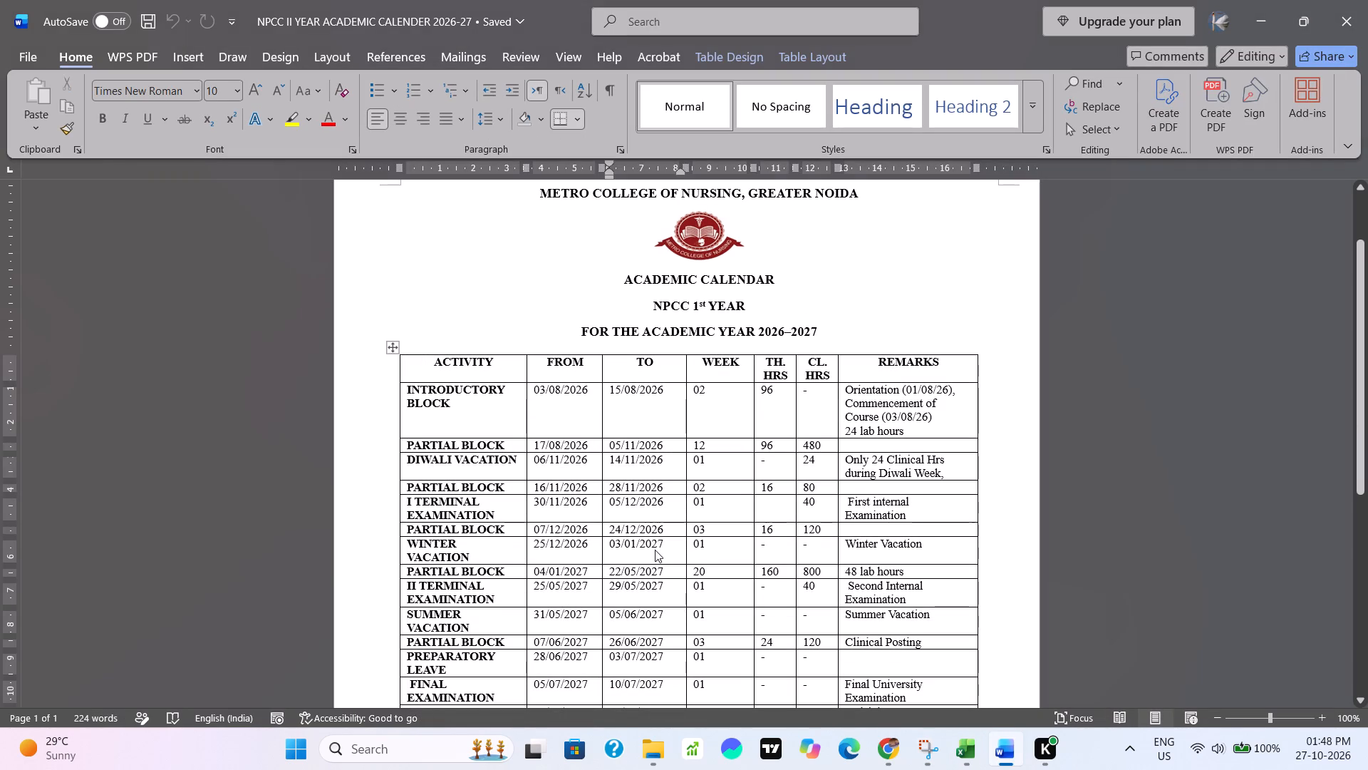
scroll(655, 550, "down", 1)
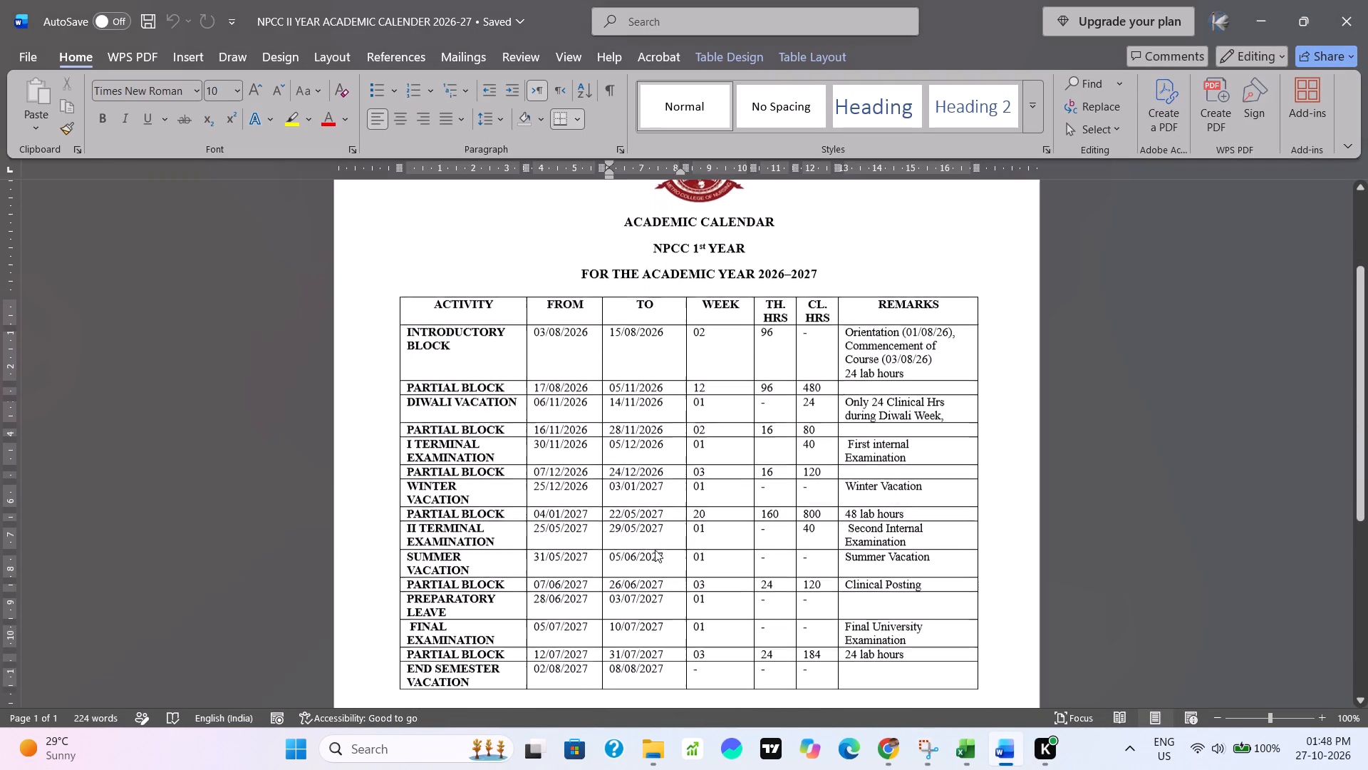
scroll(655, 550, "down", 1)
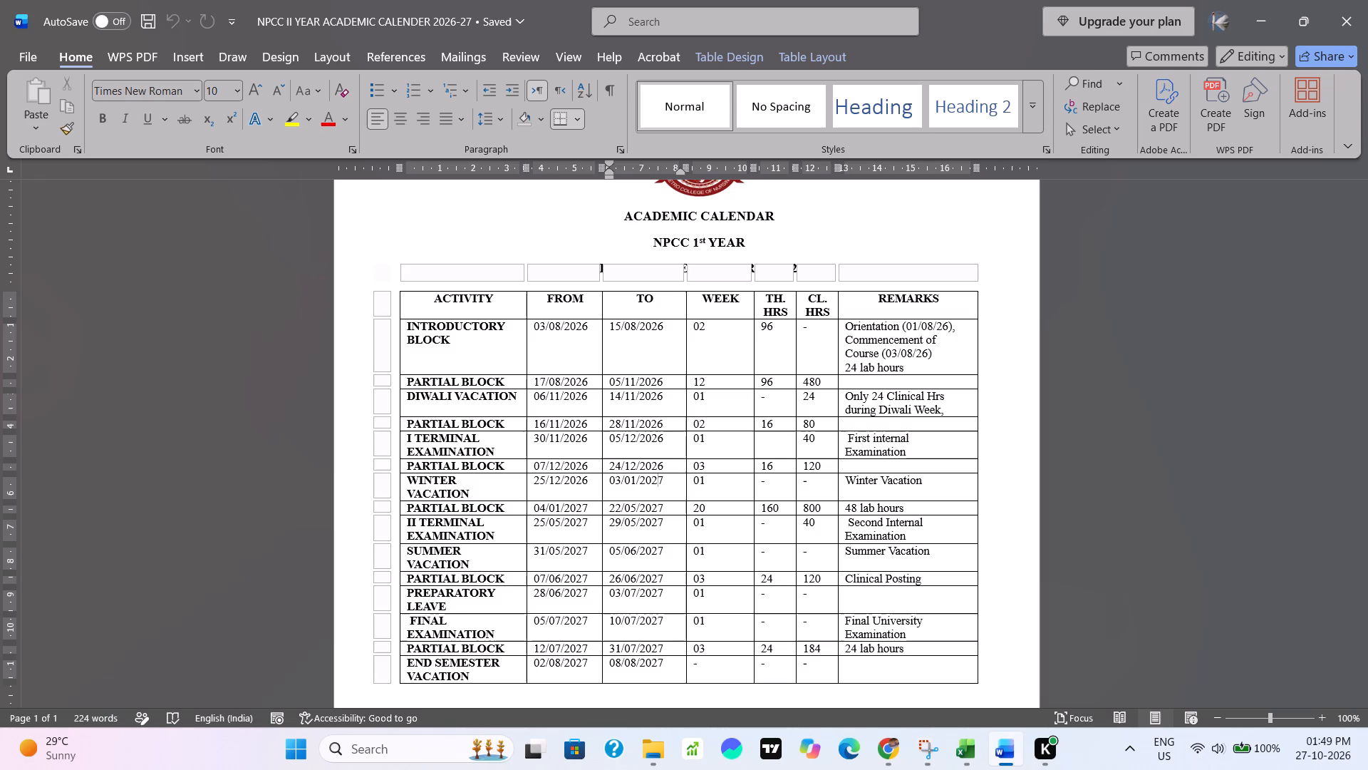
scroll(655, 547, "down", 1)
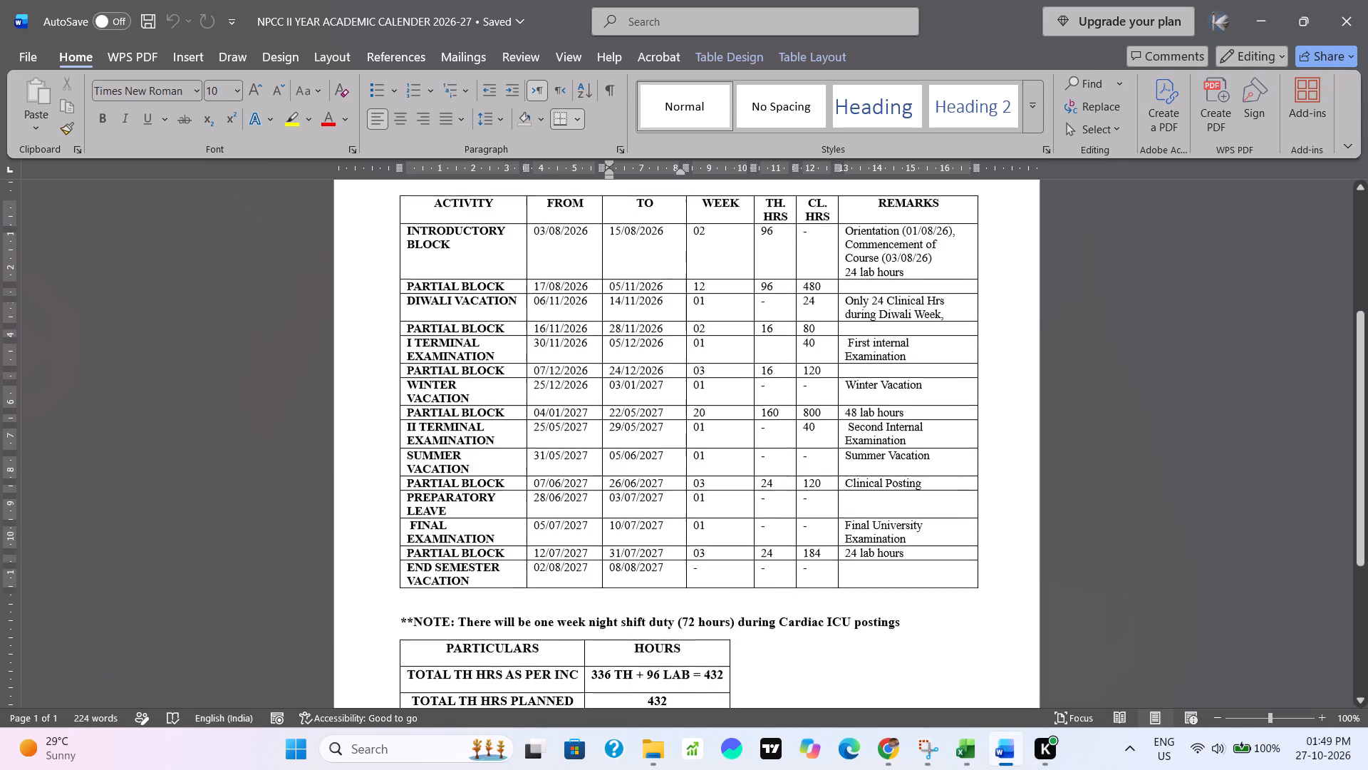
scroll(655, 547, "down", 1)
left_click_drag(707, 247, 707, 265)
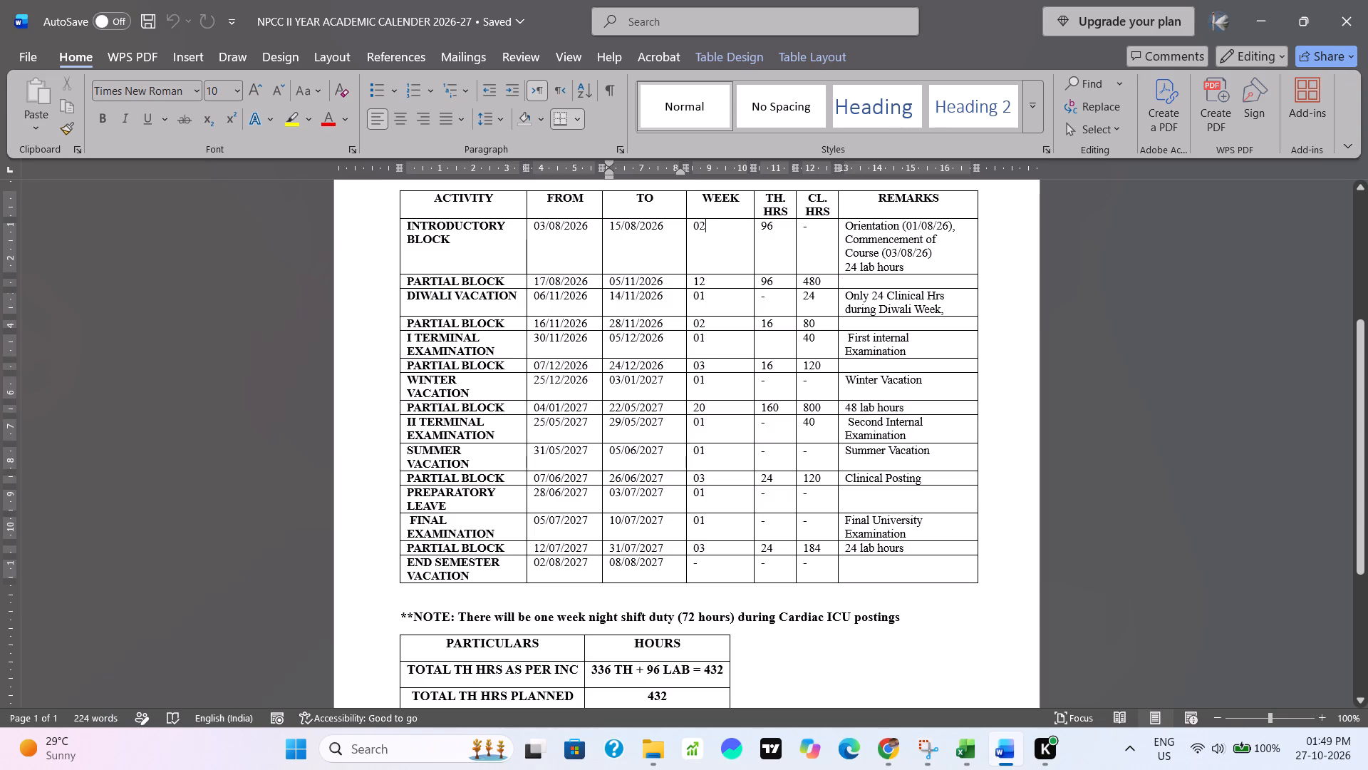
left_click_drag(707, 265, 705, 568)
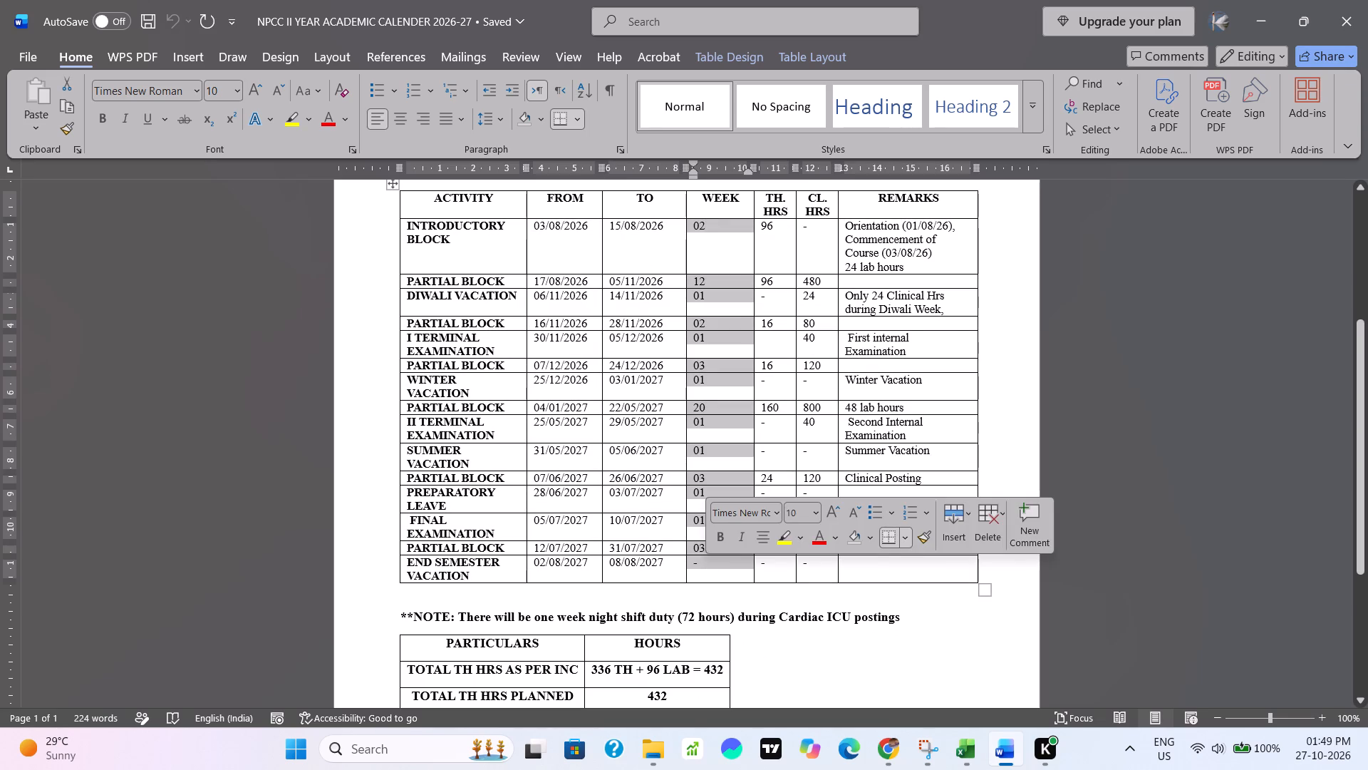
left_click(1098, 450)
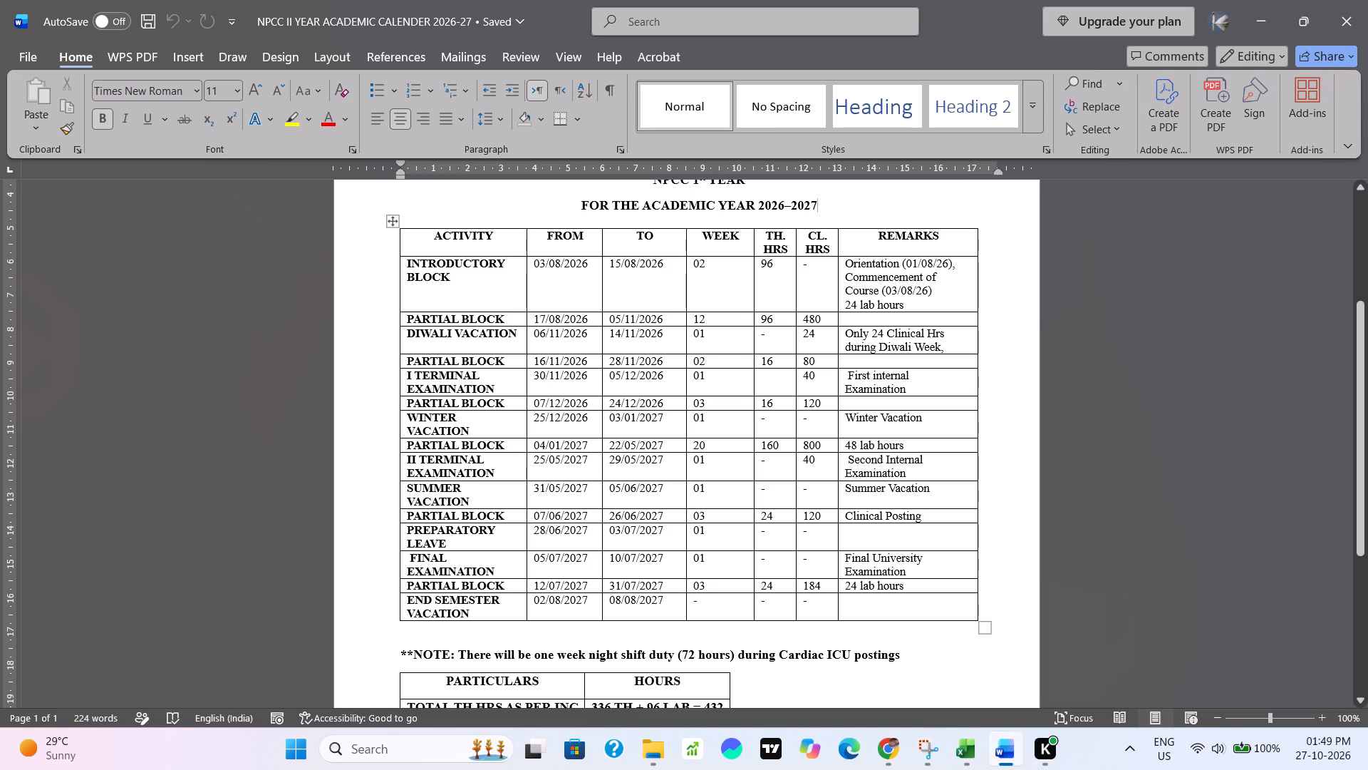
left_click(994, 443)
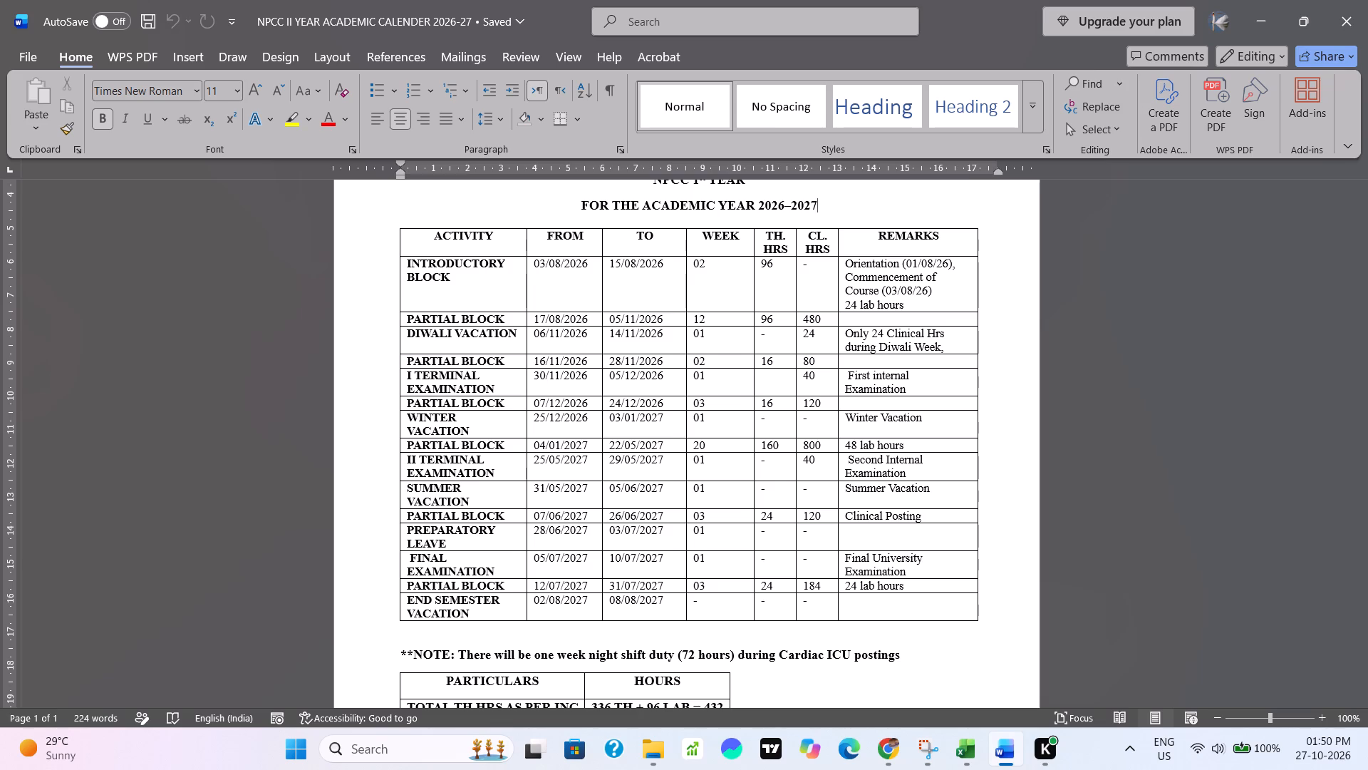
scroll(994, 443, "down", 1)
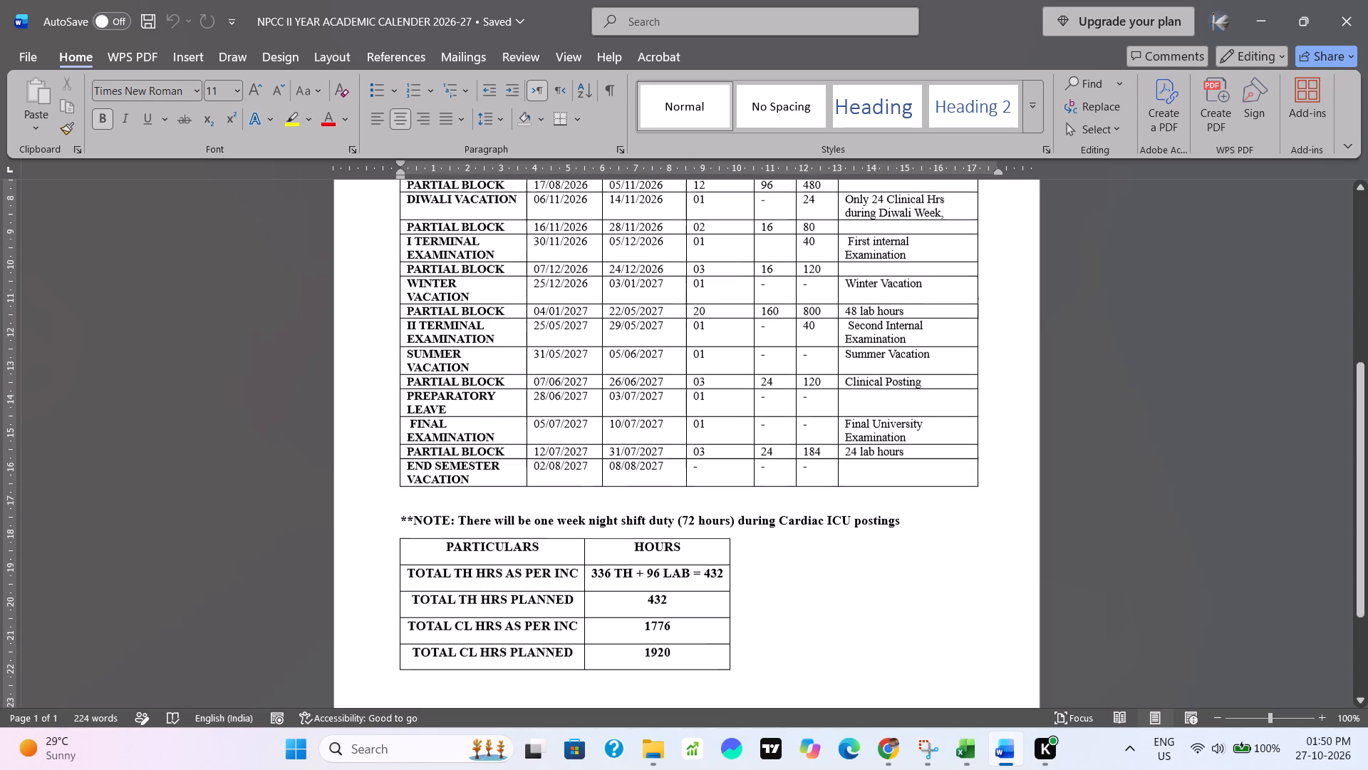
scroll(994, 443, "down", 1)
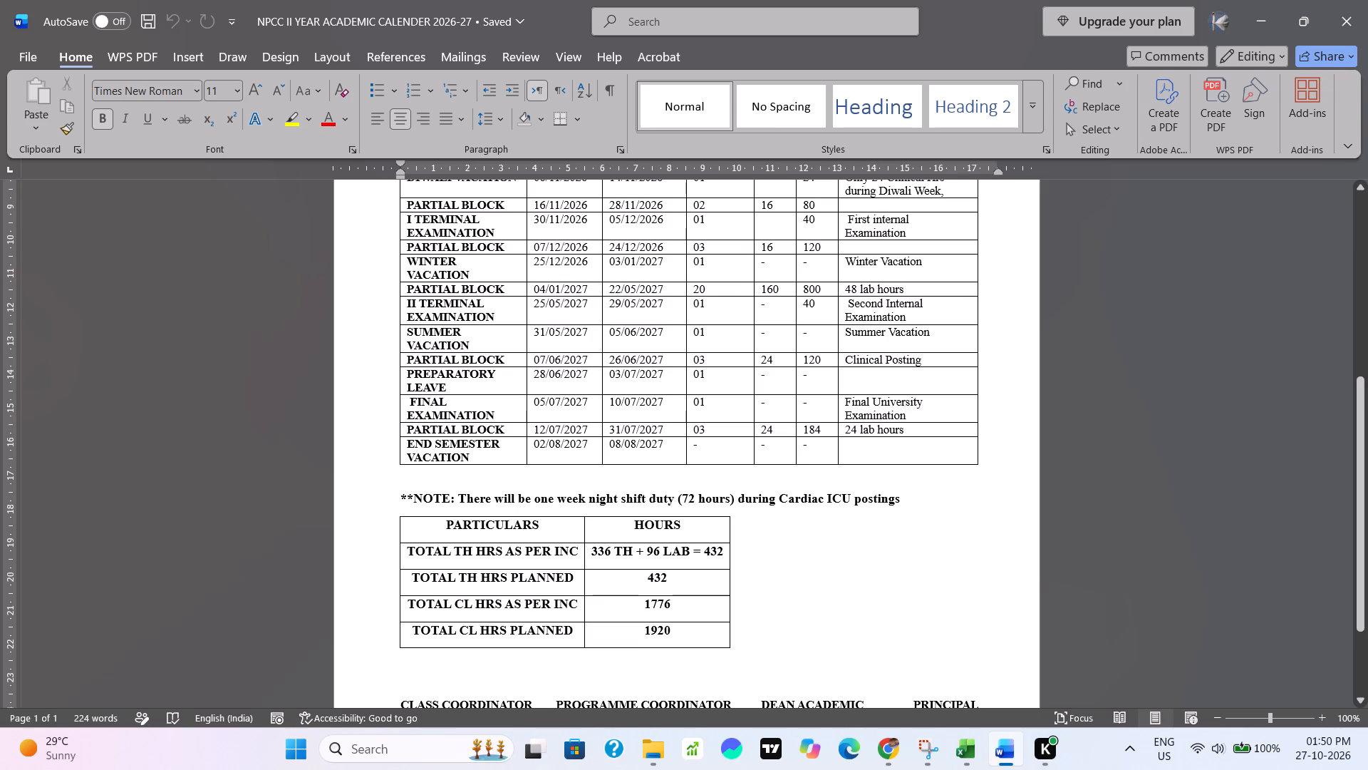
scroll(1098, 414, "up", 1)
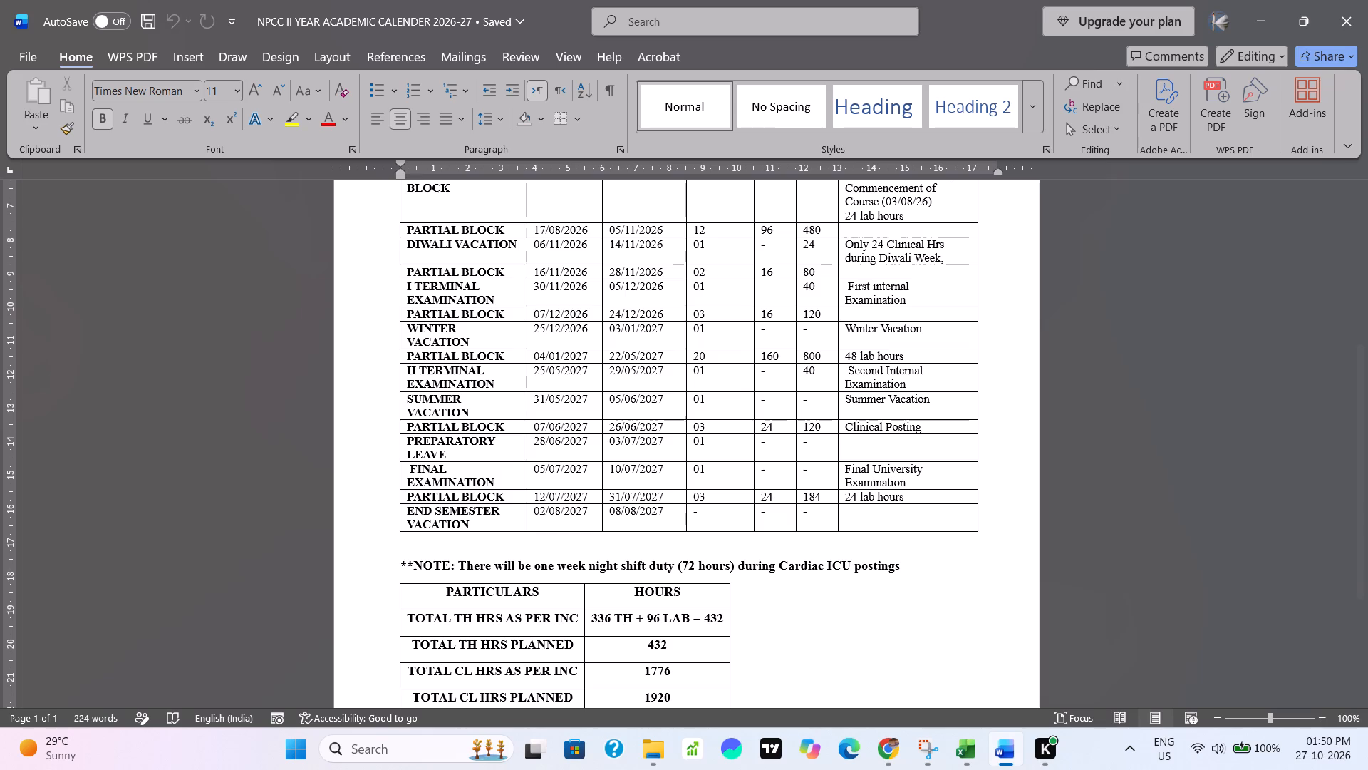
left_click(1098, 414)
scroll(1098, 414, "down", 1)
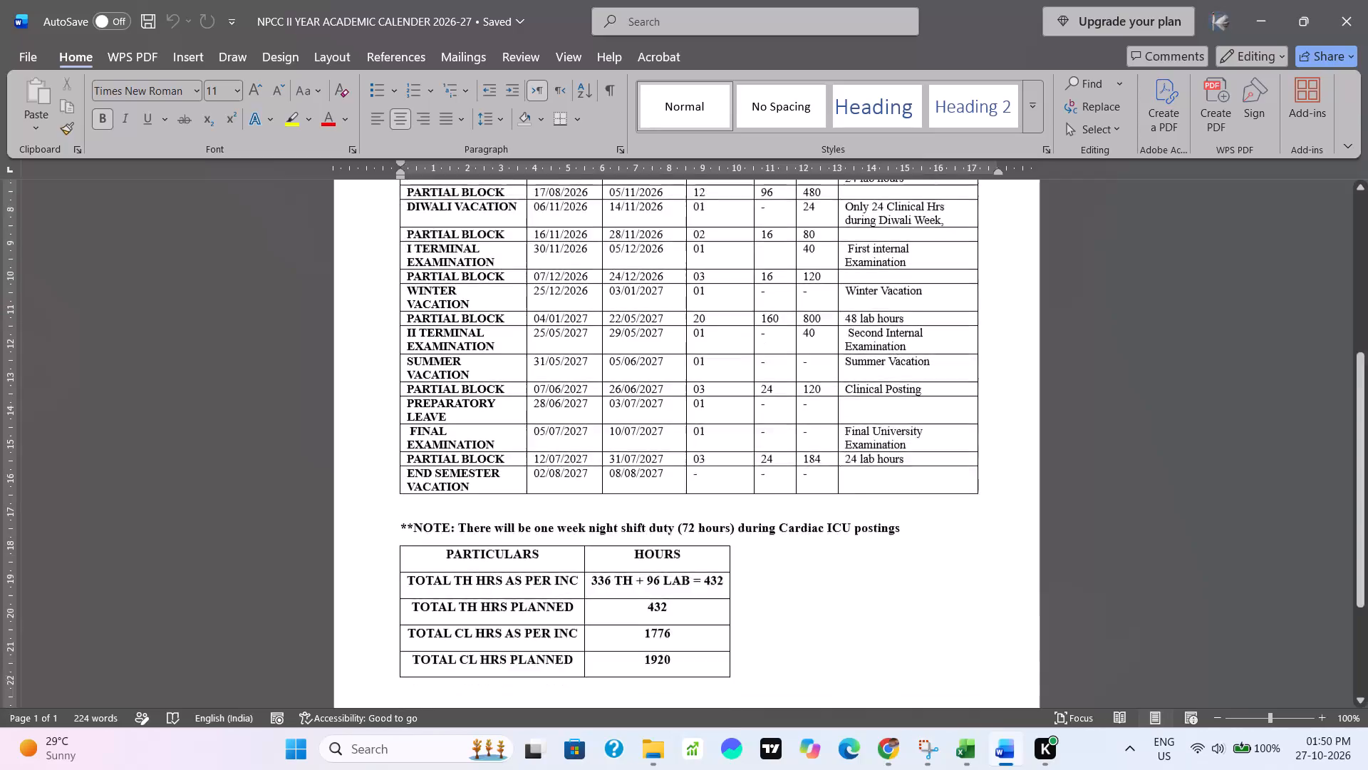
scroll(1098, 414, "down", 1)
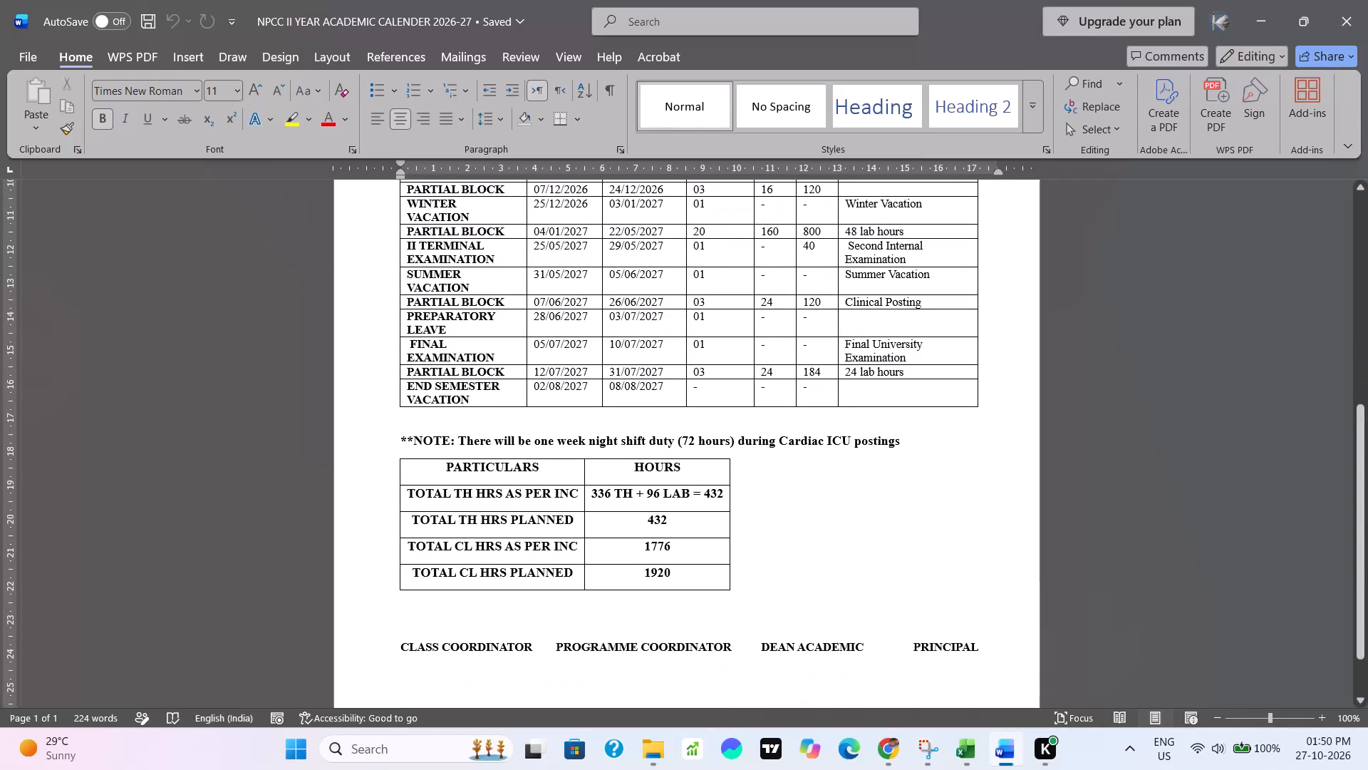
scroll(1098, 414, "up", 4)
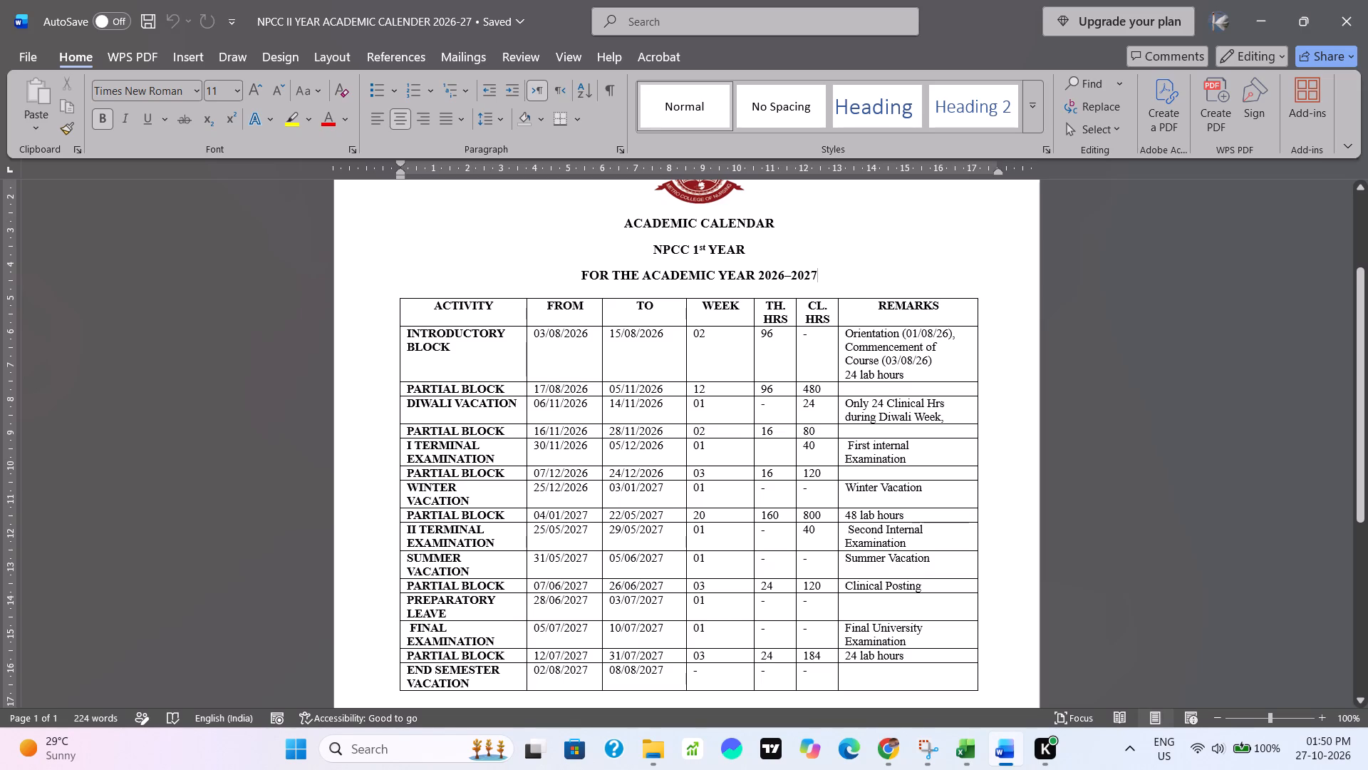
Back in the Excel rotation plan, count the first PARTIAL BLOCK's weekly dates B4:B15 and enter 12 in its merged WEEK cell D4.
left_click(955, 764)
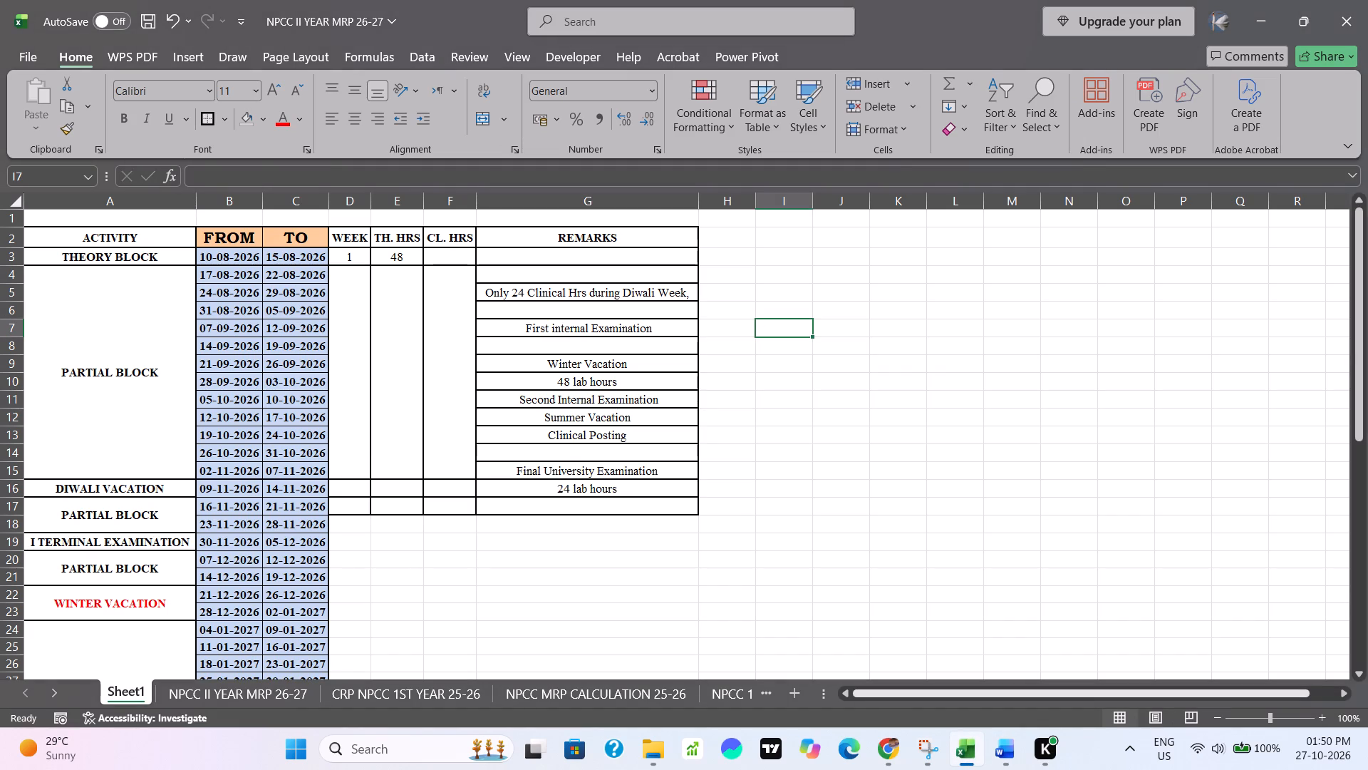
left_click(361, 319)
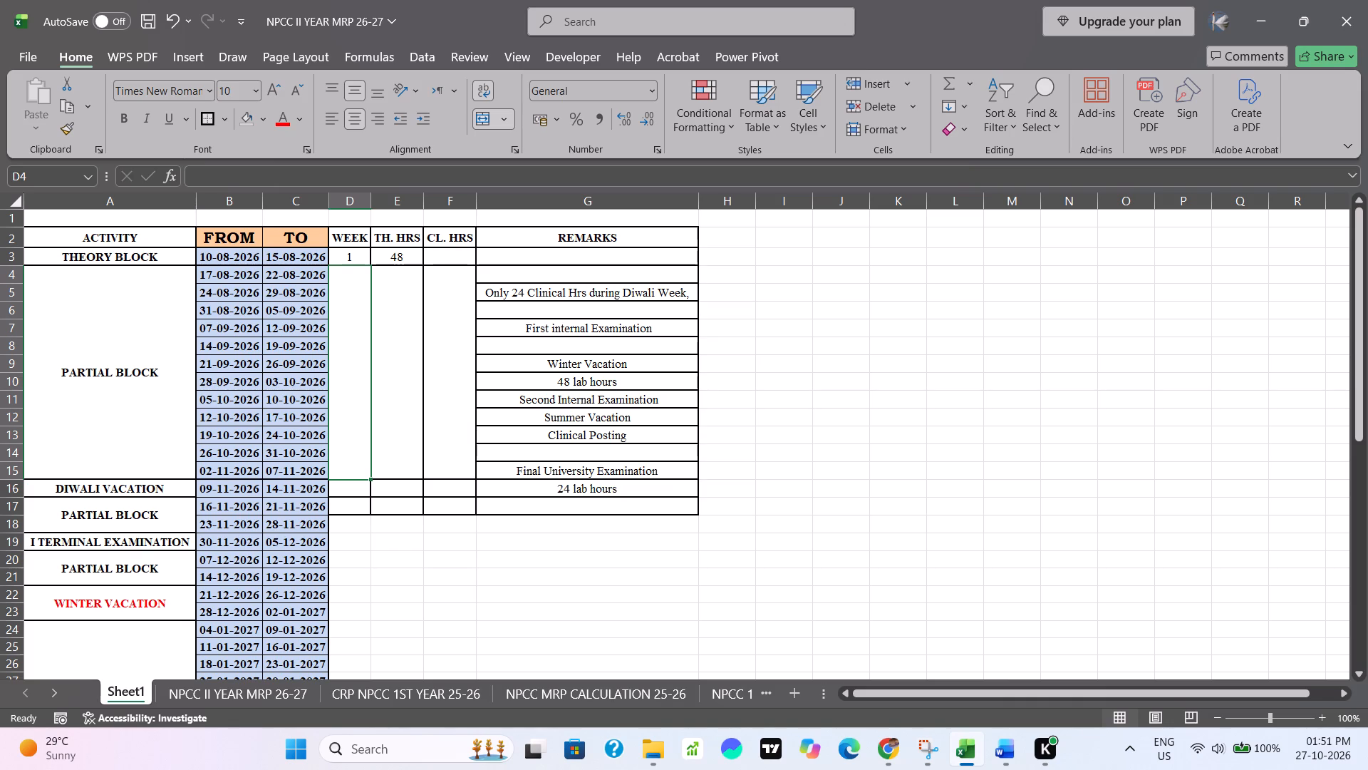
left_click(236, 275)
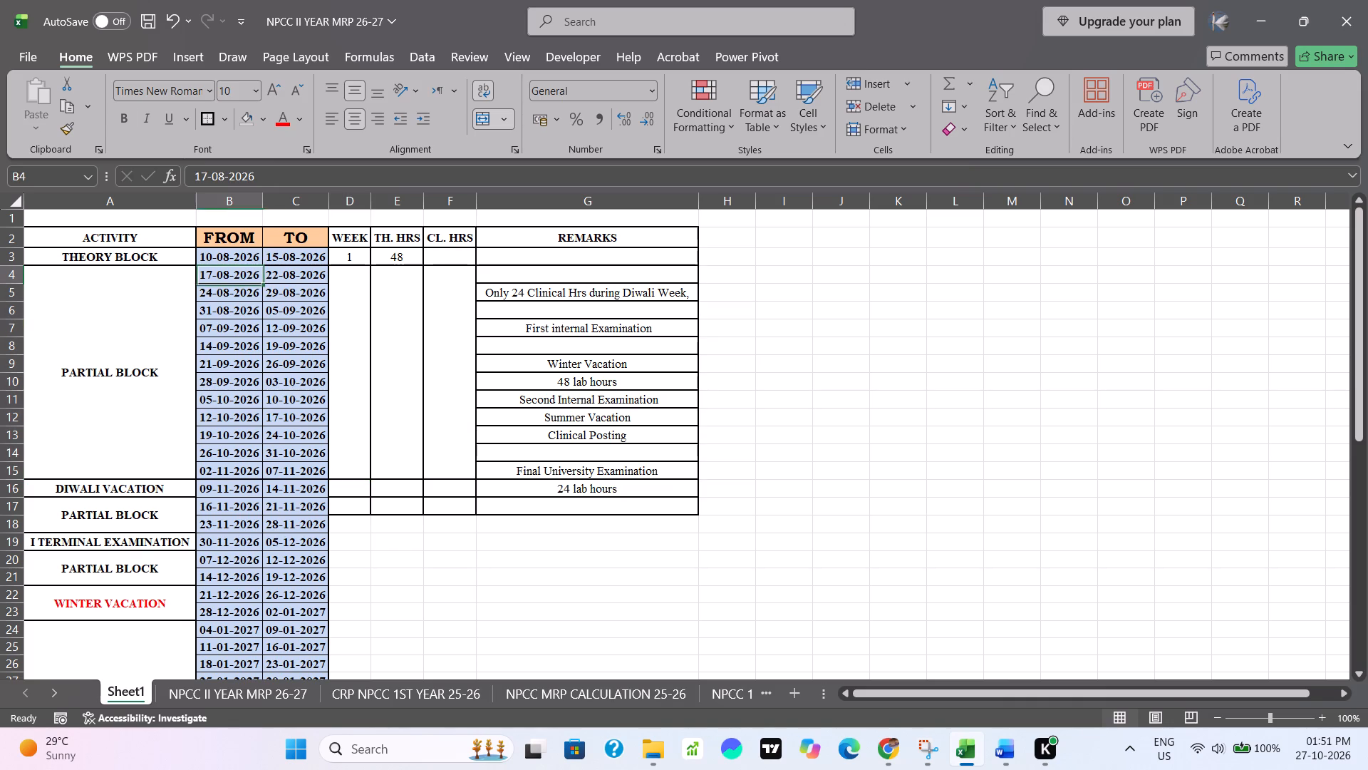
left_click_drag(236, 275, 238, 344)
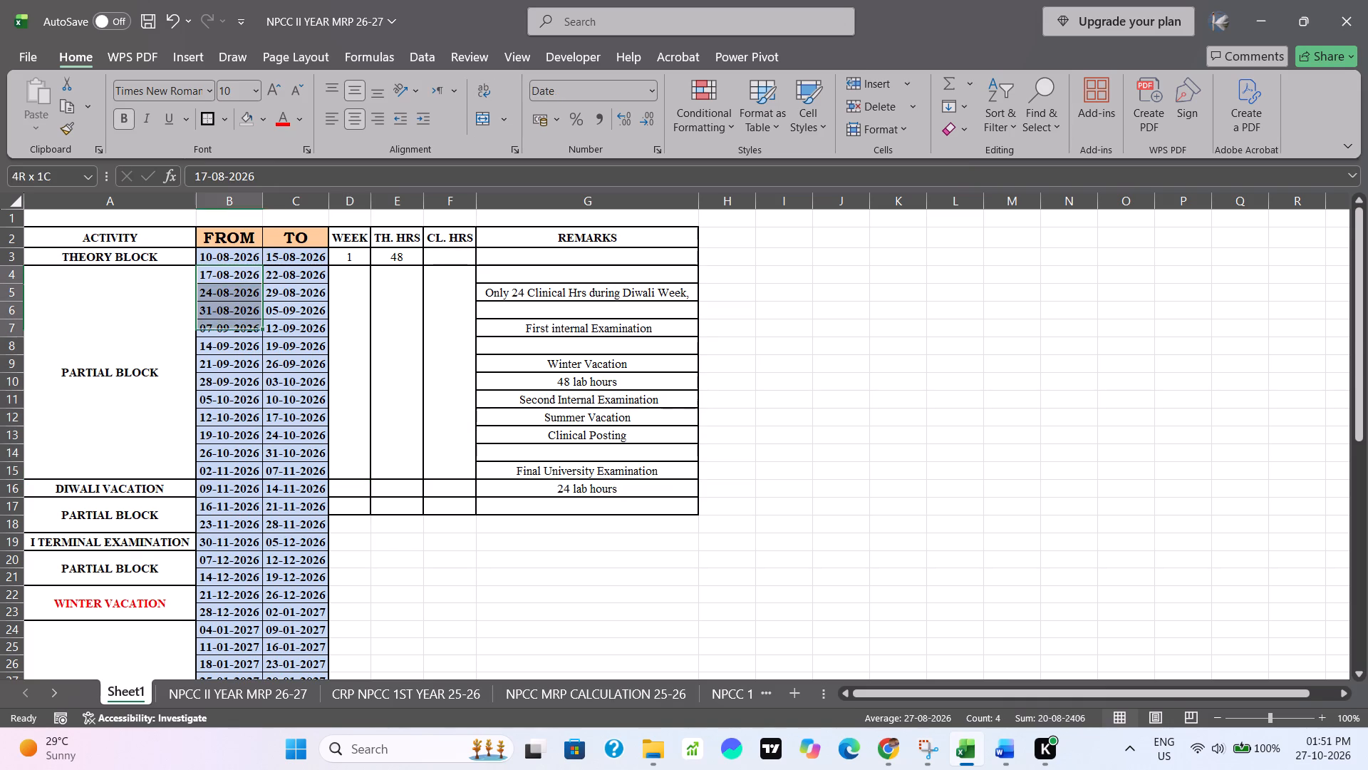
left_click_drag(238, 344, 243, 469)
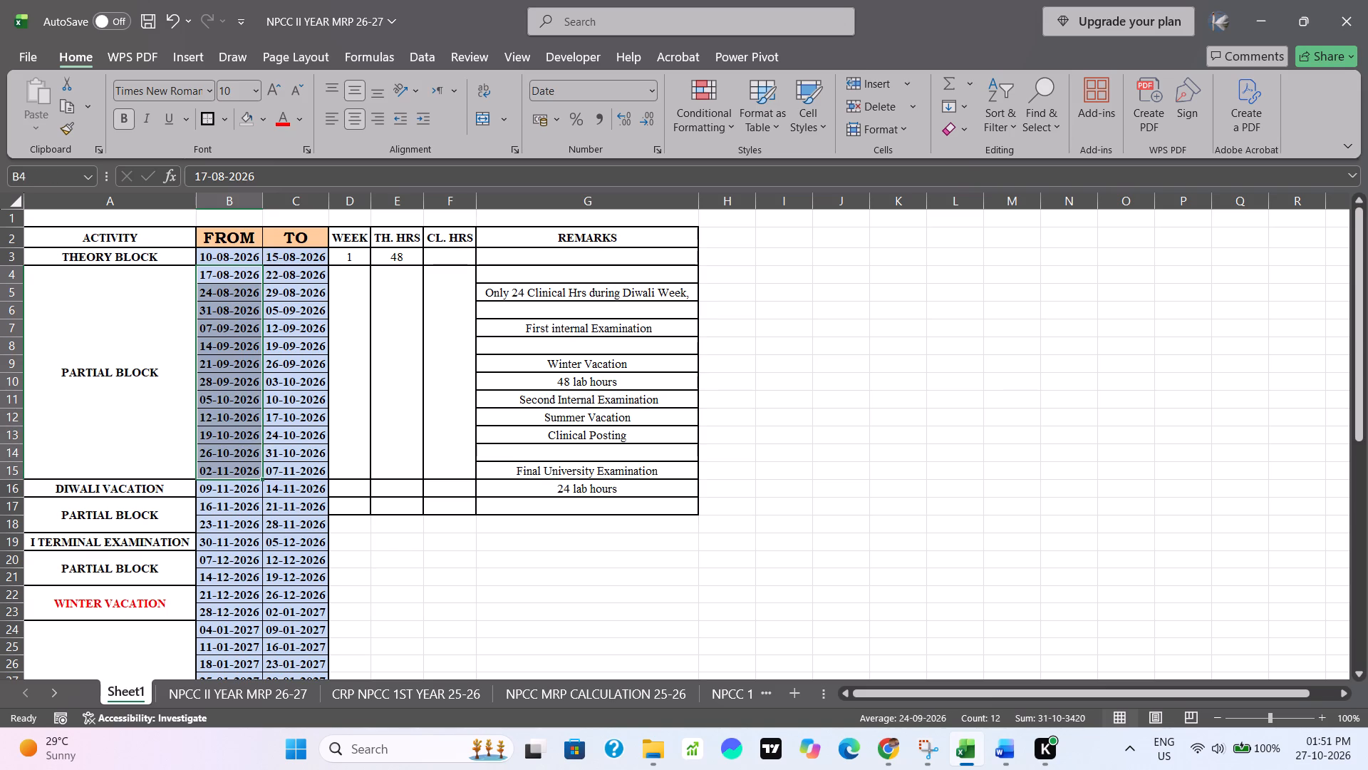
left_click(350, 353)
double_click(350, 353)
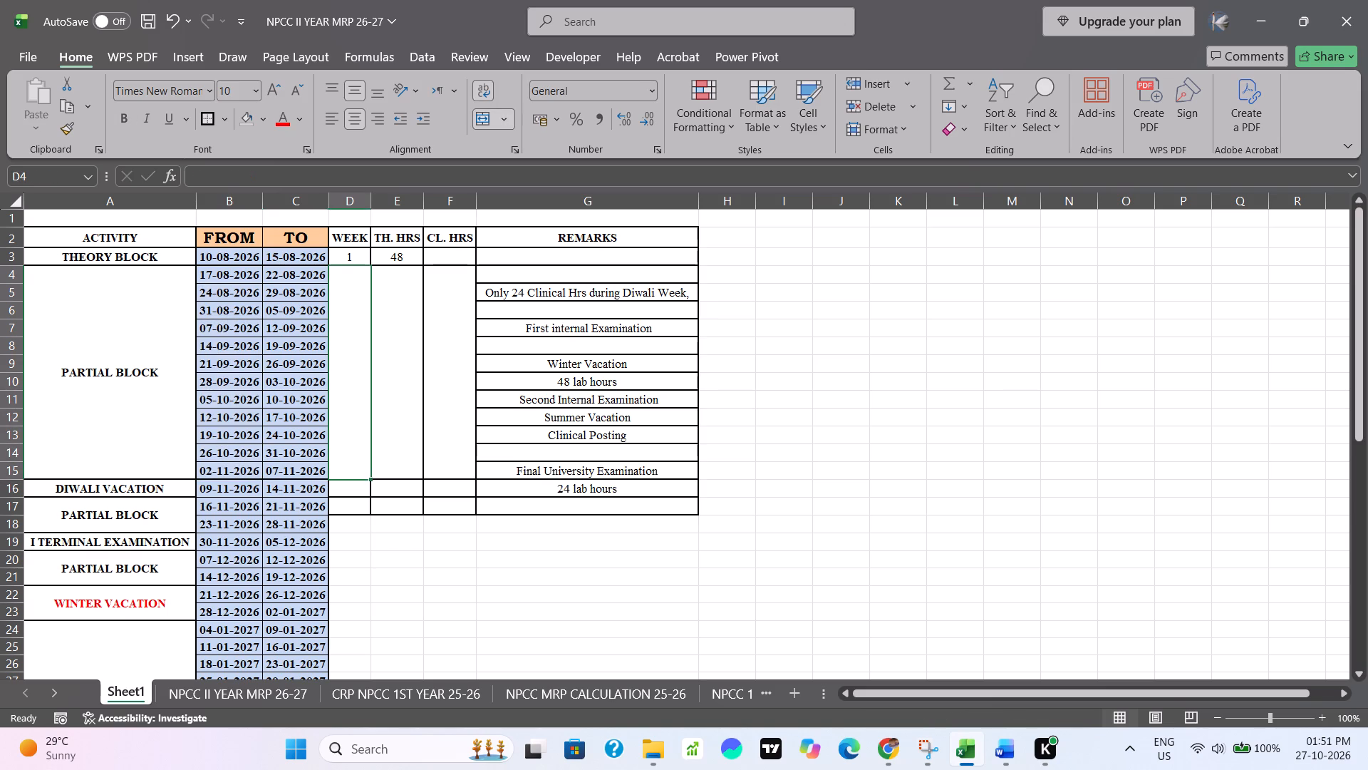
type("12")
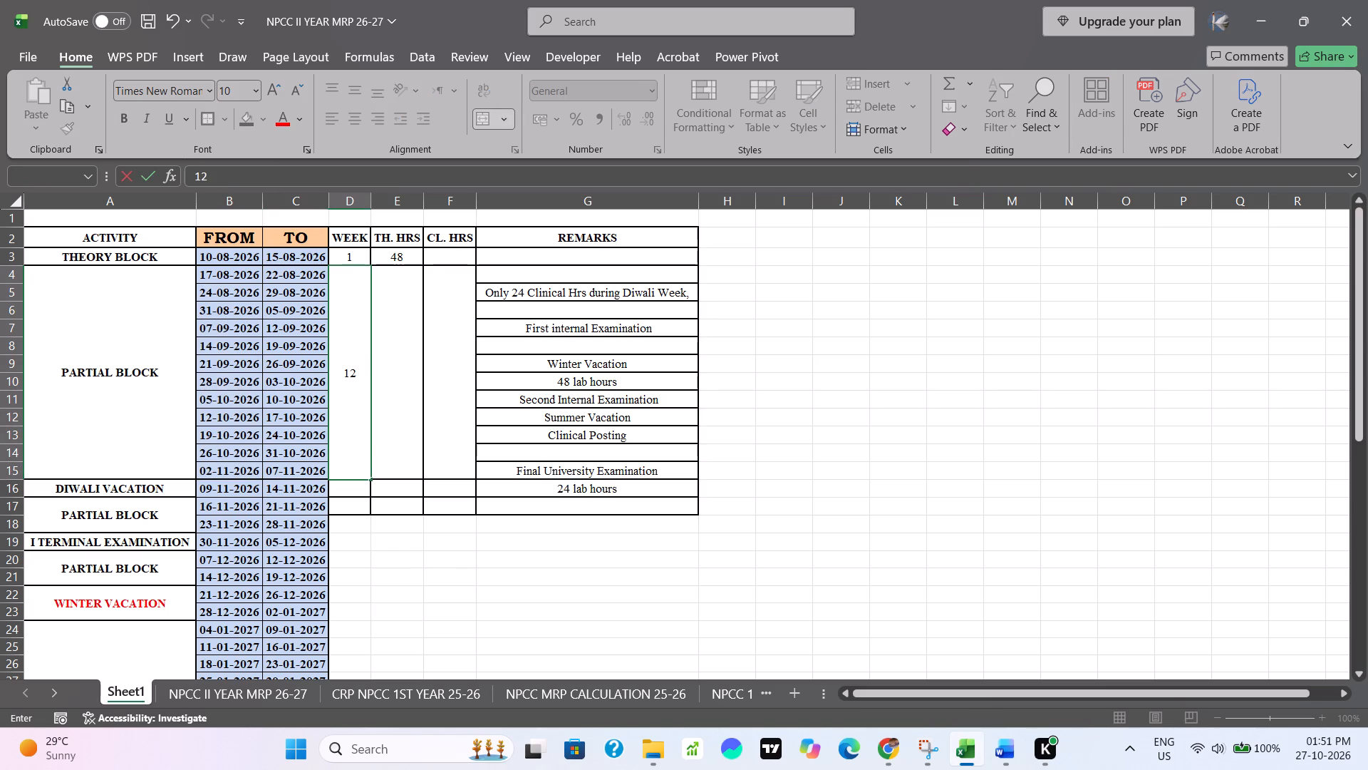
left_click(870, 420)
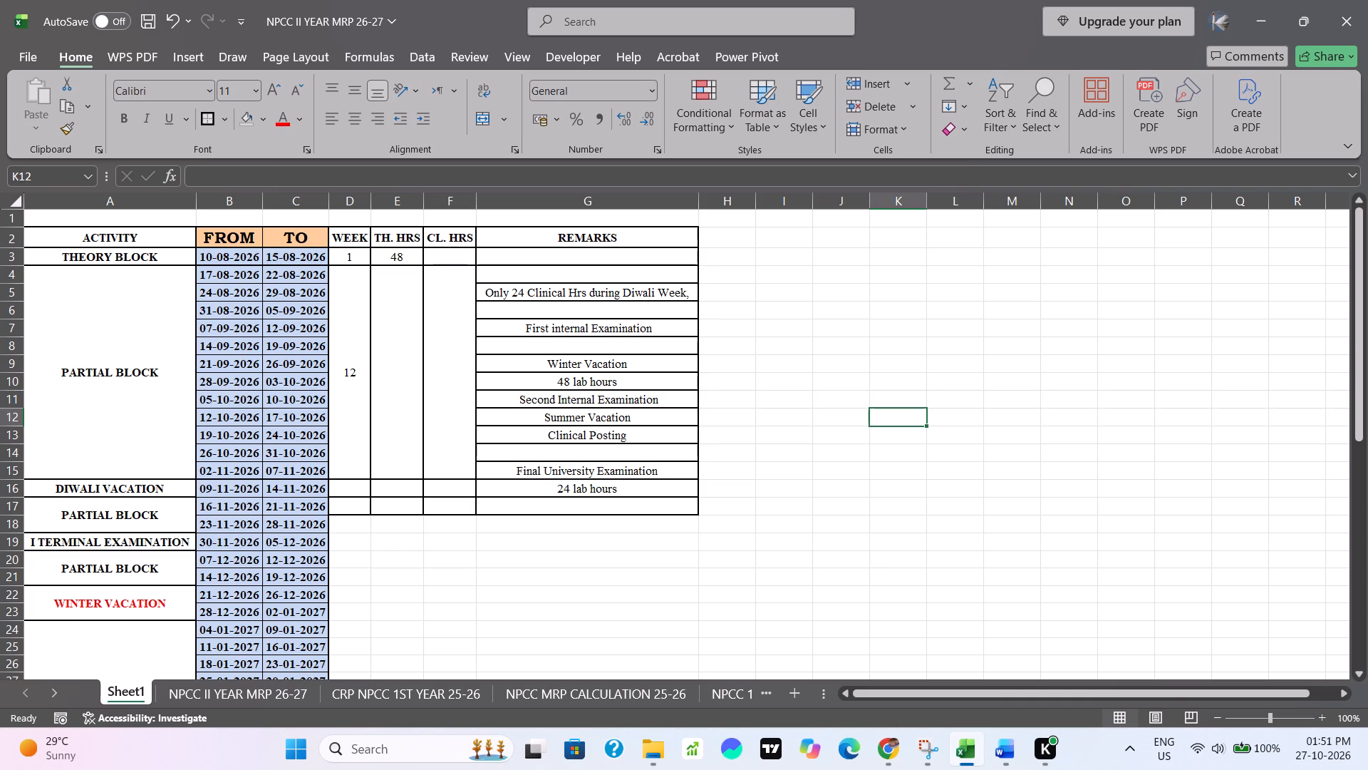
Enter 96 in the merged TH. HRS cell E4 of the first PARTIAL BLOCK.
double_click(394, 371)
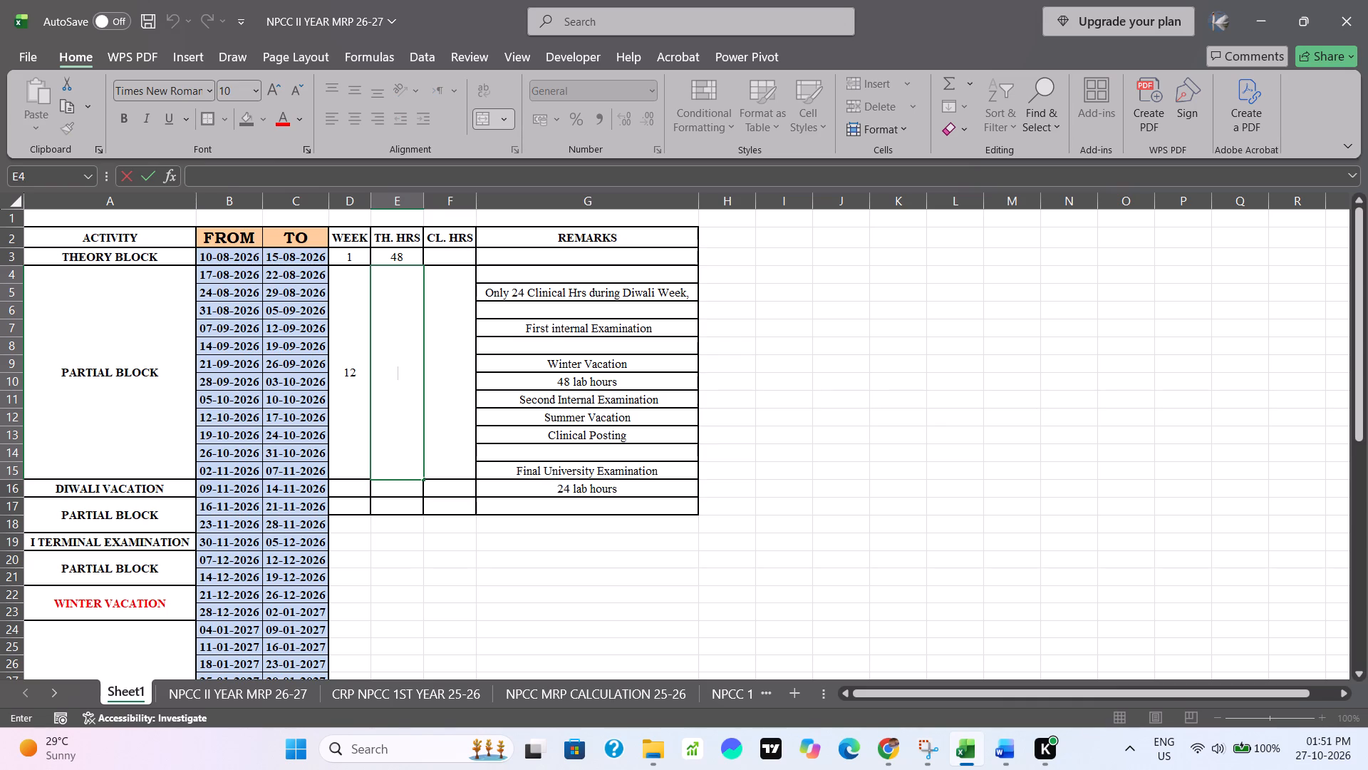
type("96")
left_click(945, 459)
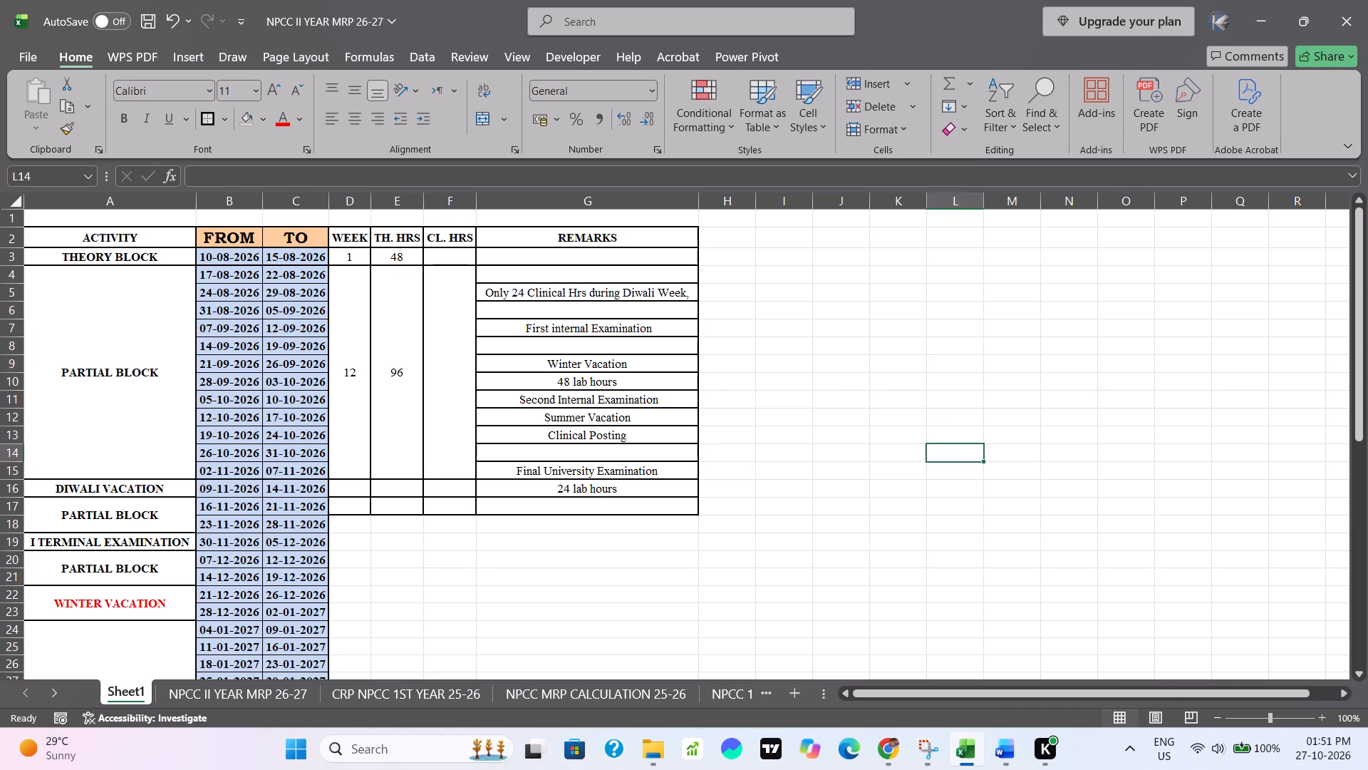
Open the merged CL. HRS cell F4 of the first PARTIAL BLOCK for editing.
double_click(437, 371)
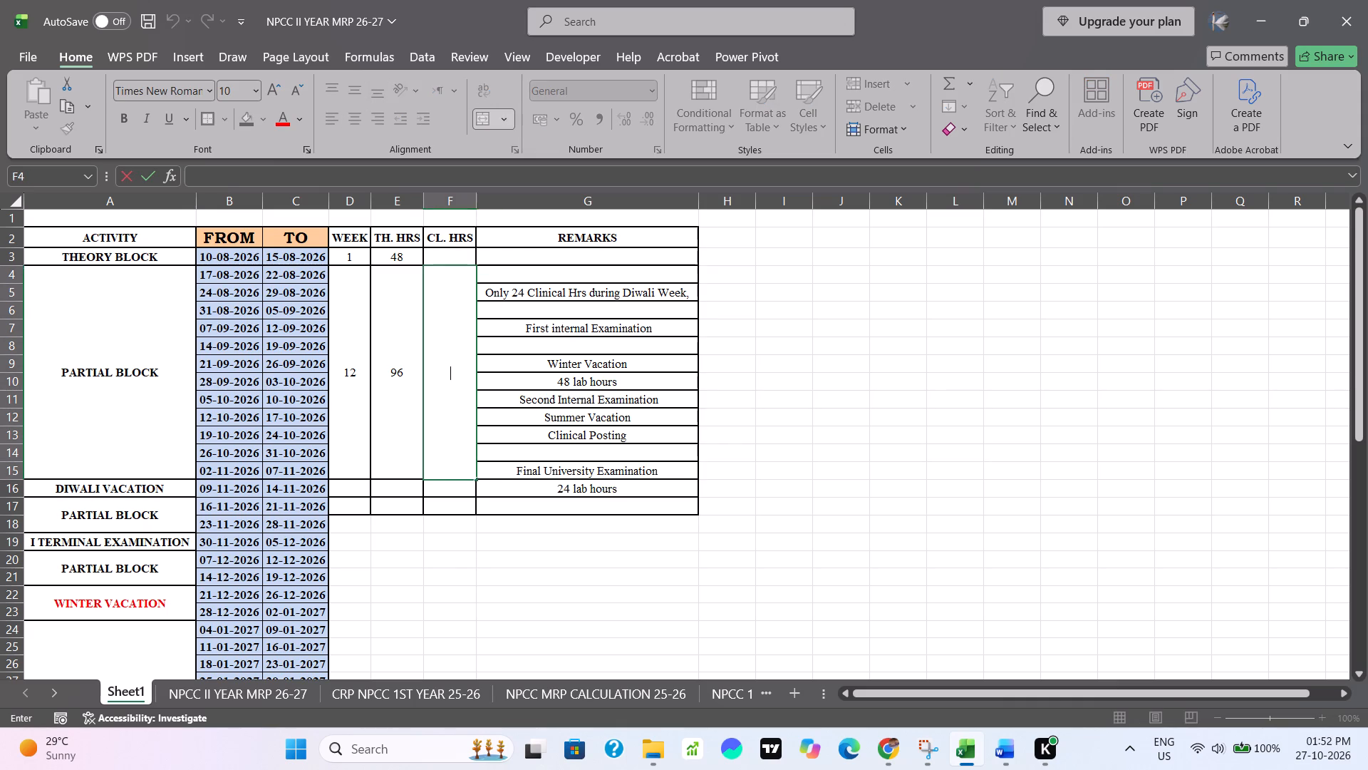
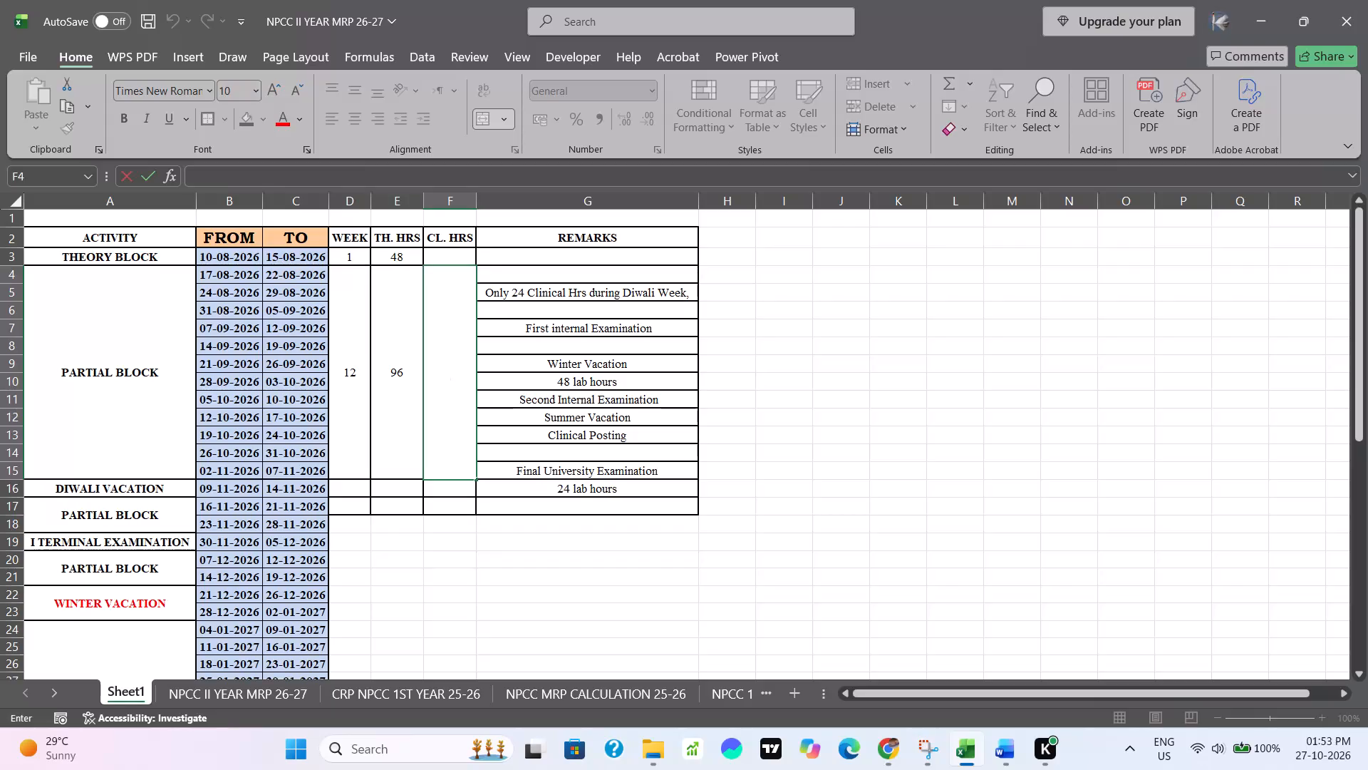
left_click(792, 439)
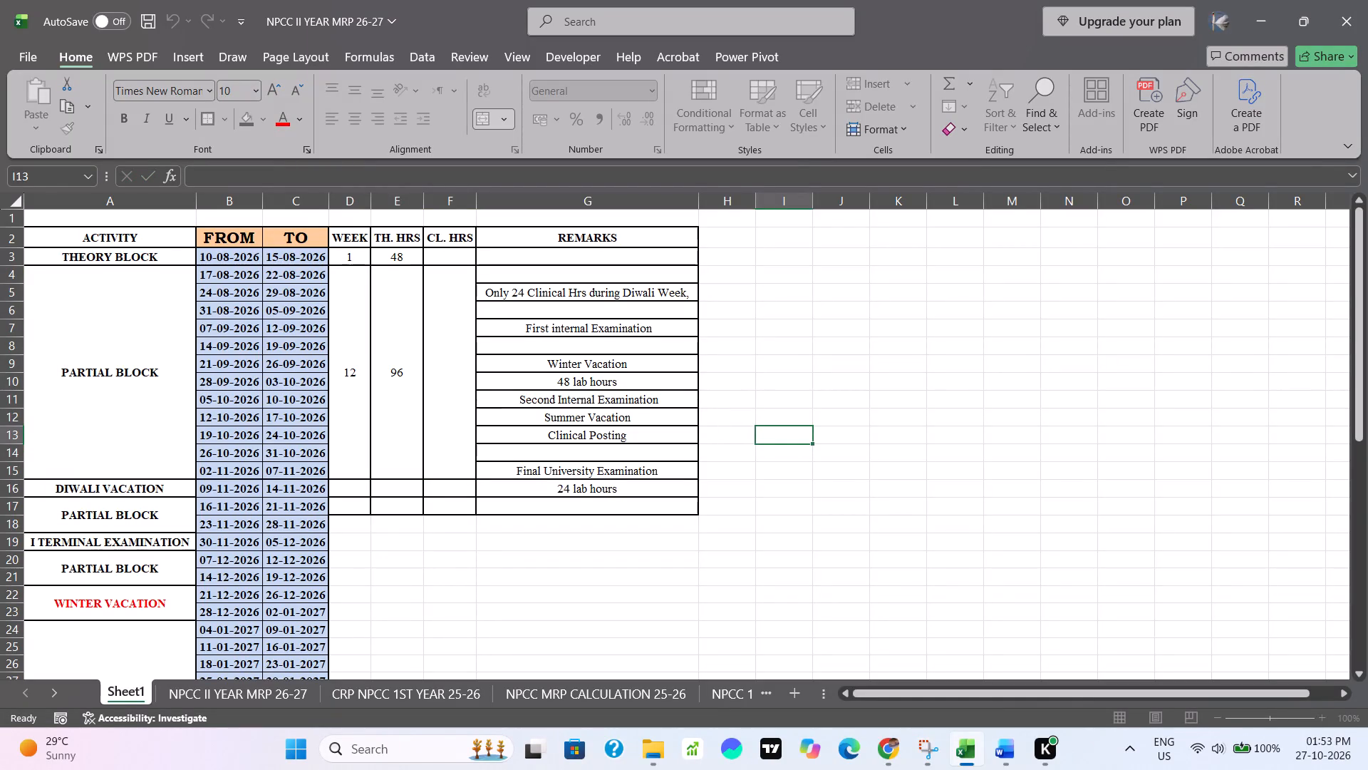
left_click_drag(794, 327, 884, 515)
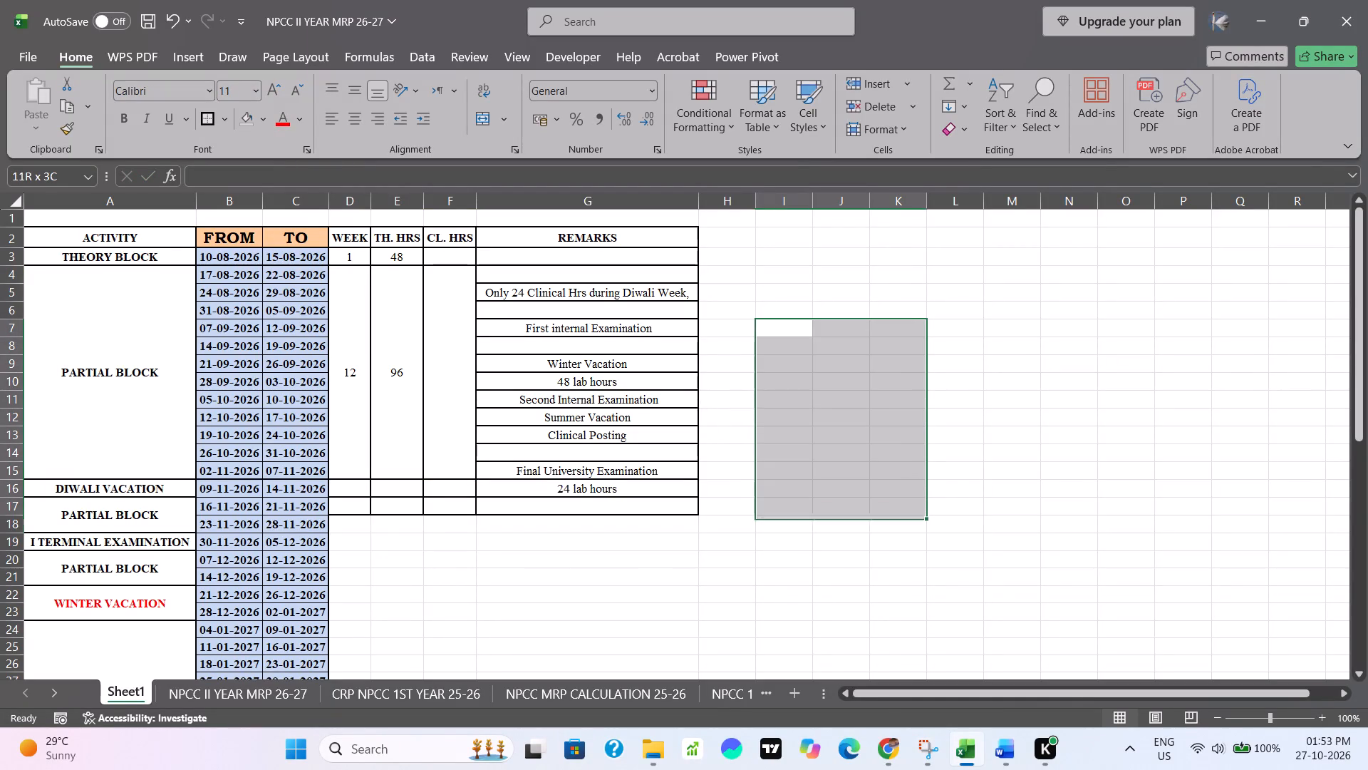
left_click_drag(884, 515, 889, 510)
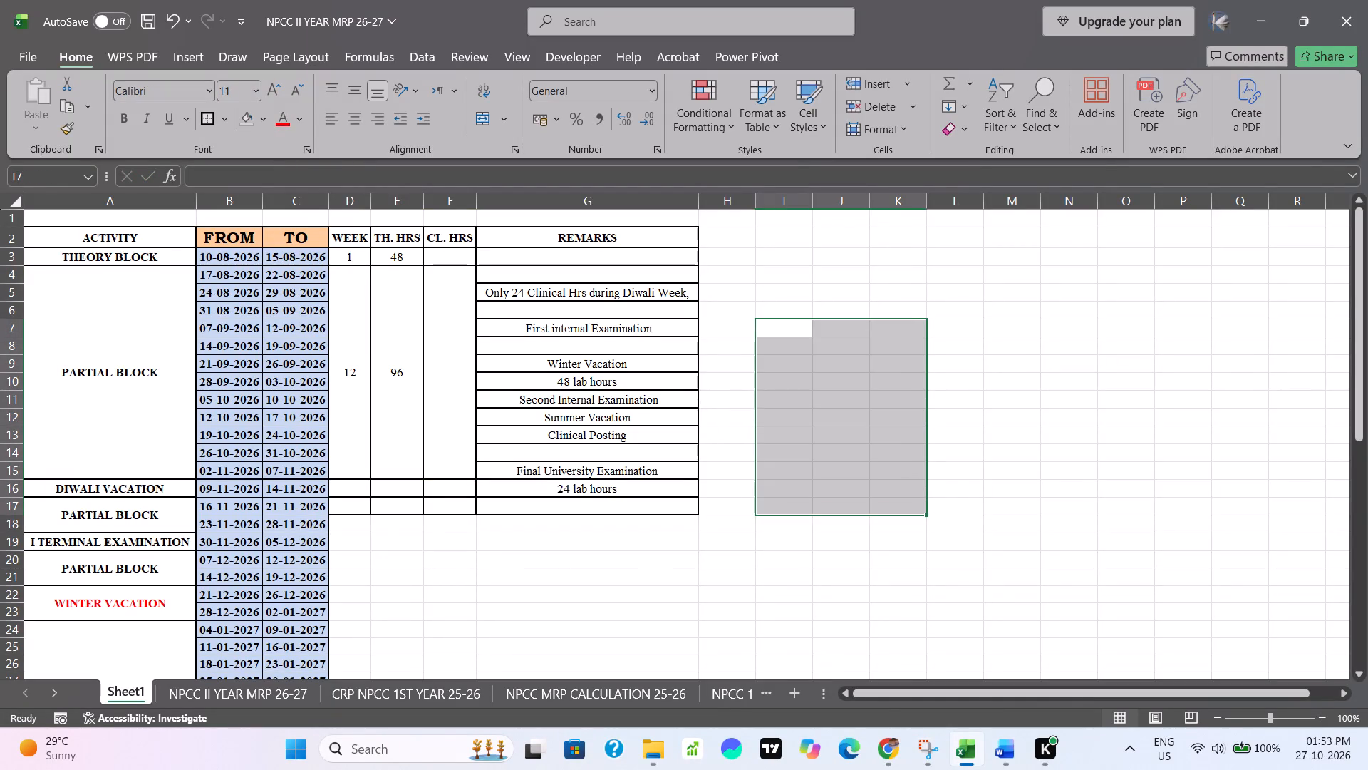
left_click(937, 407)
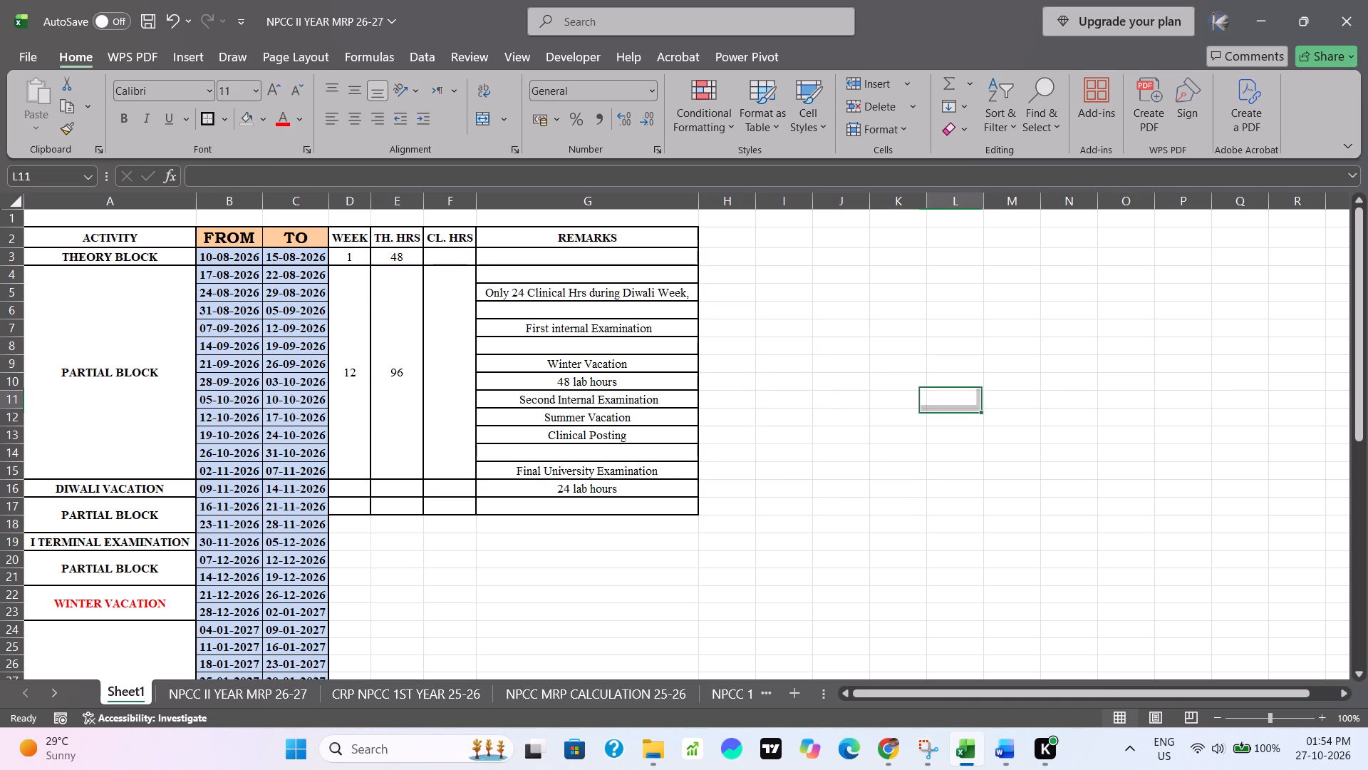
Enter 480 in the merged CL. HRS cell F4 of the first PARTIAL BLOCK.
left_click(450, 386)
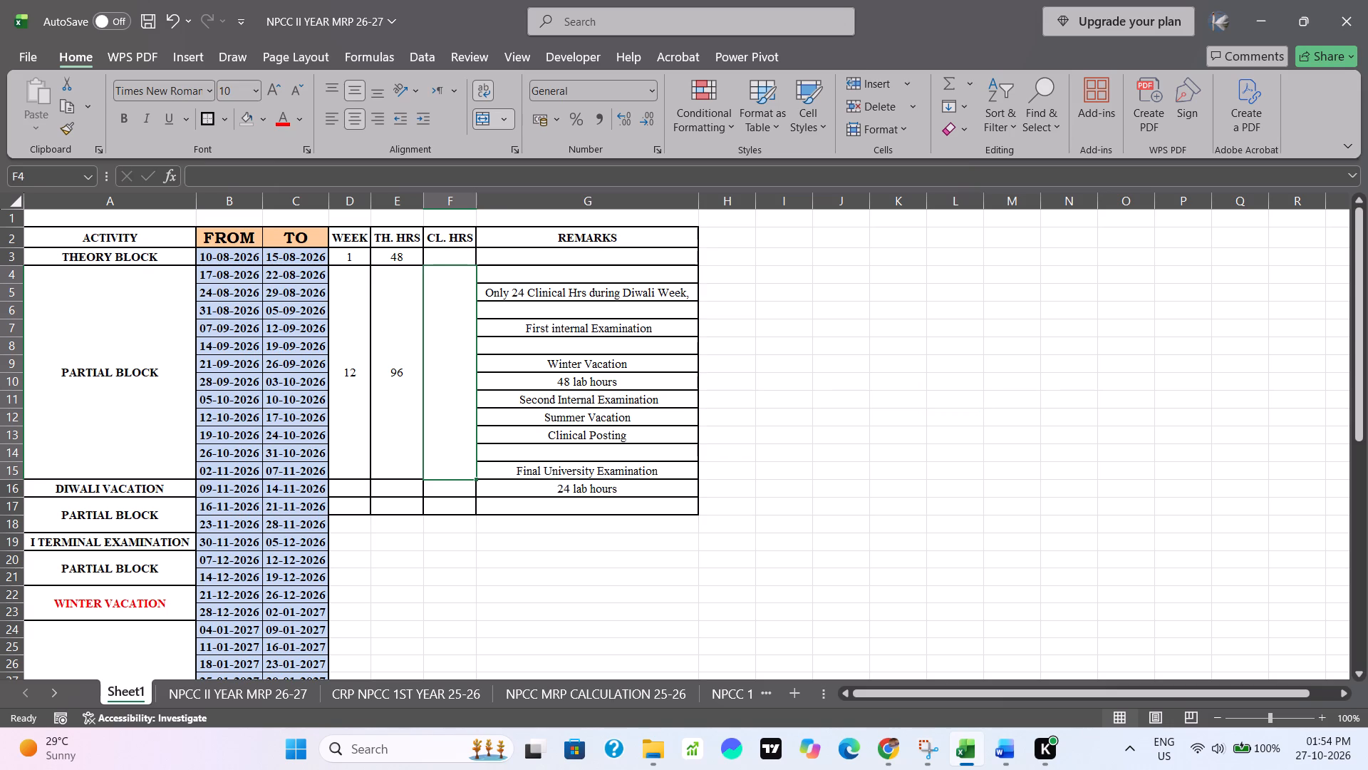
double_click(450, 386)
type("480")
left_click(801, 411)
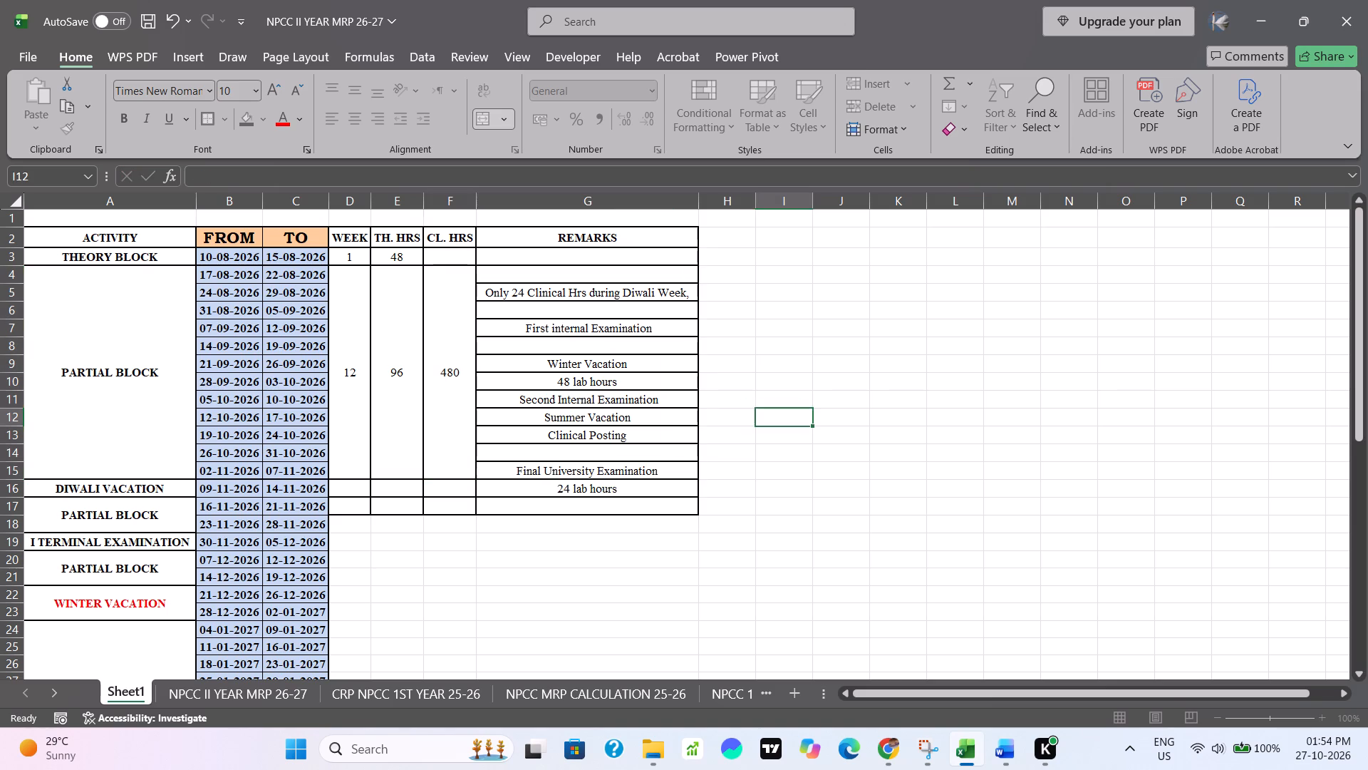
Check the combined TH. HRS and WEEK sums of the THEORY BLOCK and first PARTIAL BLOCK, and review the block's CL. HRS entry.
left_click_drag(395, 255, 397, 379)
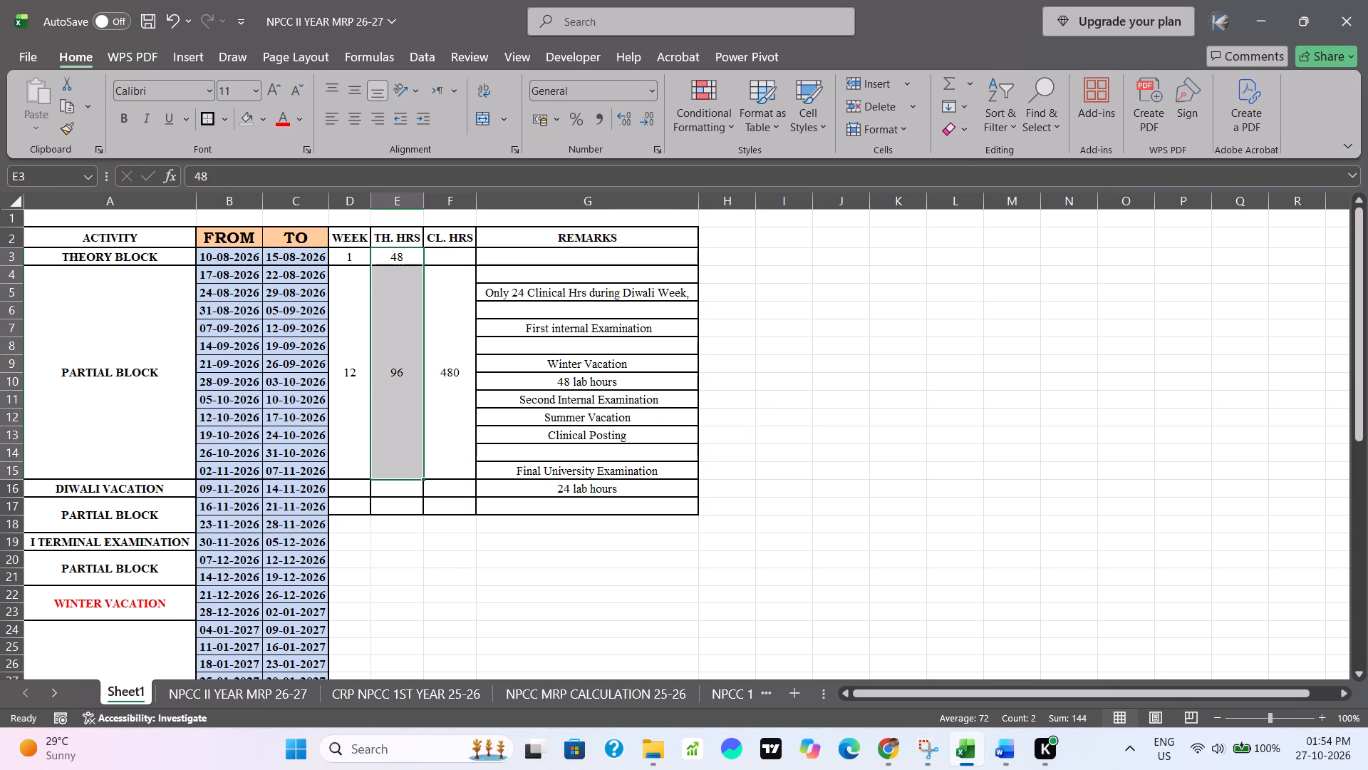
left_click(1097, 351)
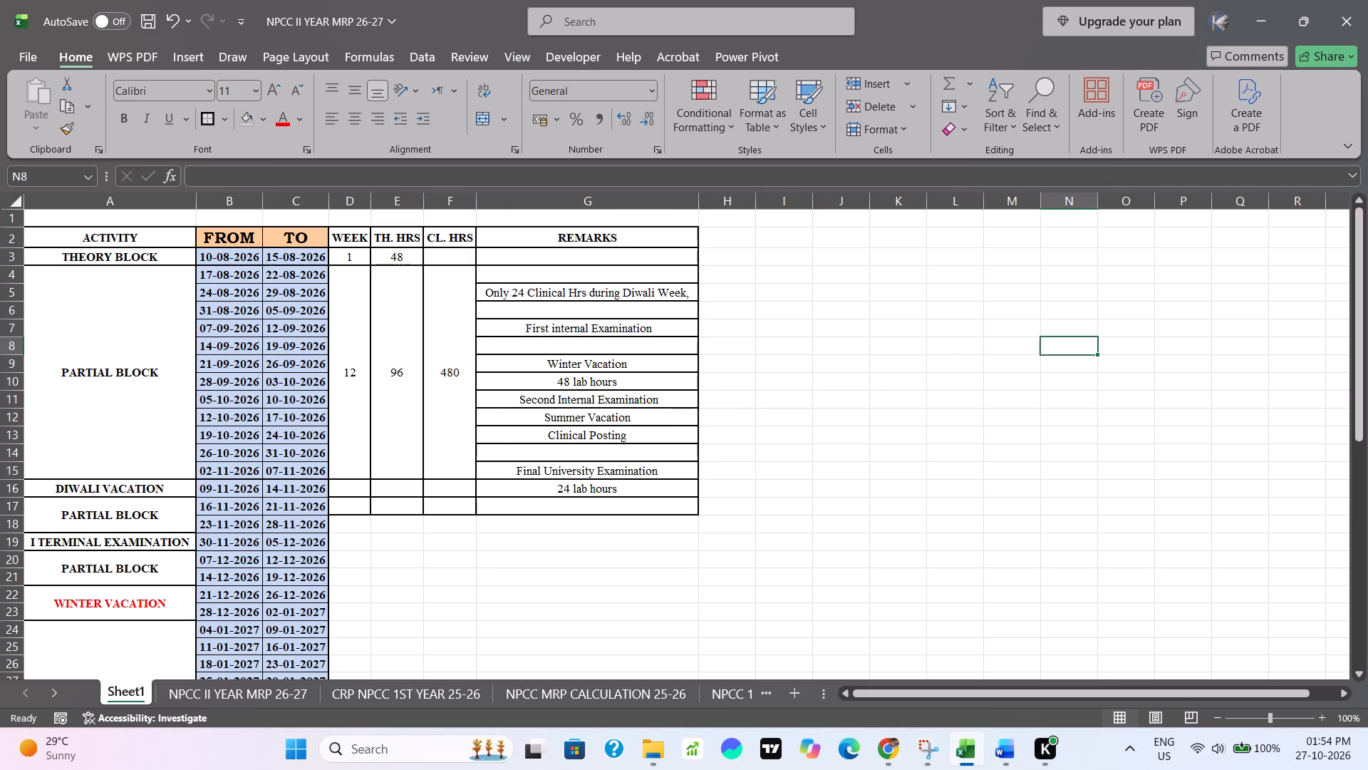
left_click(453, 364)
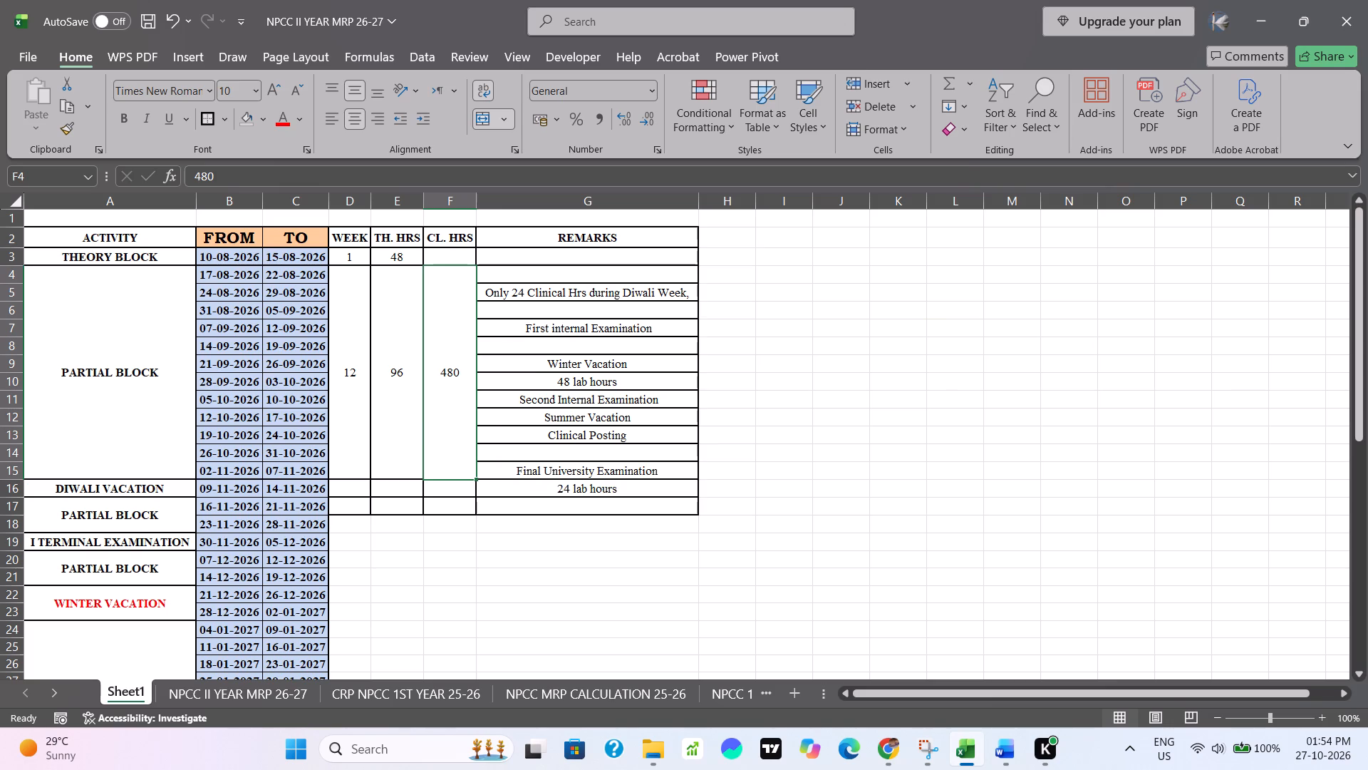
left_click(989, 407)
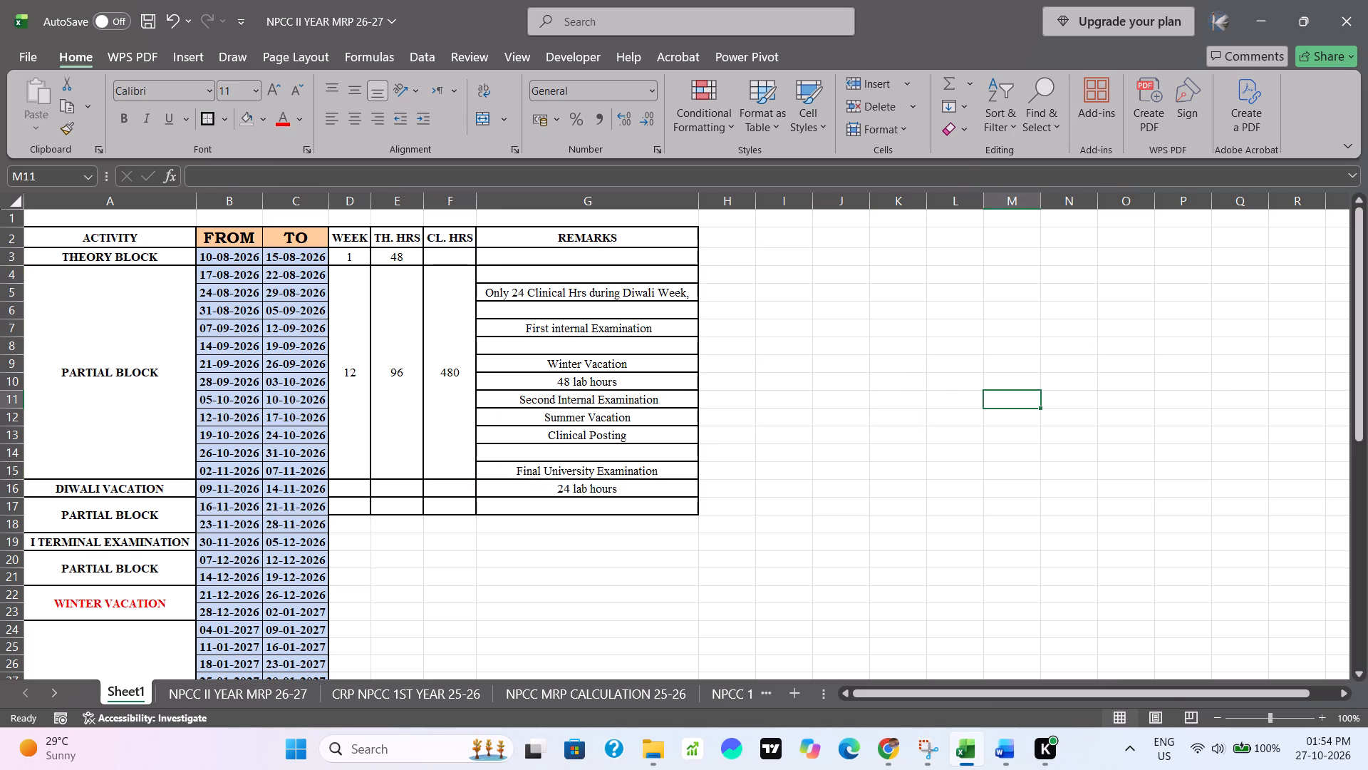
left_click_drag(360, 255, 362, 335)
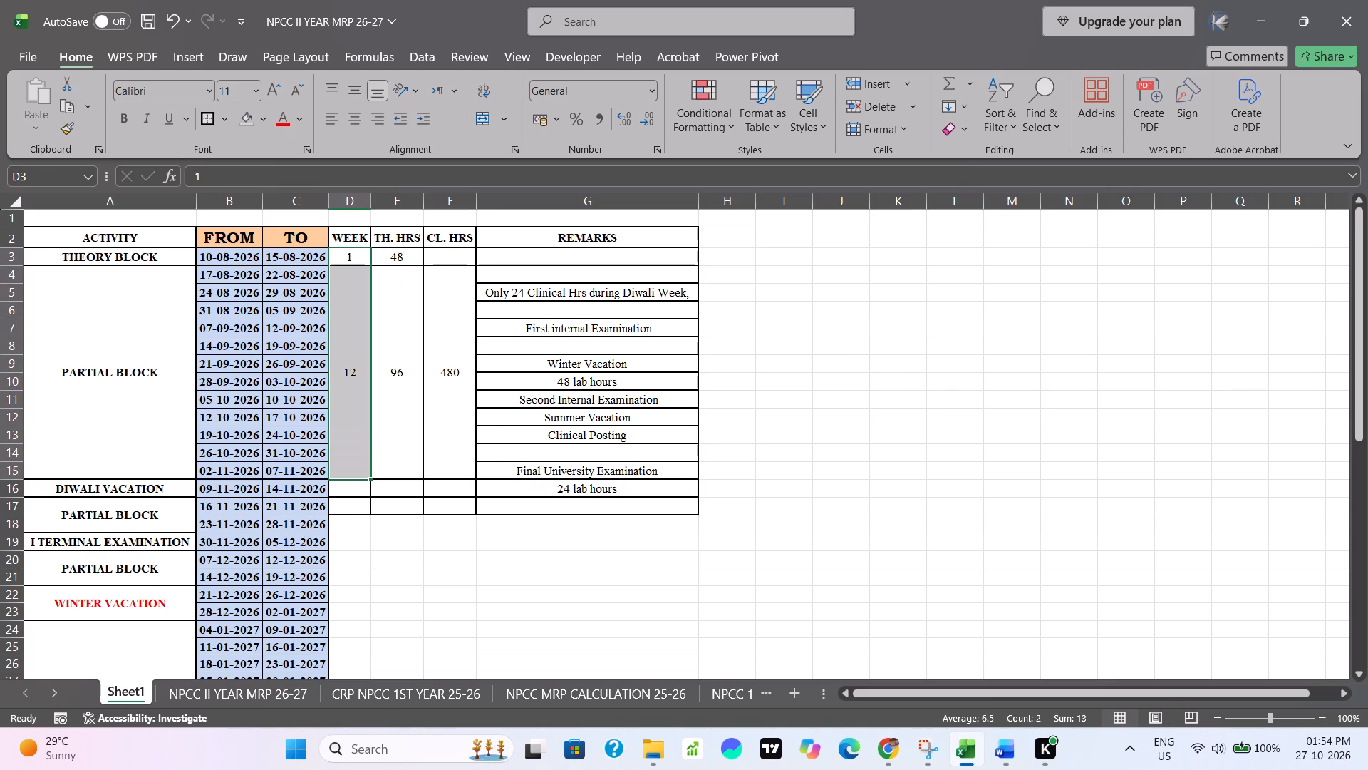
left_click(880, 415)
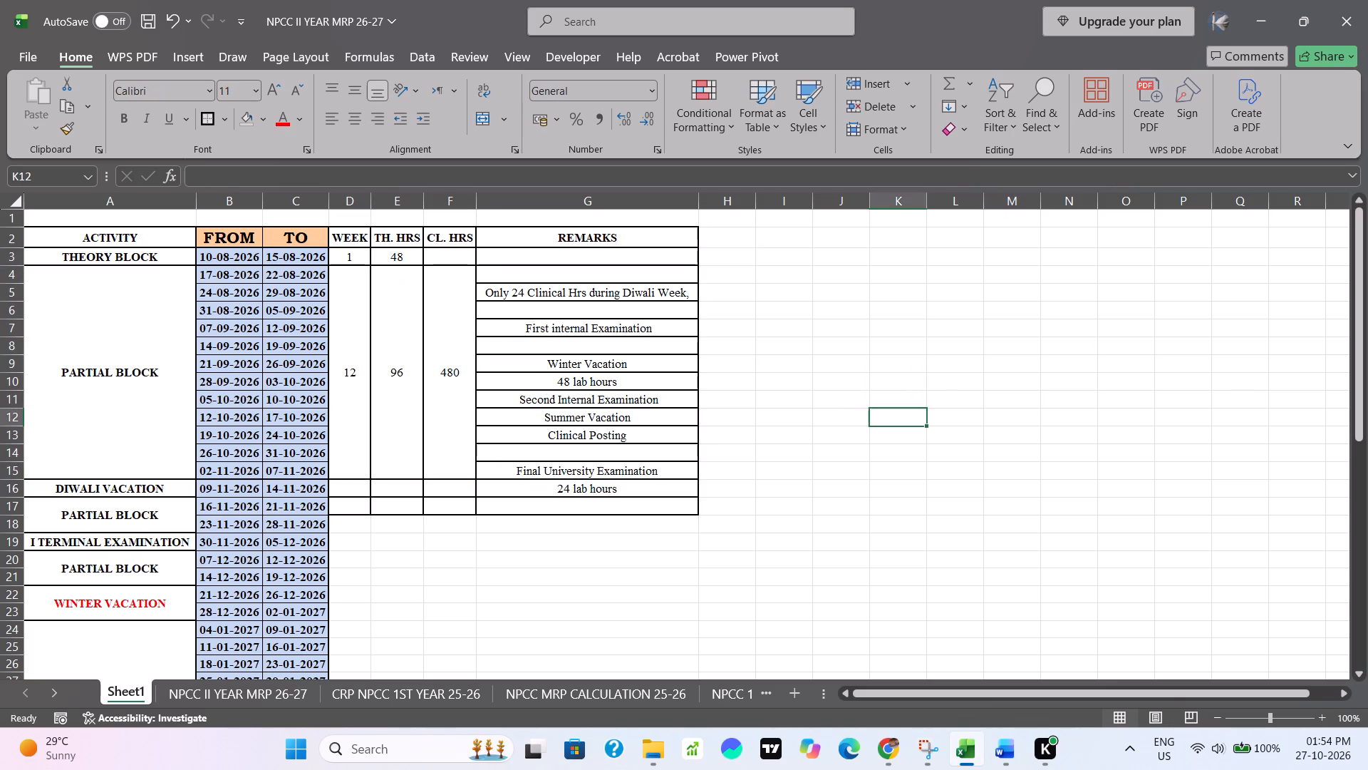
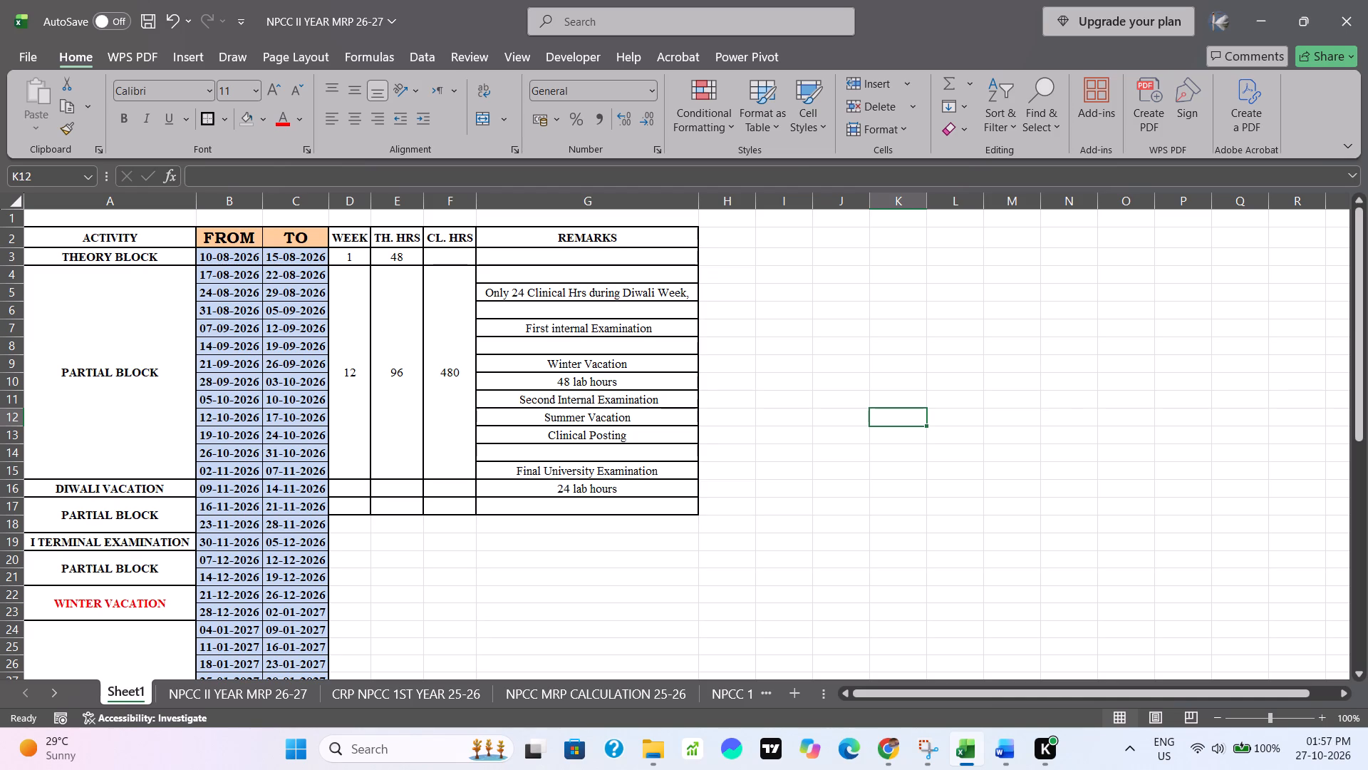
Fill the DIWALI VACATION row with WEEK 1 and an underscore placeholder in both TH. HRS and CL. HRS.
left_click(350, 491)
key("1")
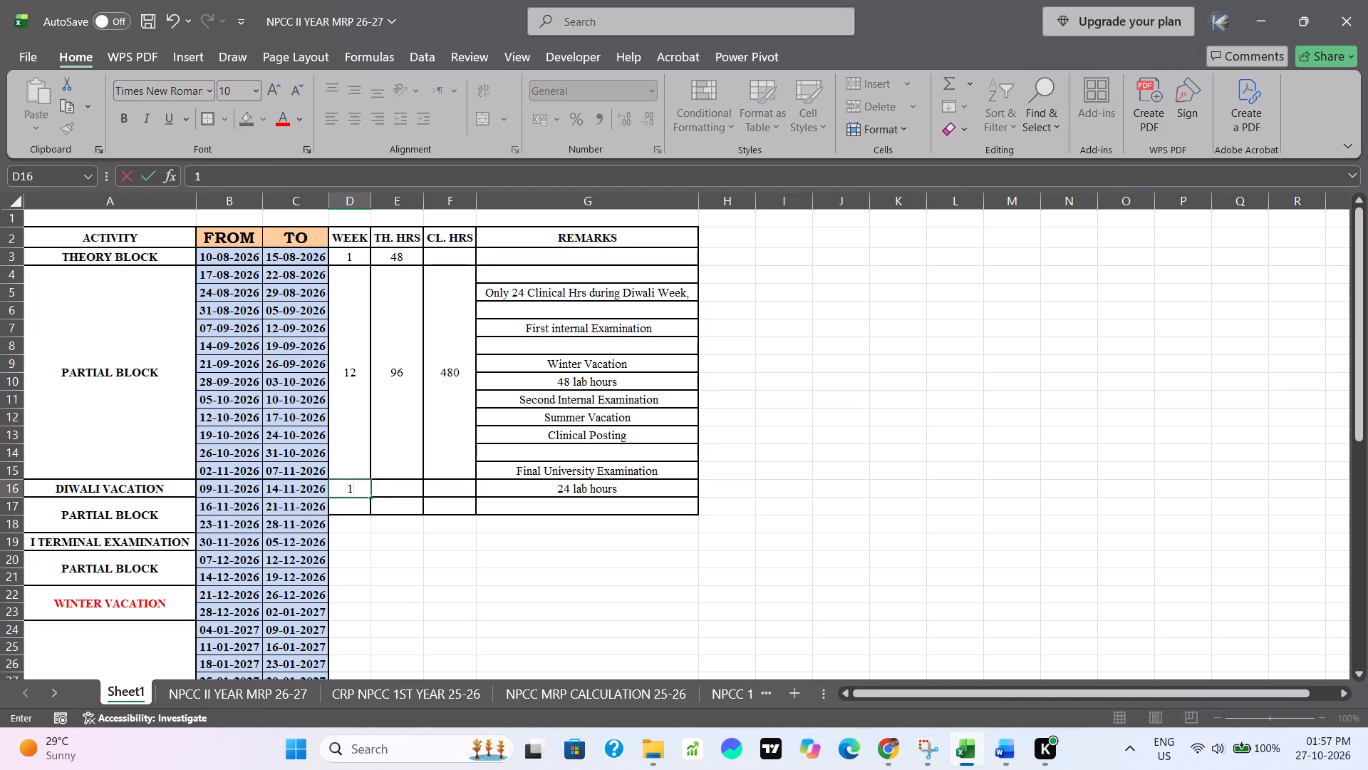
left_click(400, 493)
key("minus")
key("Right")
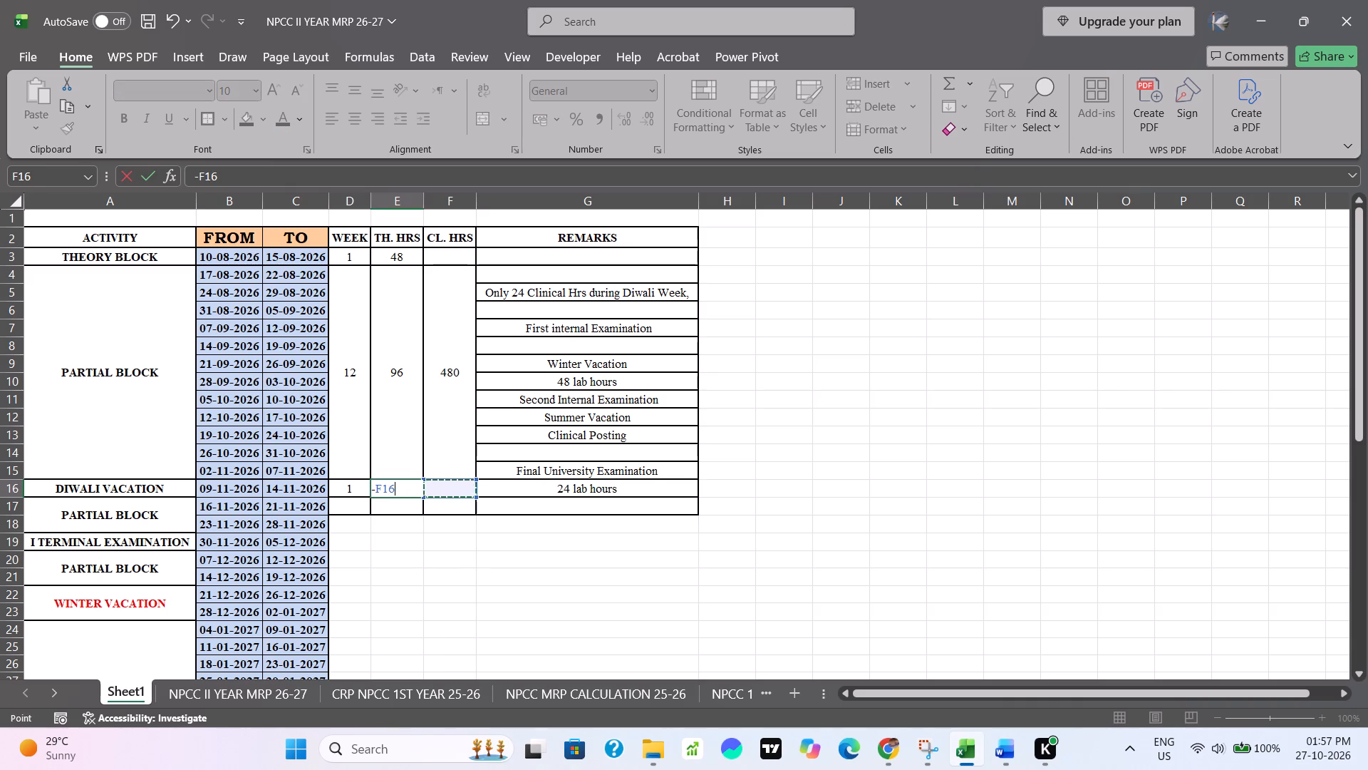
key("BackSpace")
key("BackSpace")
key("BackSpace")
key("BackSpace")
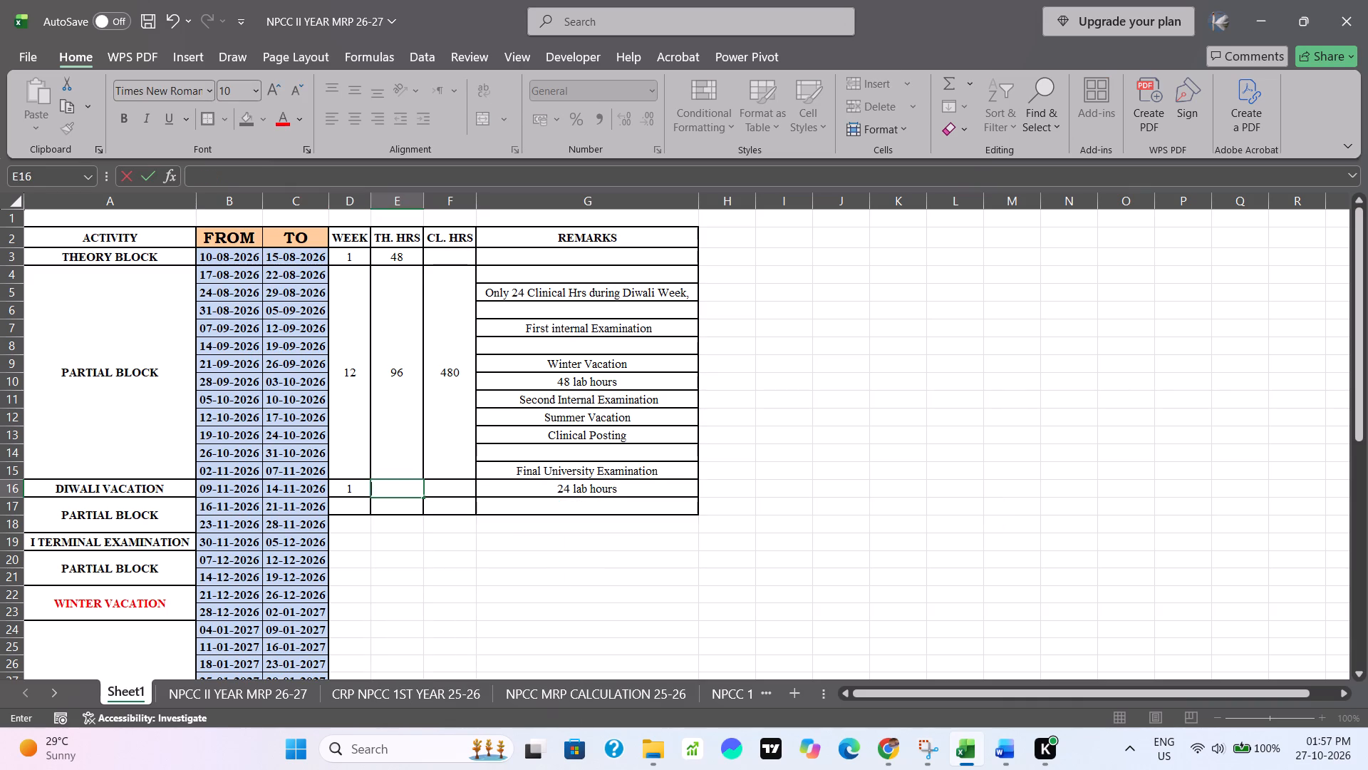
key("shift+underscore")
key("Right")
key("shift+underscore")
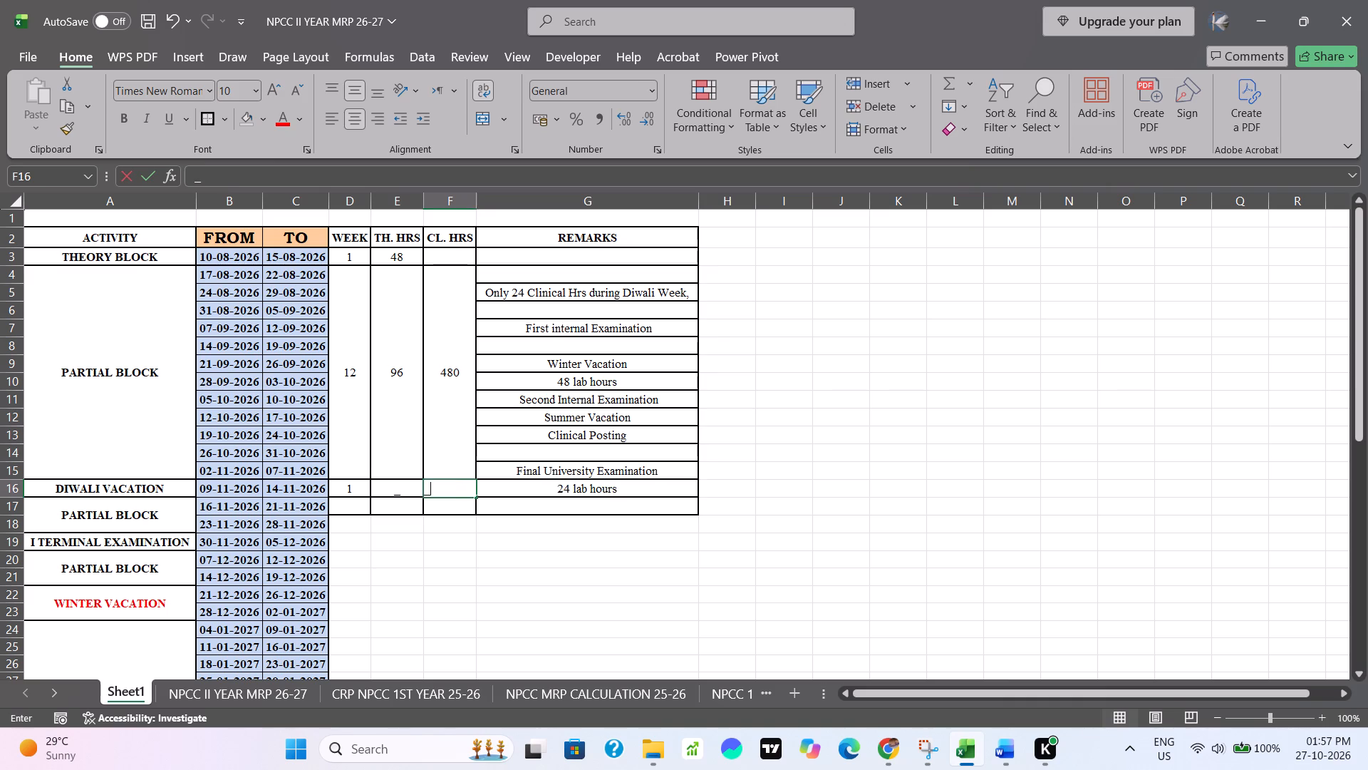
left_click(596, 565)
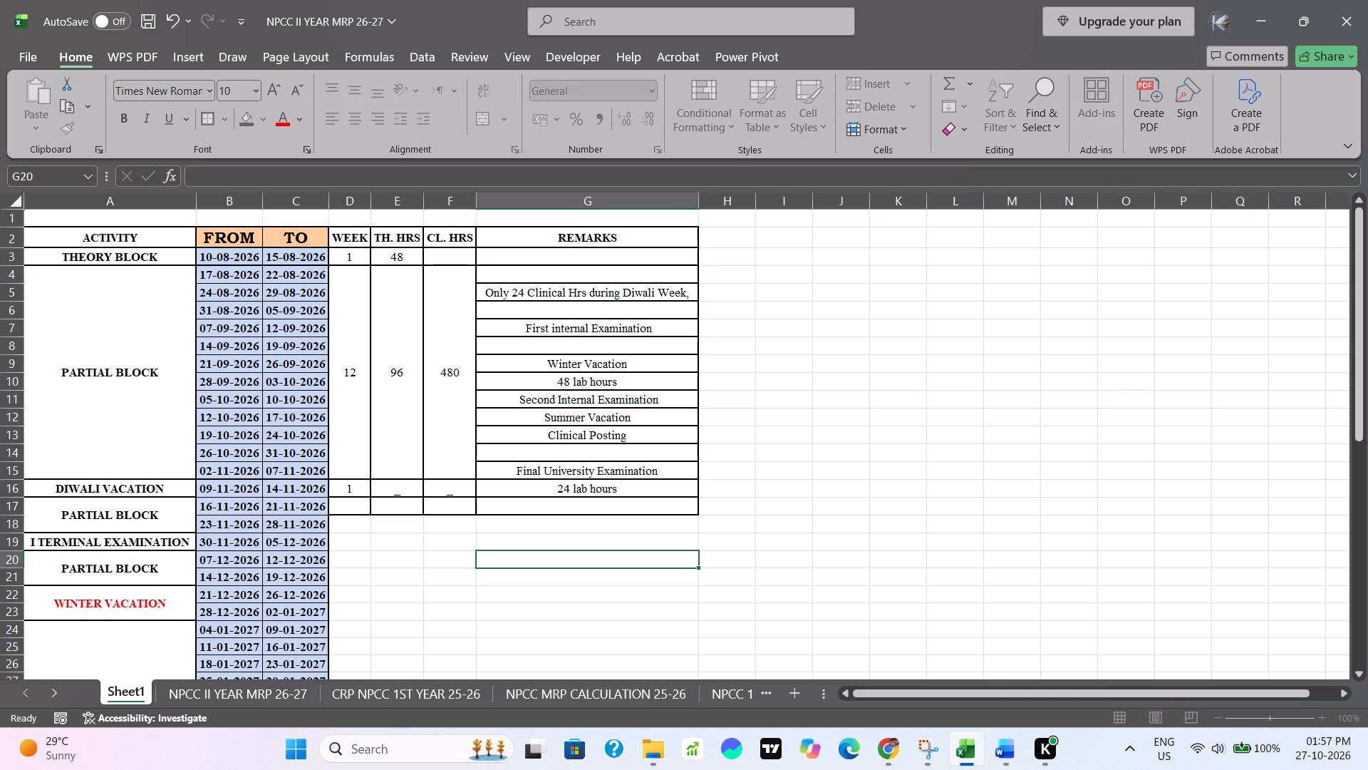
Top-align the underscore placeholders in the DIWALI VACATION row's TH. HRS and CL. HRS cells.
left_click_drag(387, 490, 442, 489)
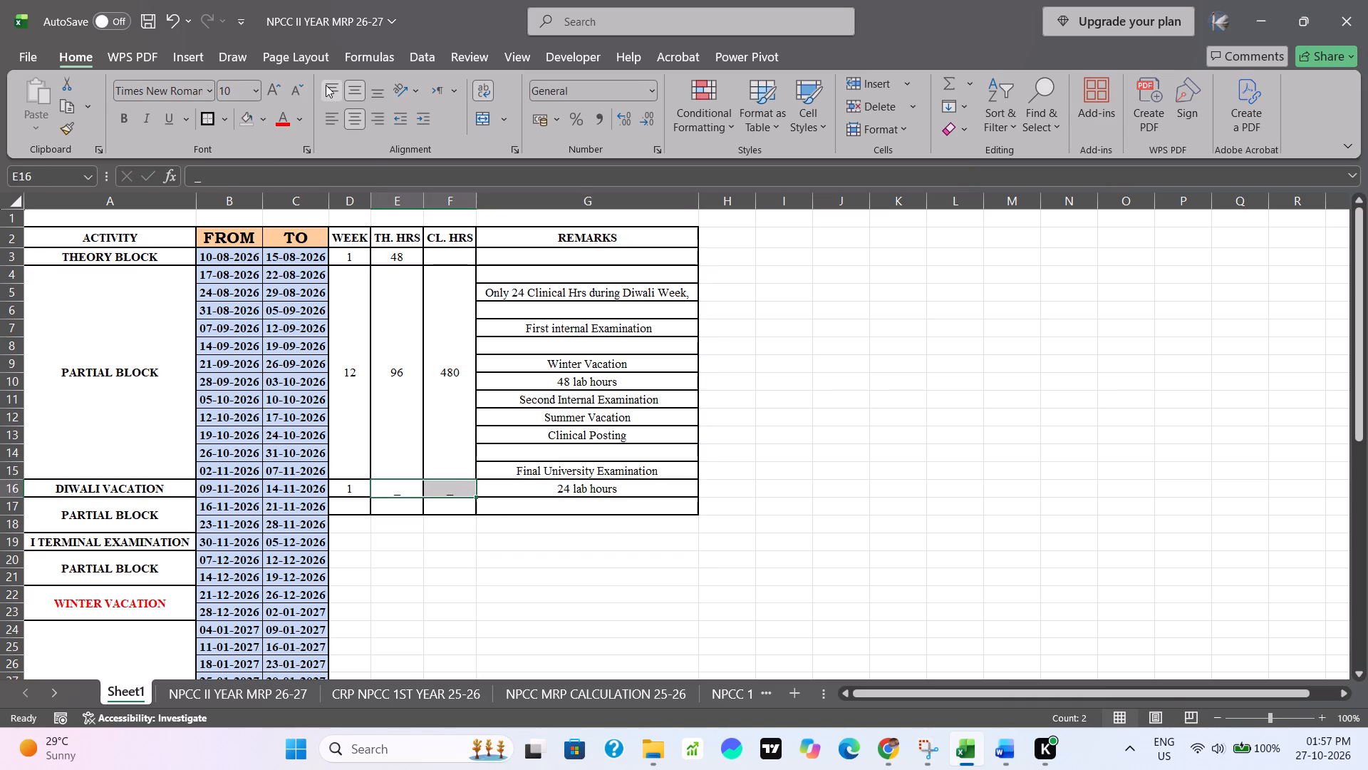
left_click(326, 85)
left_click(412, 570)
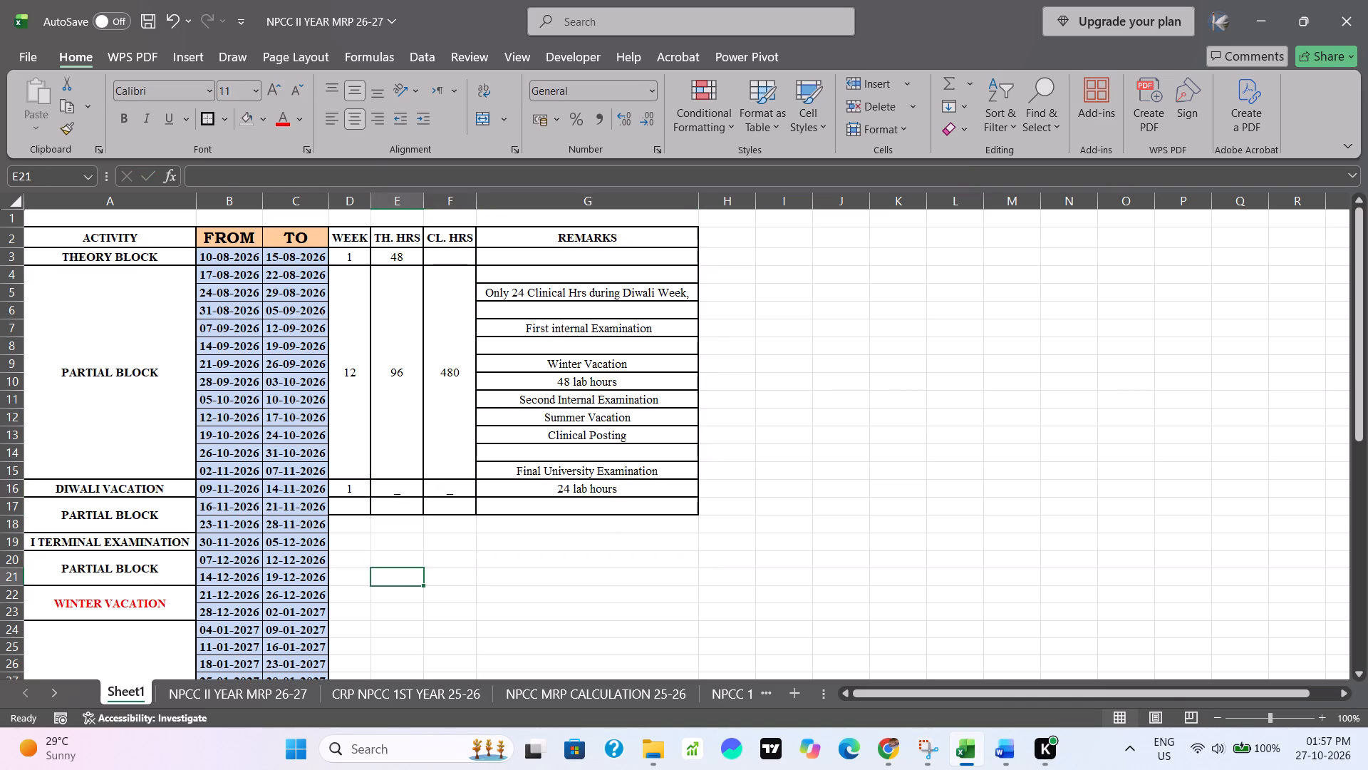
Merge rows 17 and 18 separately in the WEEK, TH. HRS and CL. HRS columns for the second PARTIAL BLOCK.
left_click(353, 506)
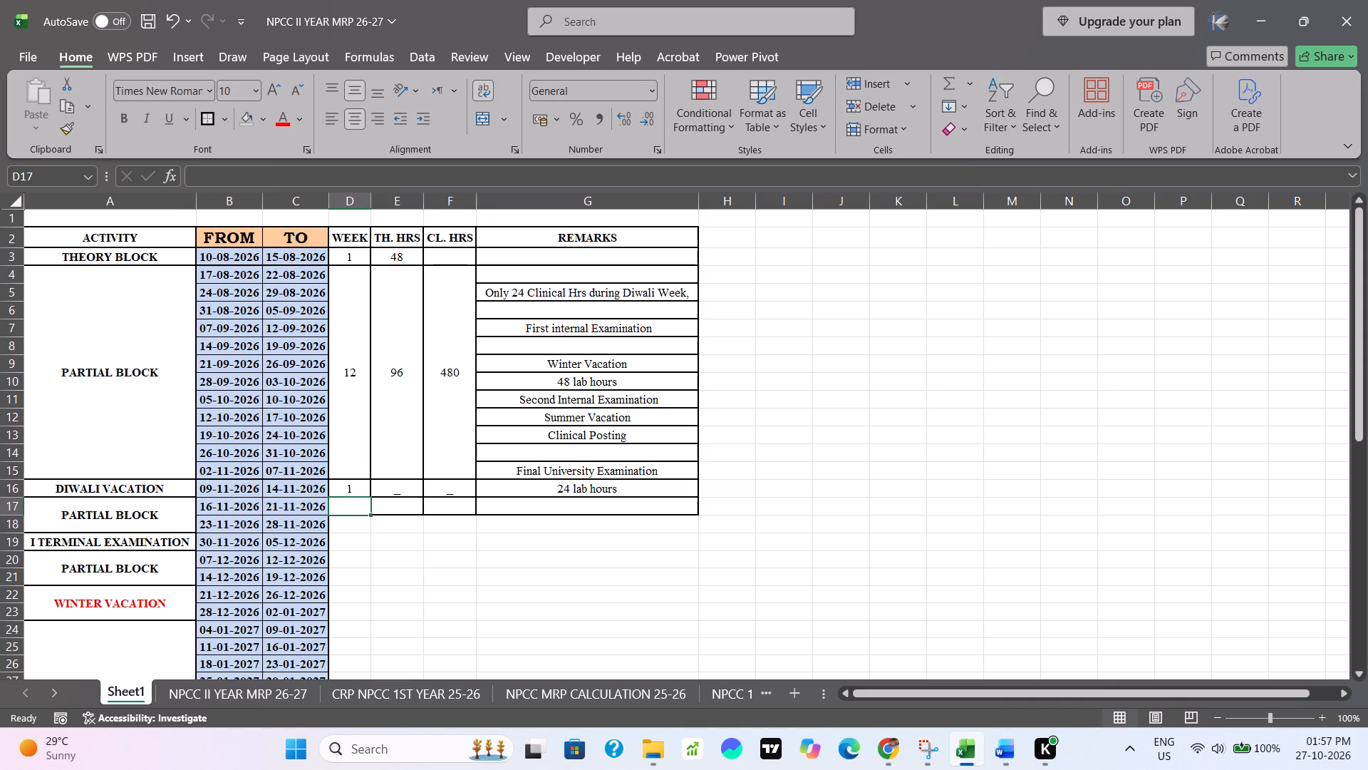
left_click_drag(353, 506, 353, 523)
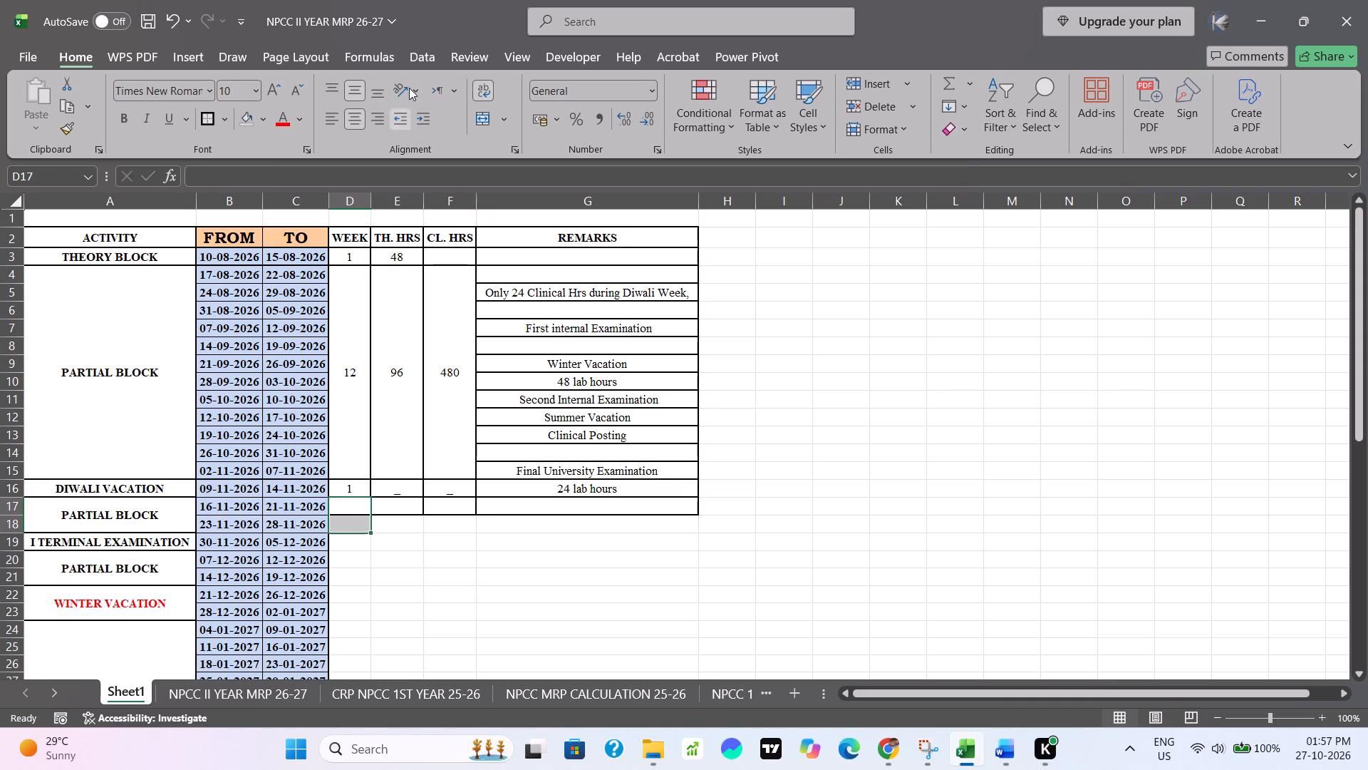
left_click(483, 120)
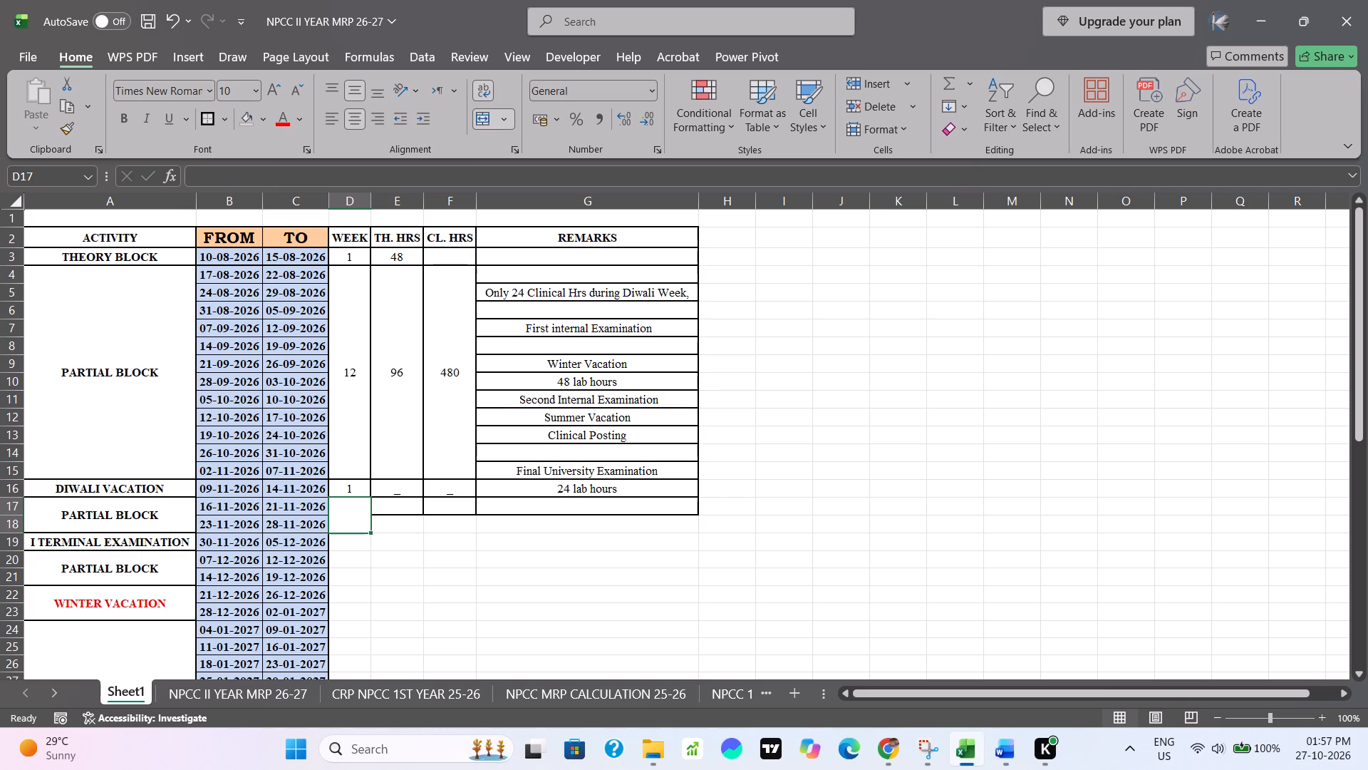
left_click_drag(406, 505, 405, 529)
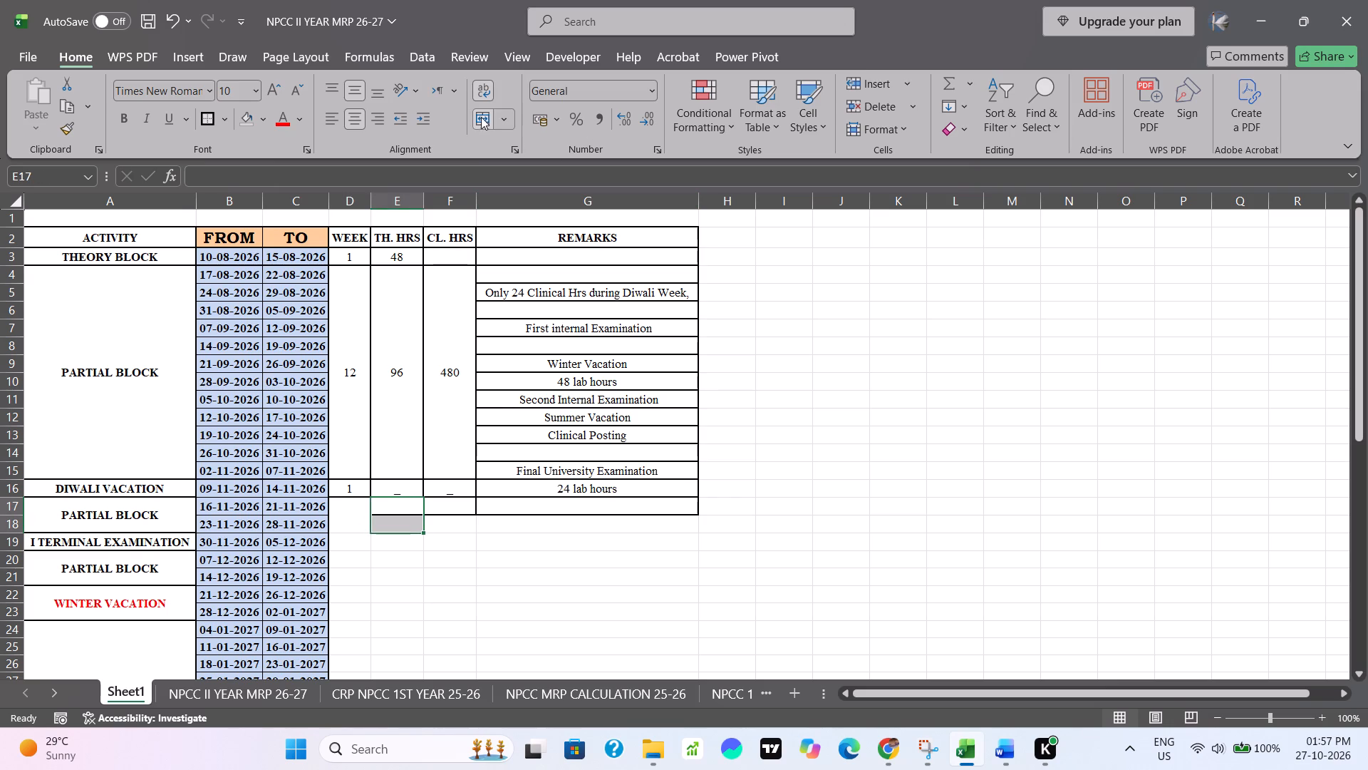
left_click(481, 118)
left_click_drag(455, 508, 455, 520)
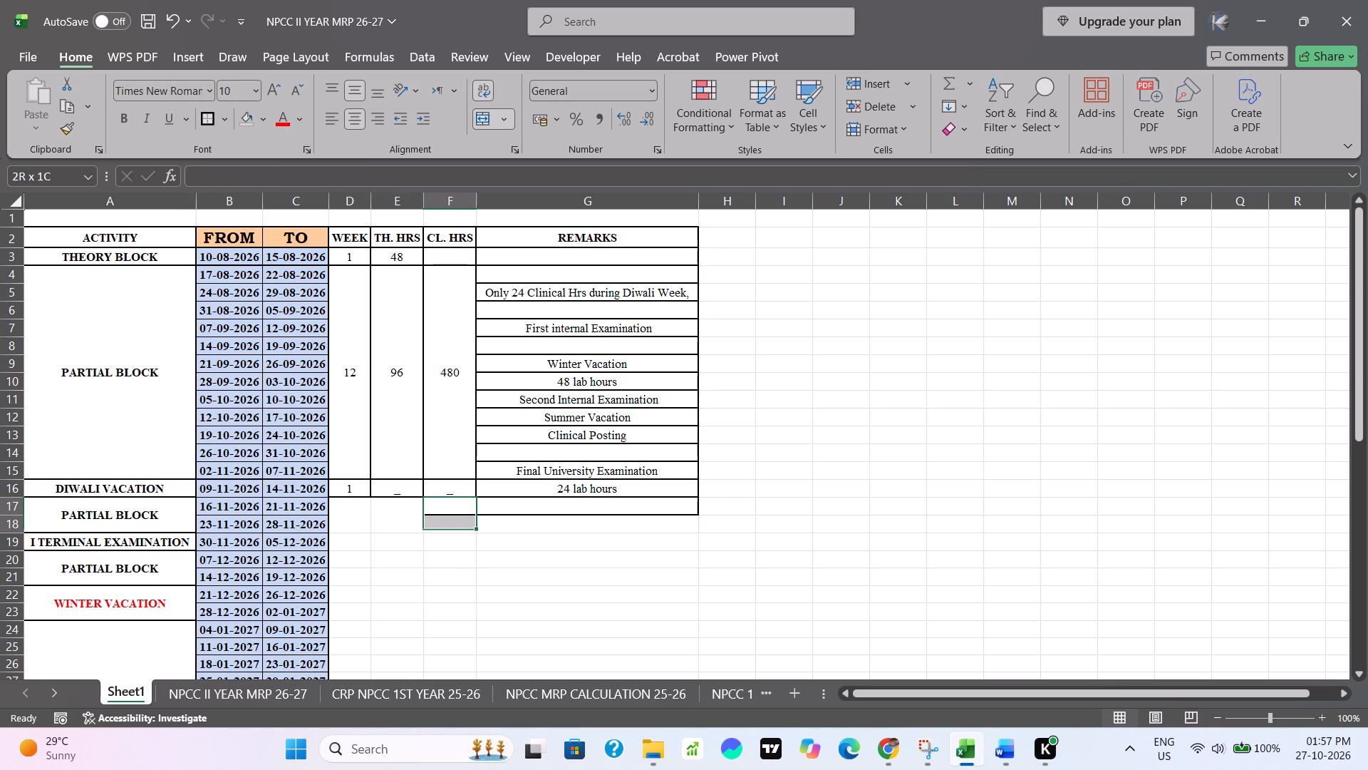
left_click_drag(455, 520, 455, 525)
left_click(482, 119)
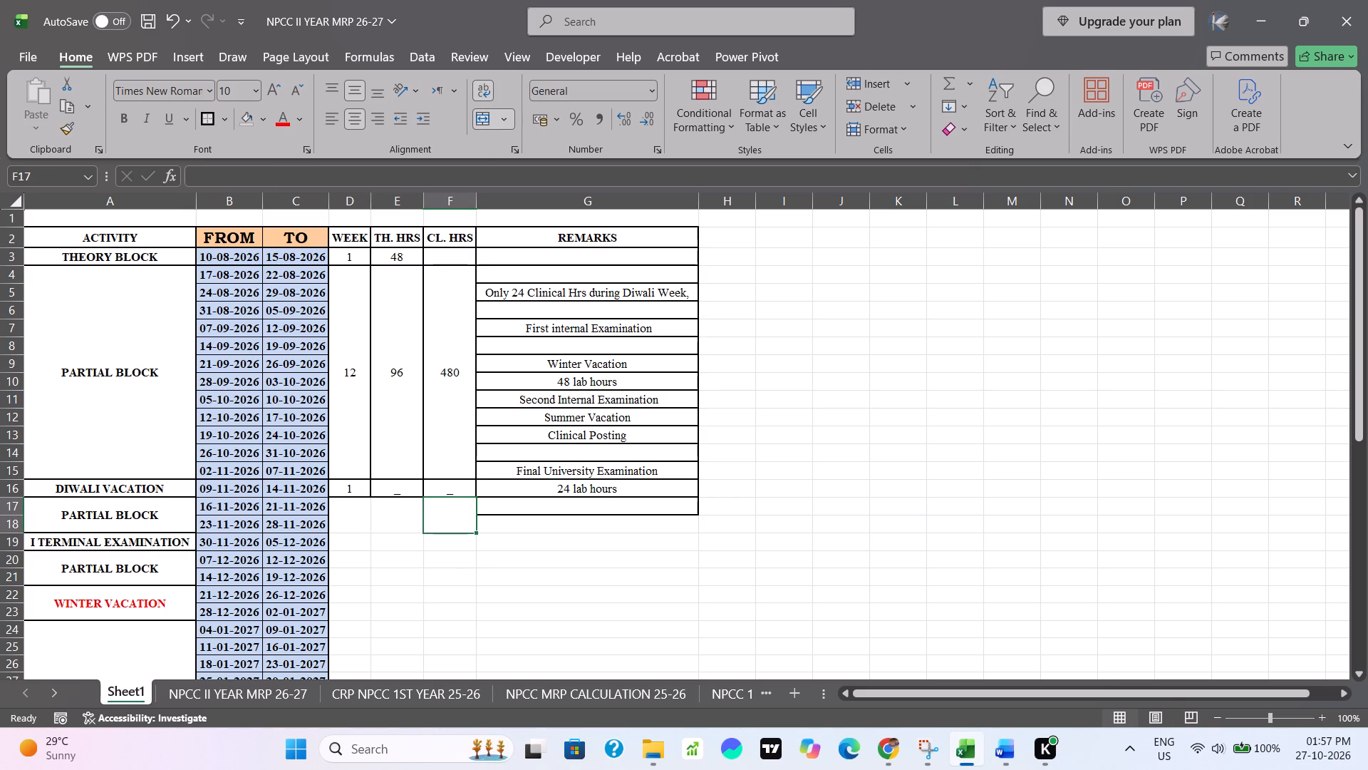
Apply borders to the merged WEEK, TH. HRS and CL. HRS cells of the second PARTIAL BLOCK.
left_click_drag(351, 514, 368, 515)
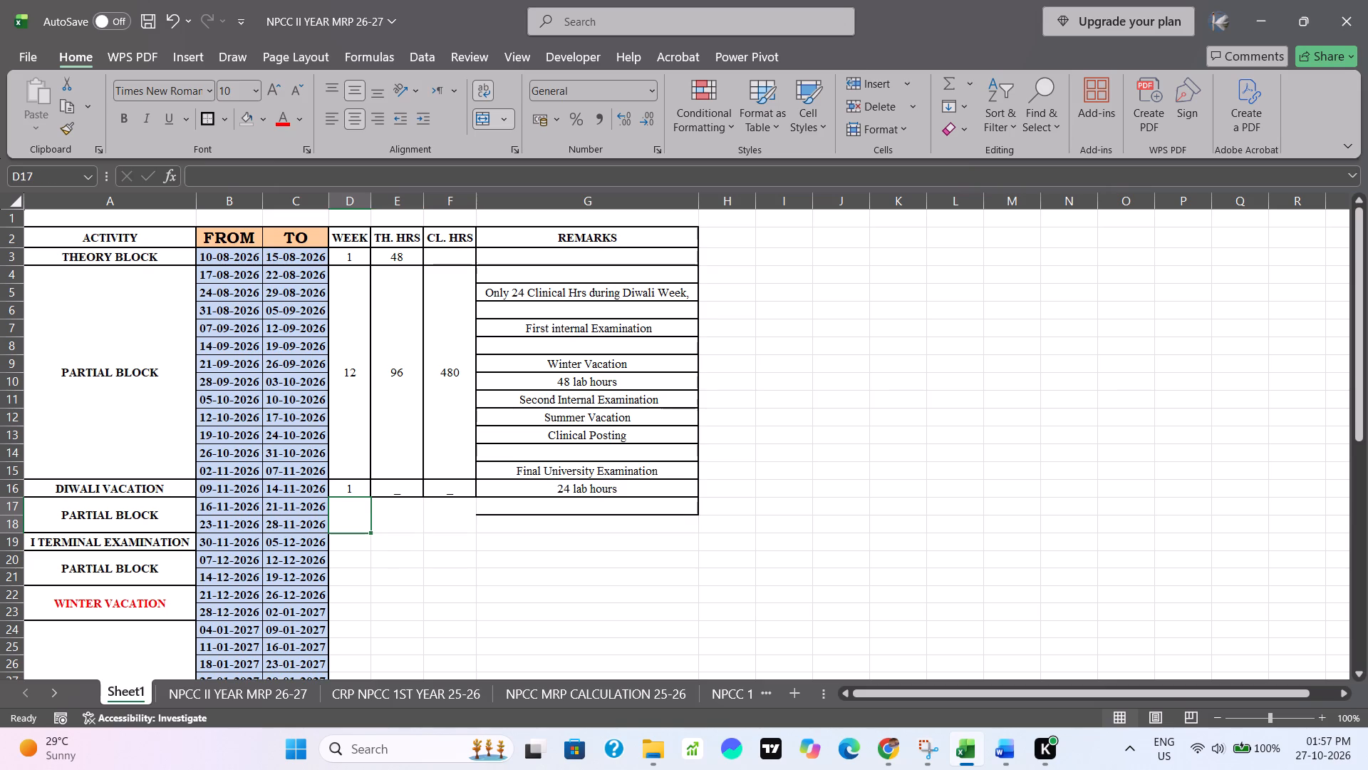
left_click(212, 118)
left_click(400, 519)
left_click(207, 118)
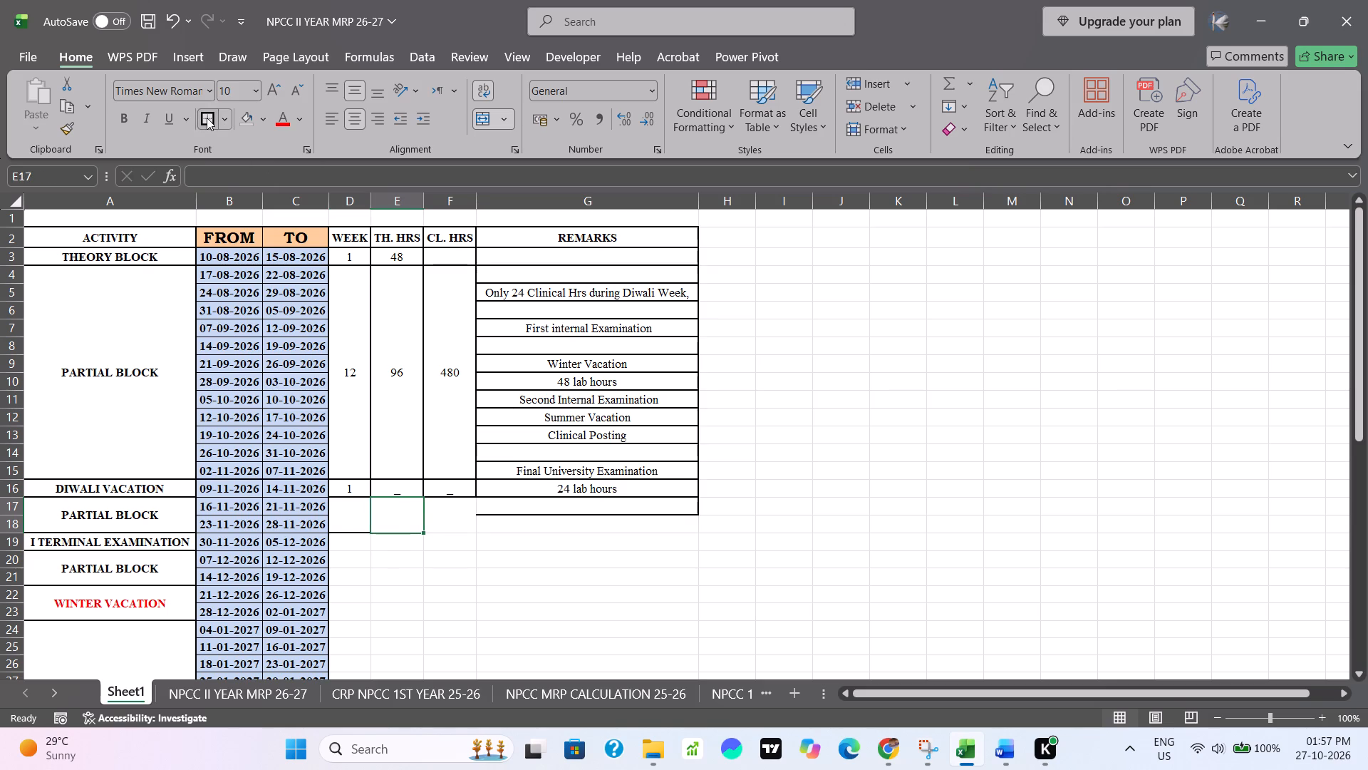
left_click(437, 516)
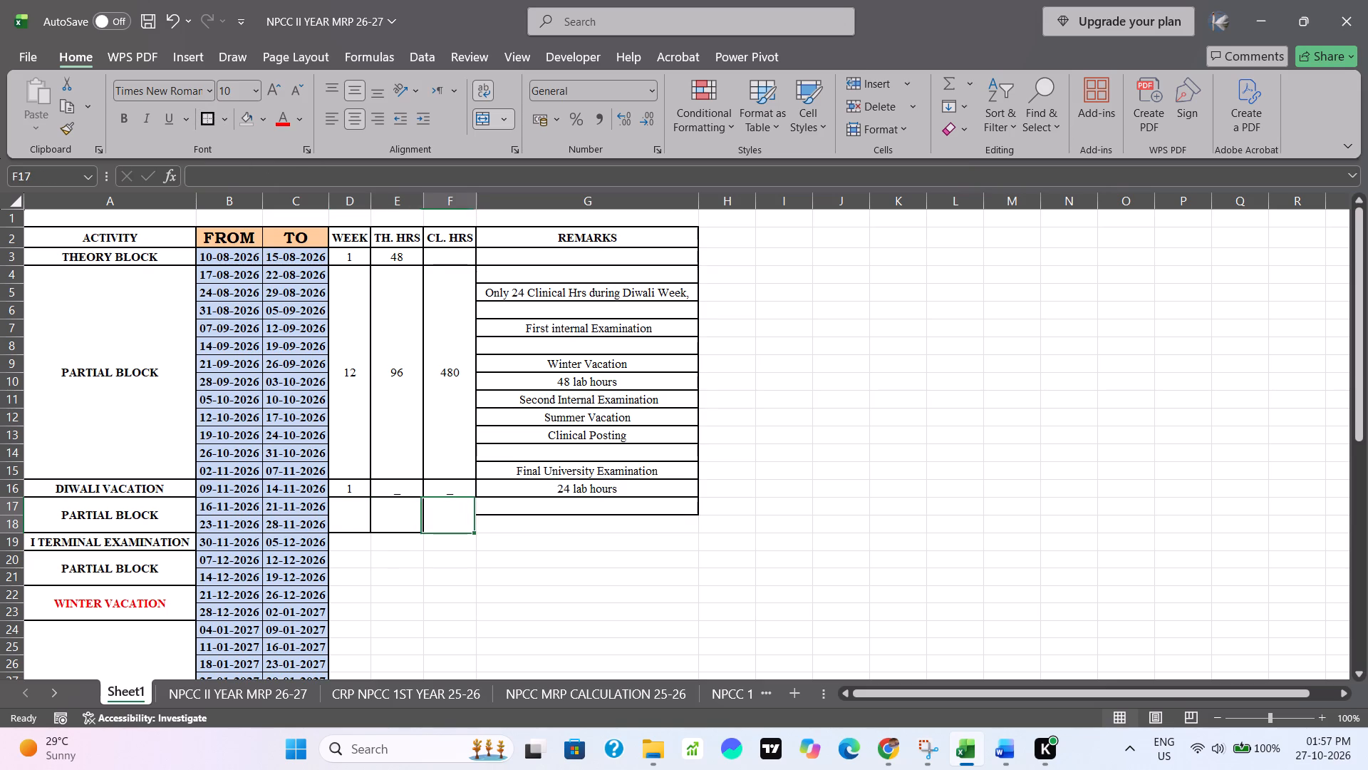
left_click(208, 118)
left_click(814, 499)
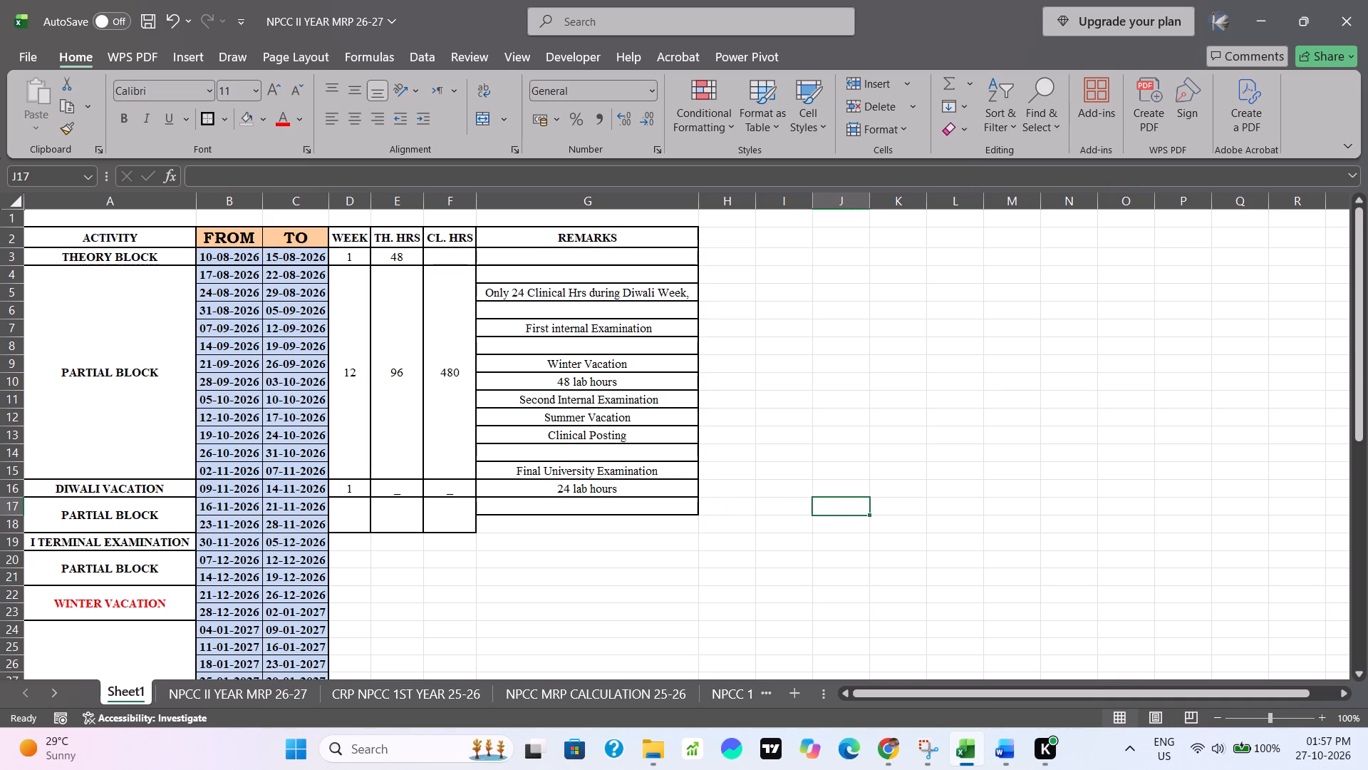
Enter WEEK 2, TH. HRS 16 and CL. HRS 80 for the second PARTIAL BLOCK.
double_click(353, 515)
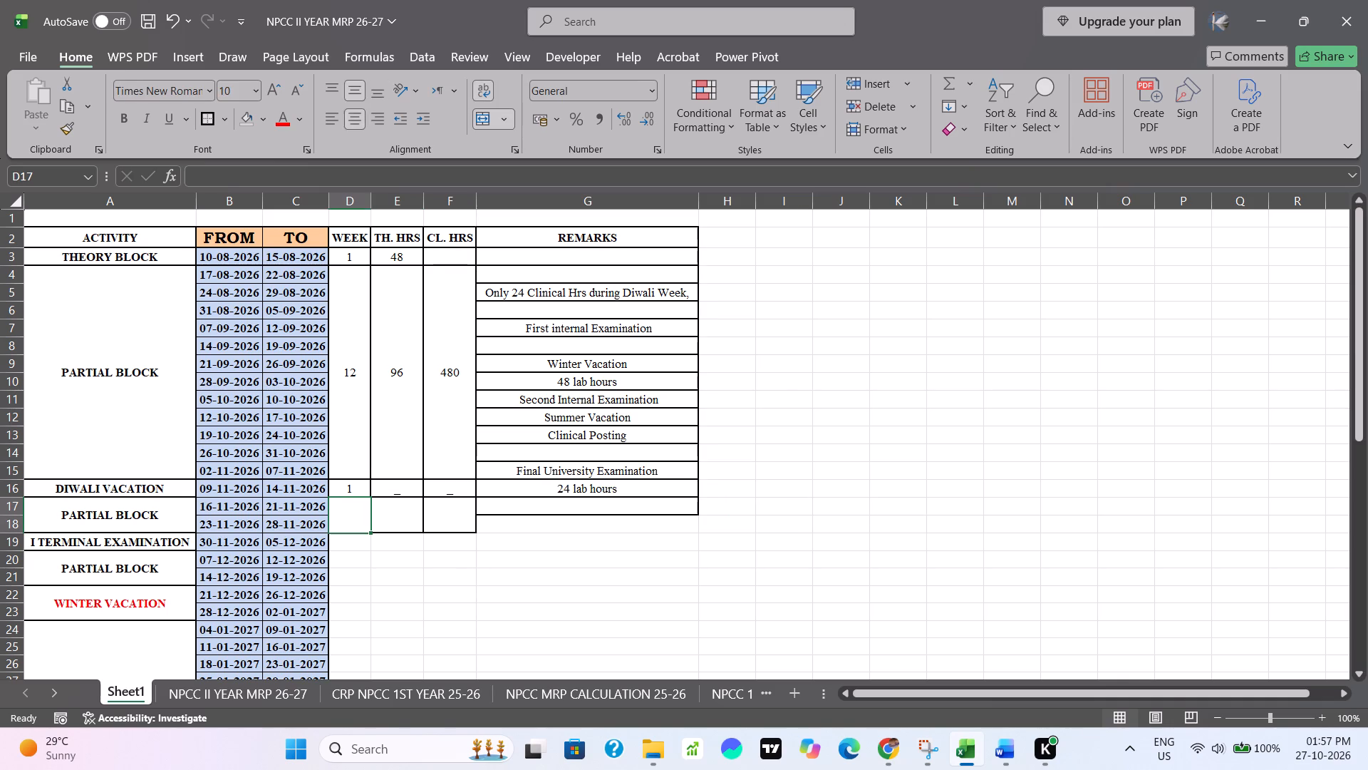
key("2")
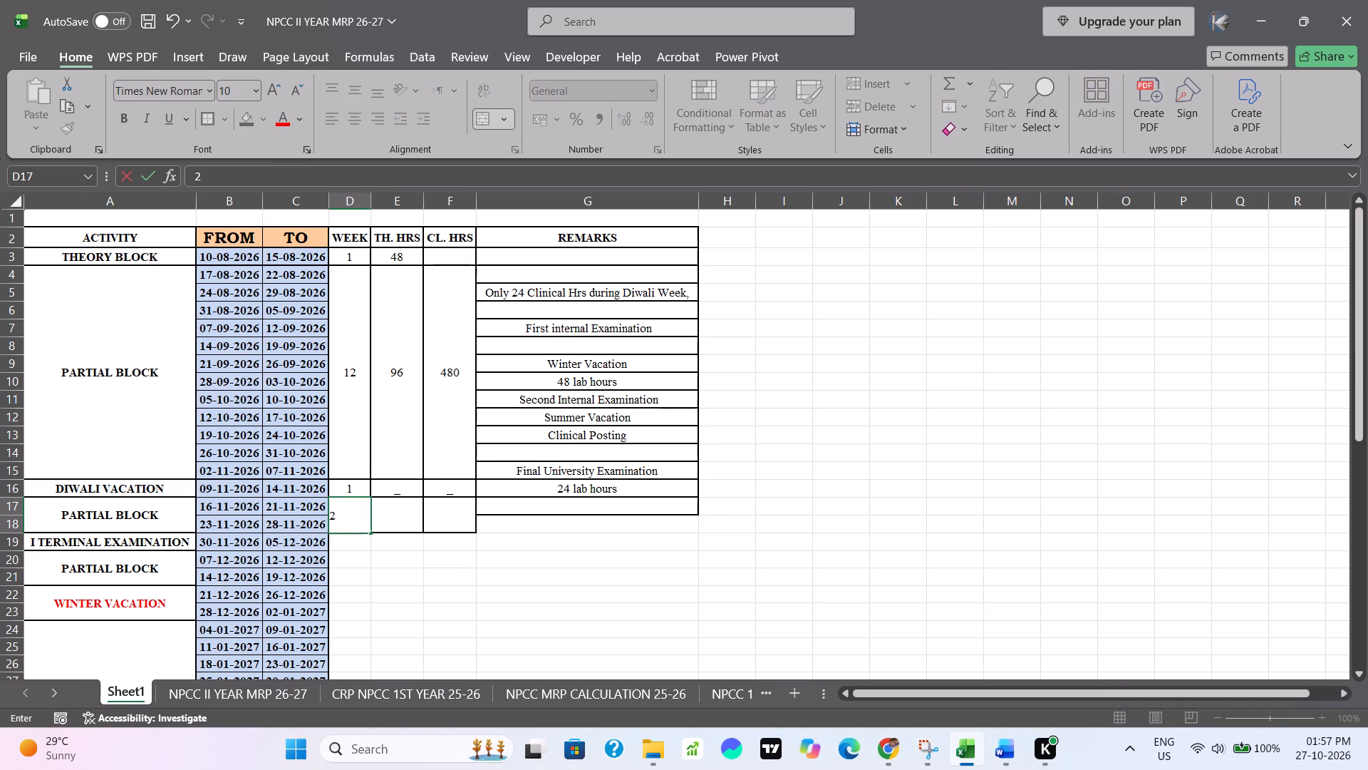
left_click(389, 499)
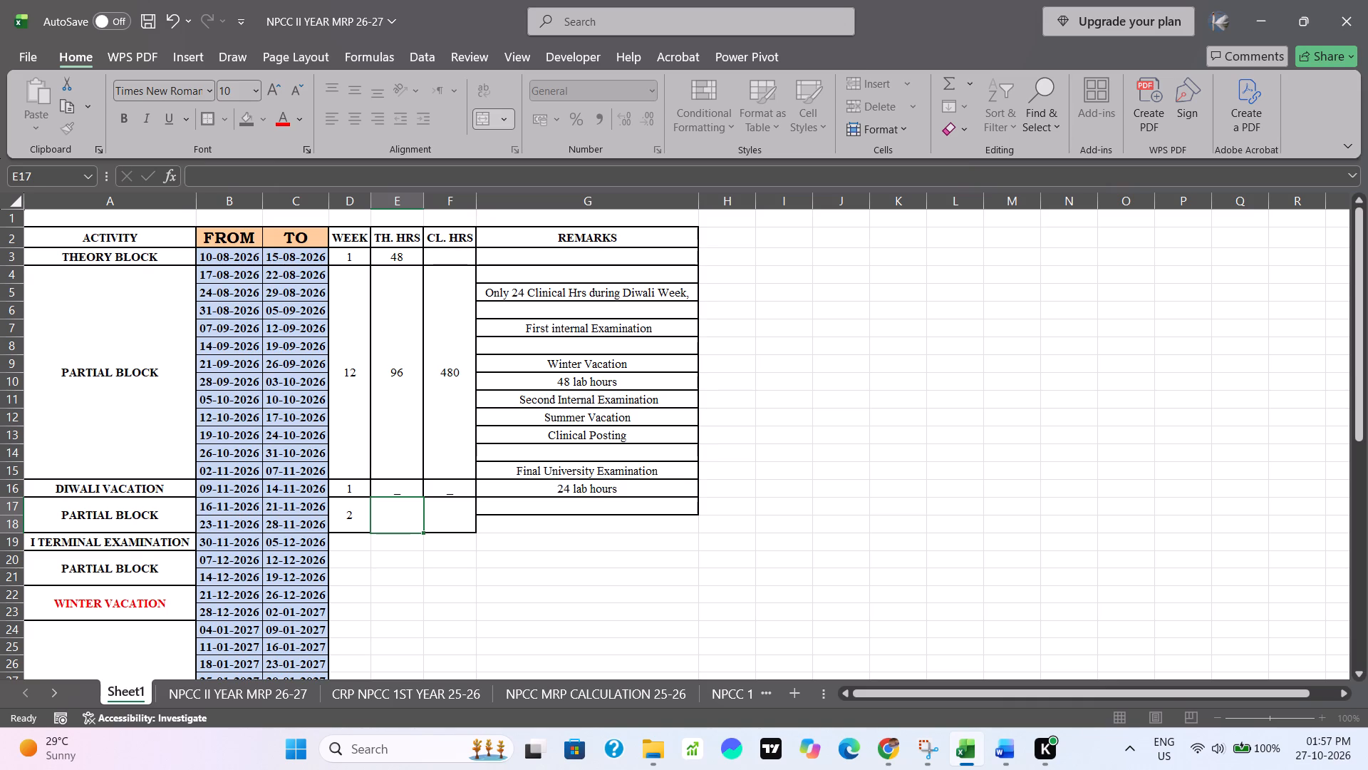
double_click(395, 516)
type("12")
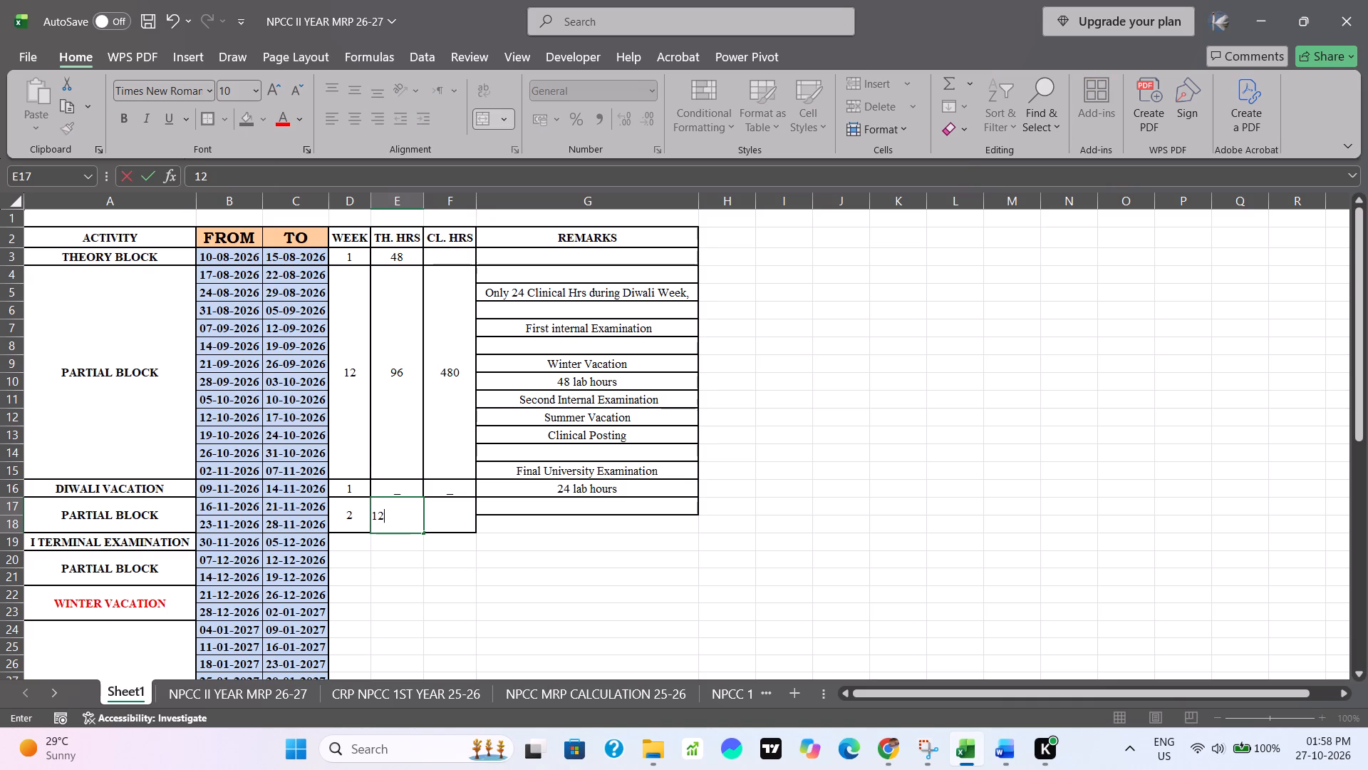
key("BackSpace")
key("6")
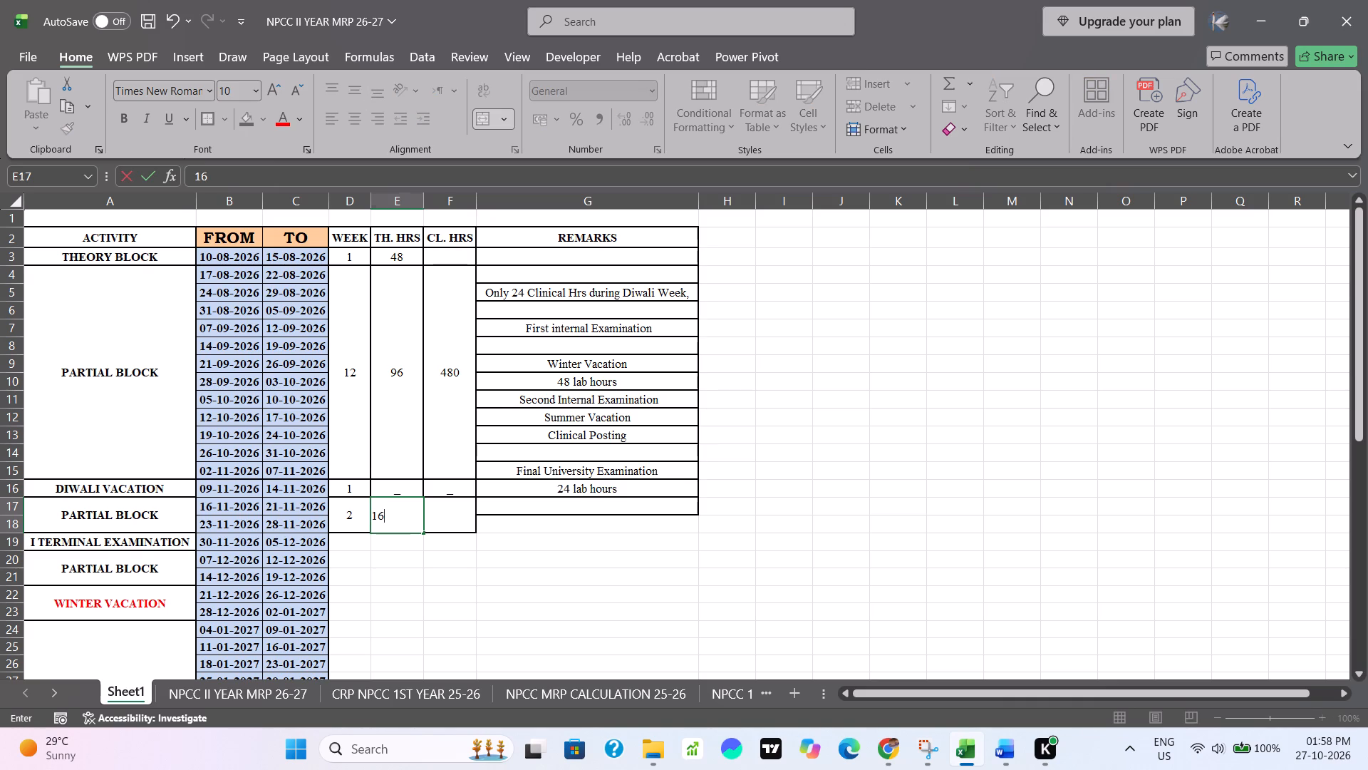
left_click(447, 518)
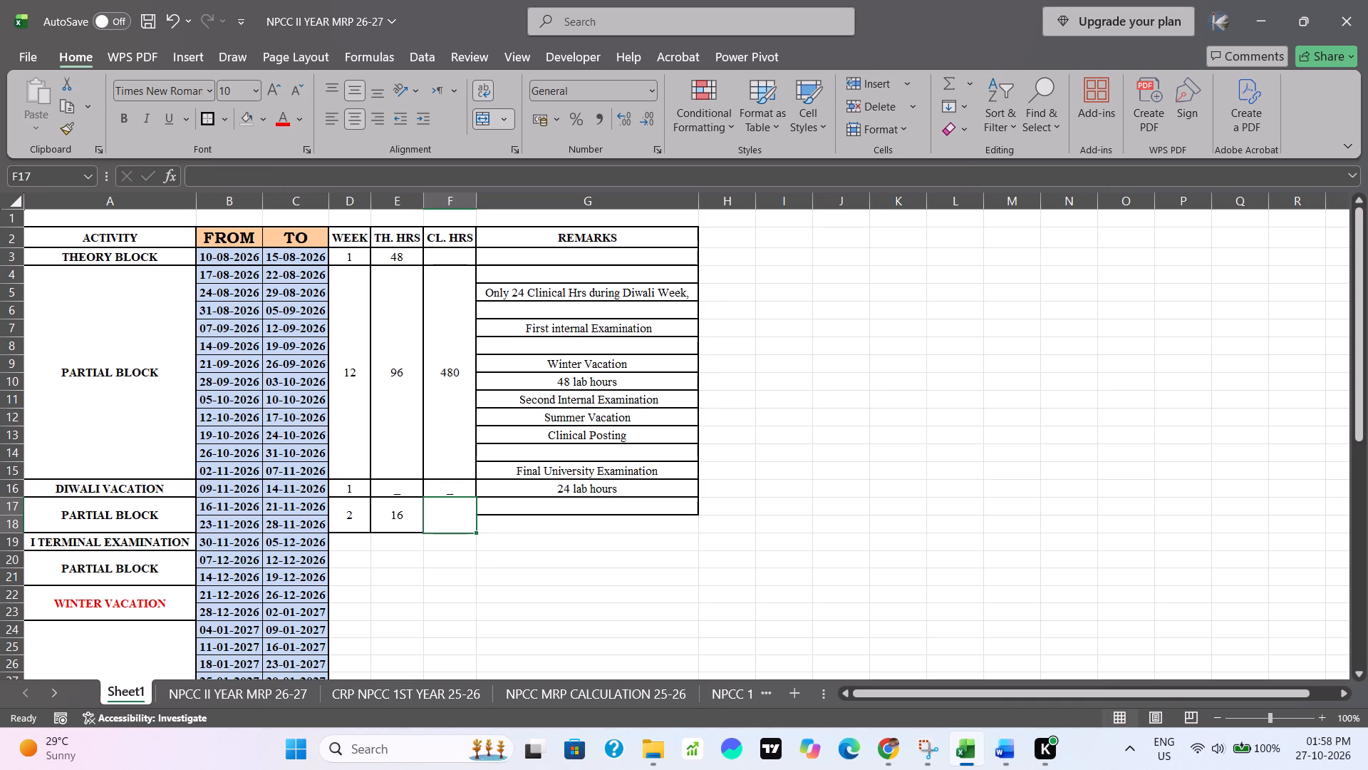
double_click(457, 518)
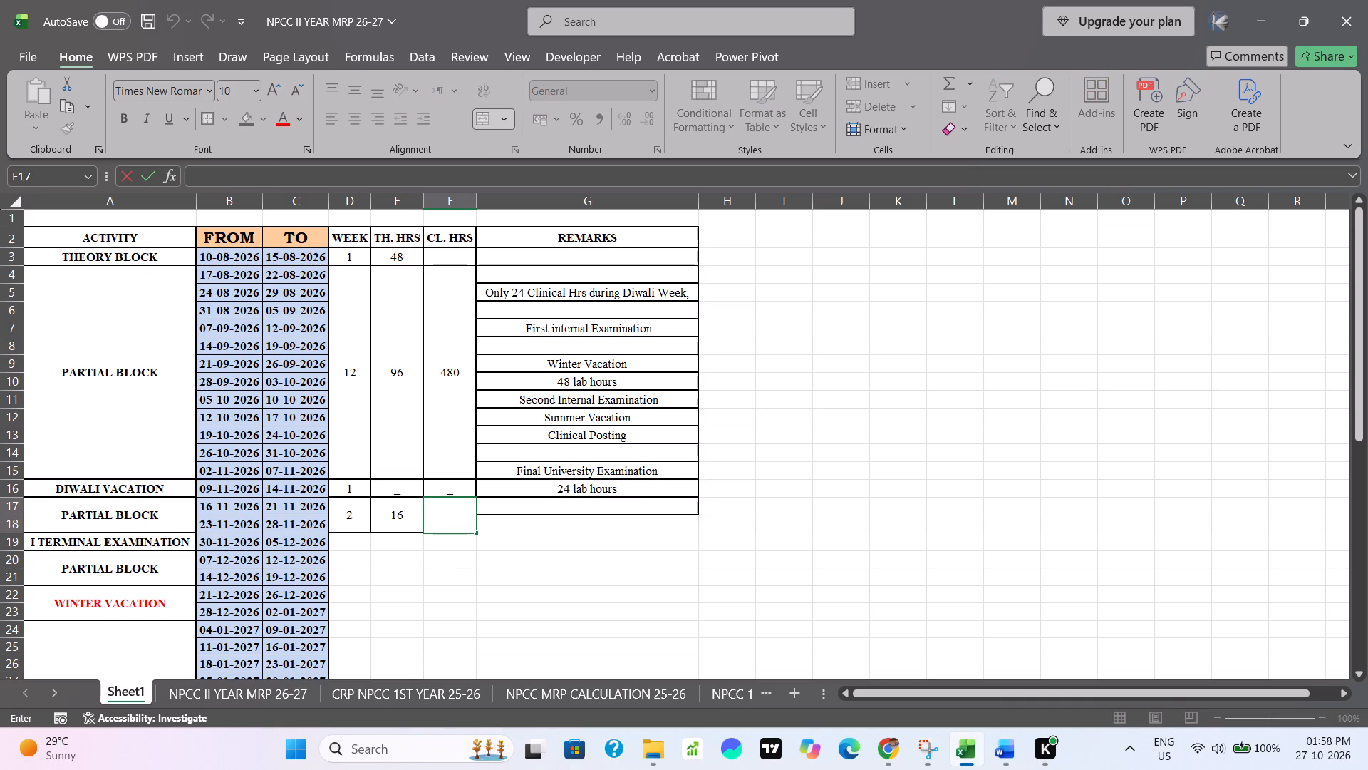
type("80")
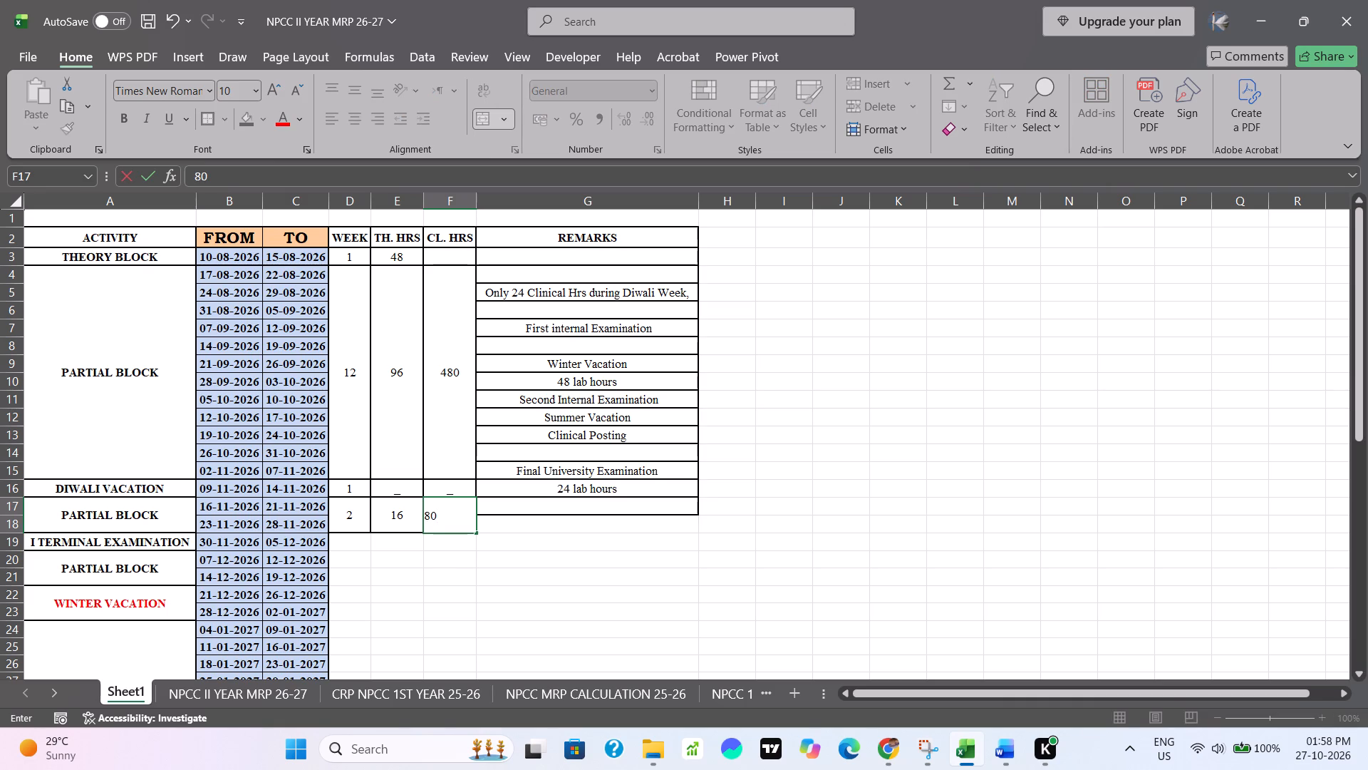
left_click(545, 573)
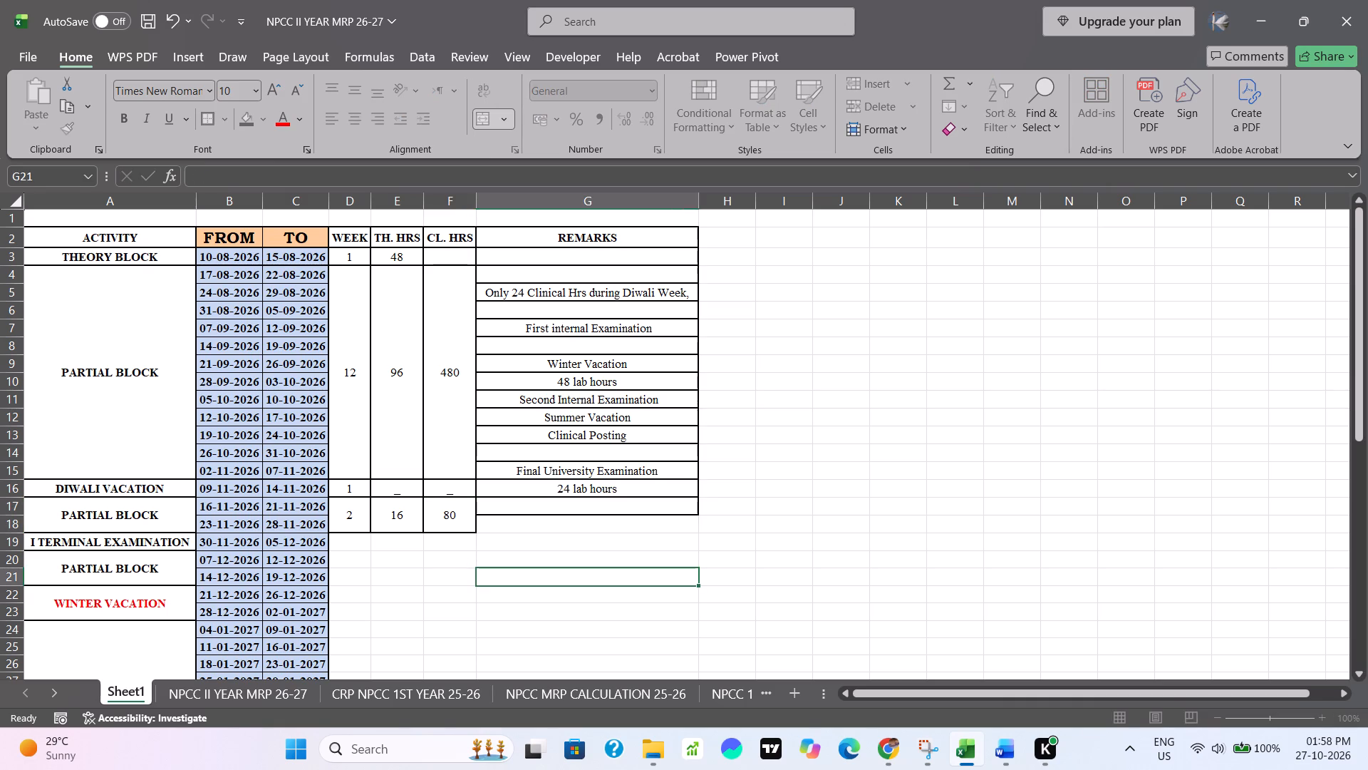
Check the WEEK, TH. HRS and CL. HRS sums from the first blocks through the second PARTIAL BLOCK.
left_click_drag(351, 253, 344, 505)
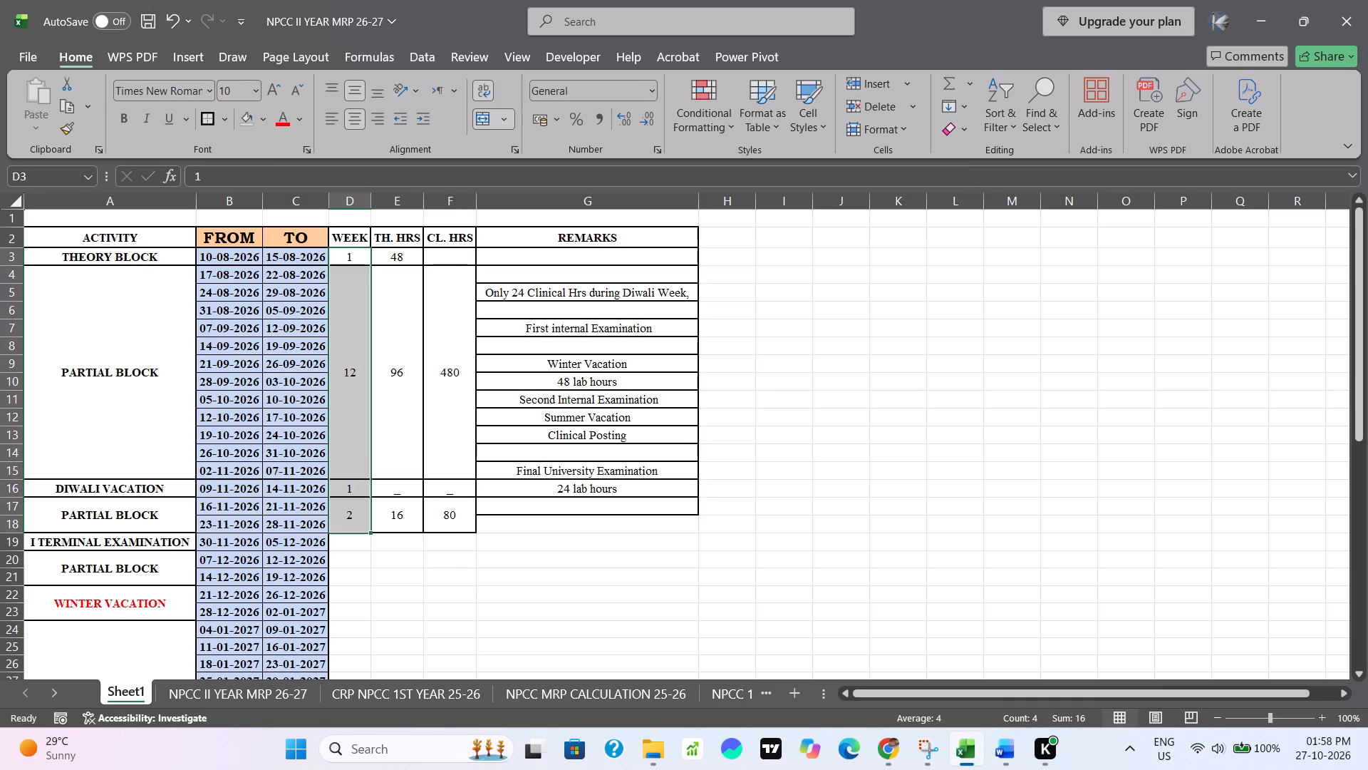
left_click_drag(403, 253, 390, 500)
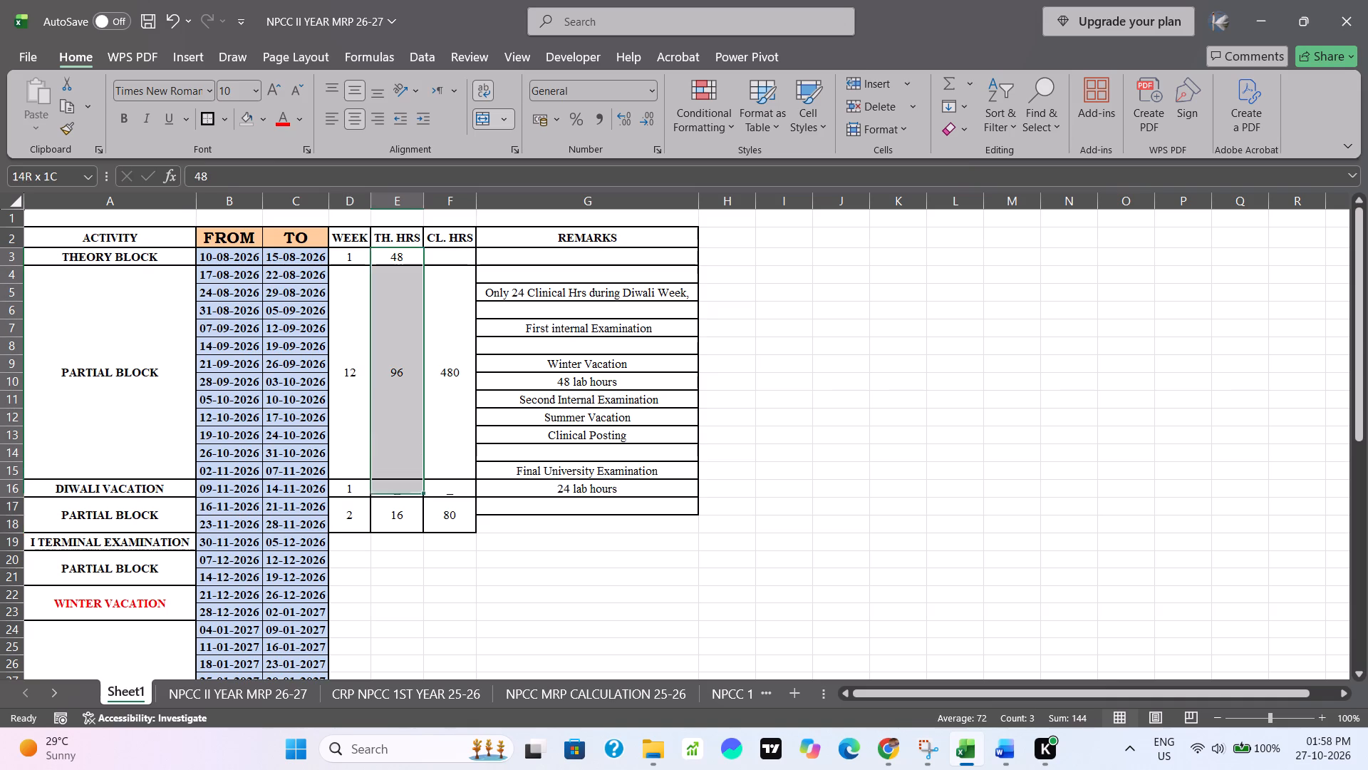
left_click_drag(390, 500, 390, 509)
left_click_drag(457, 315, 457, 395)
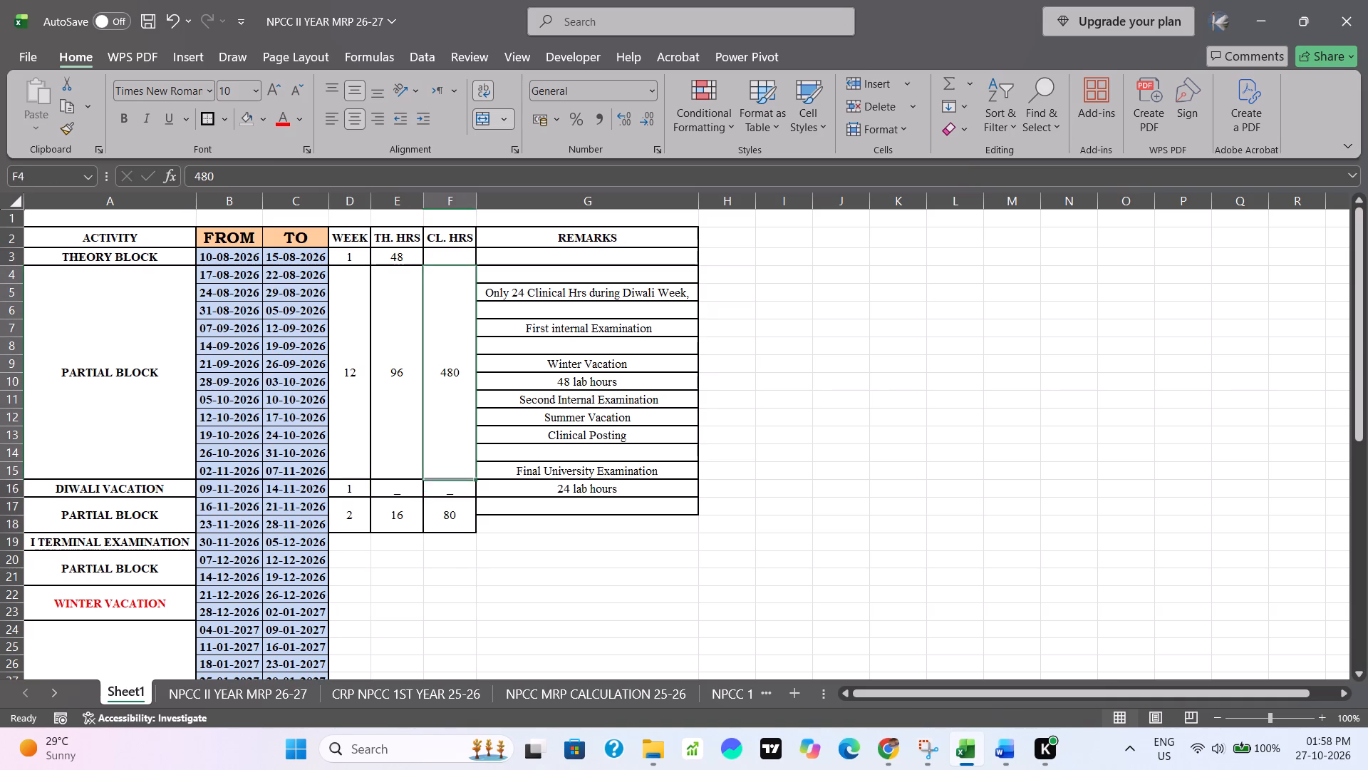
left_click_drag(457, 395, 462, 510)
left_click(675, 580)
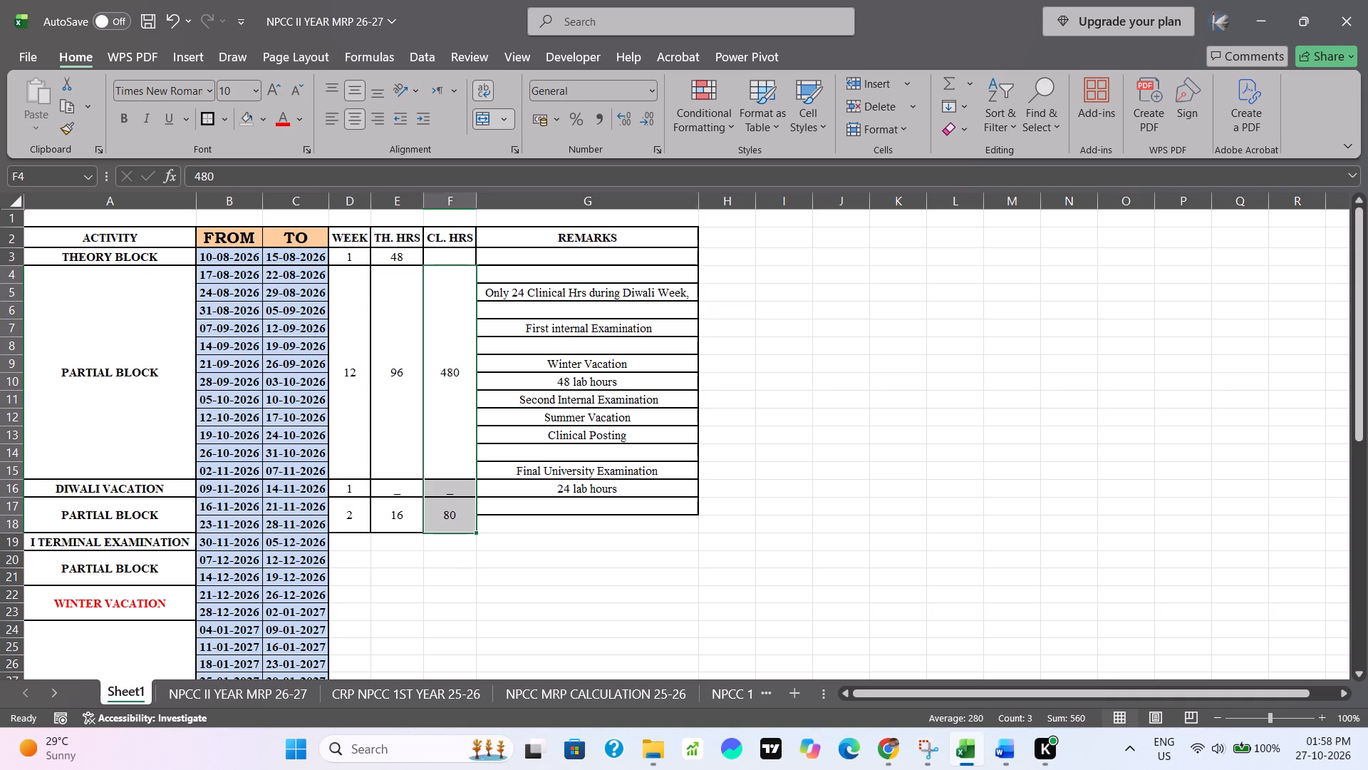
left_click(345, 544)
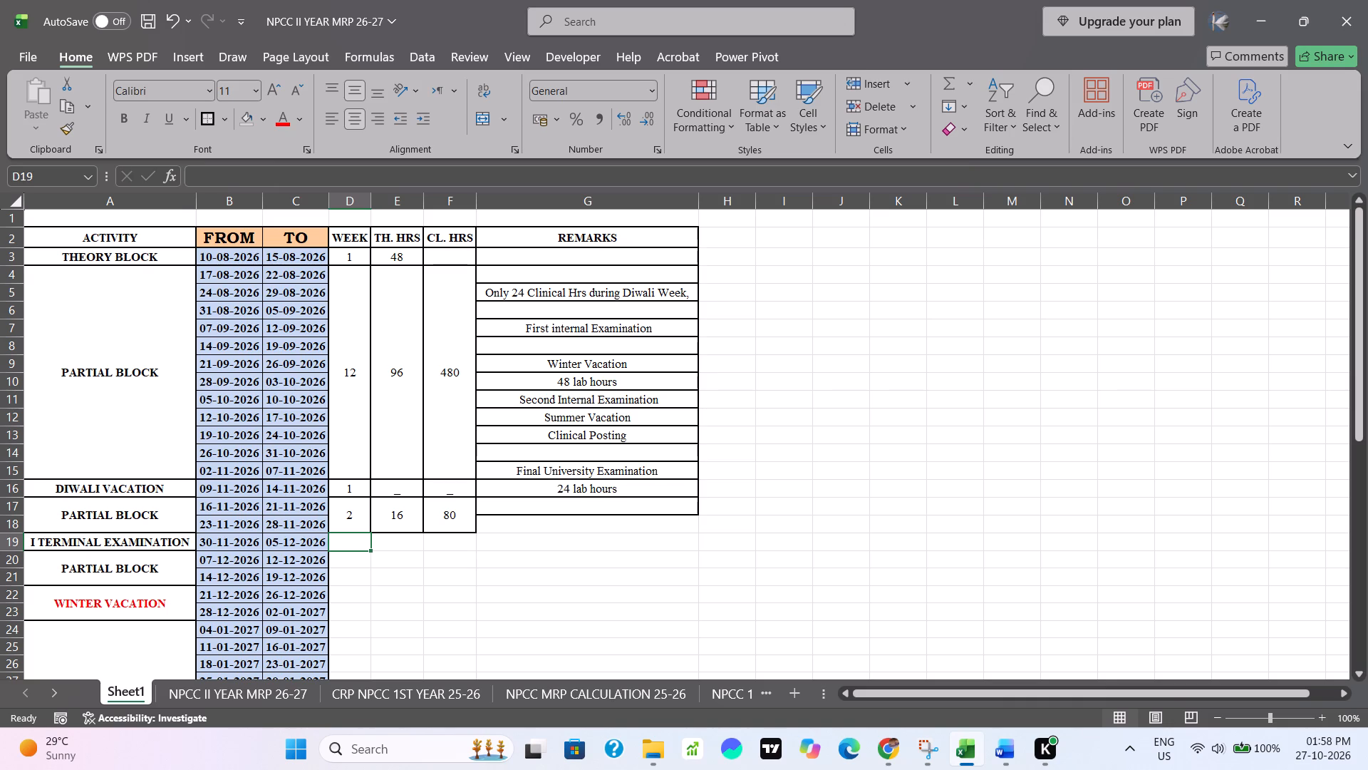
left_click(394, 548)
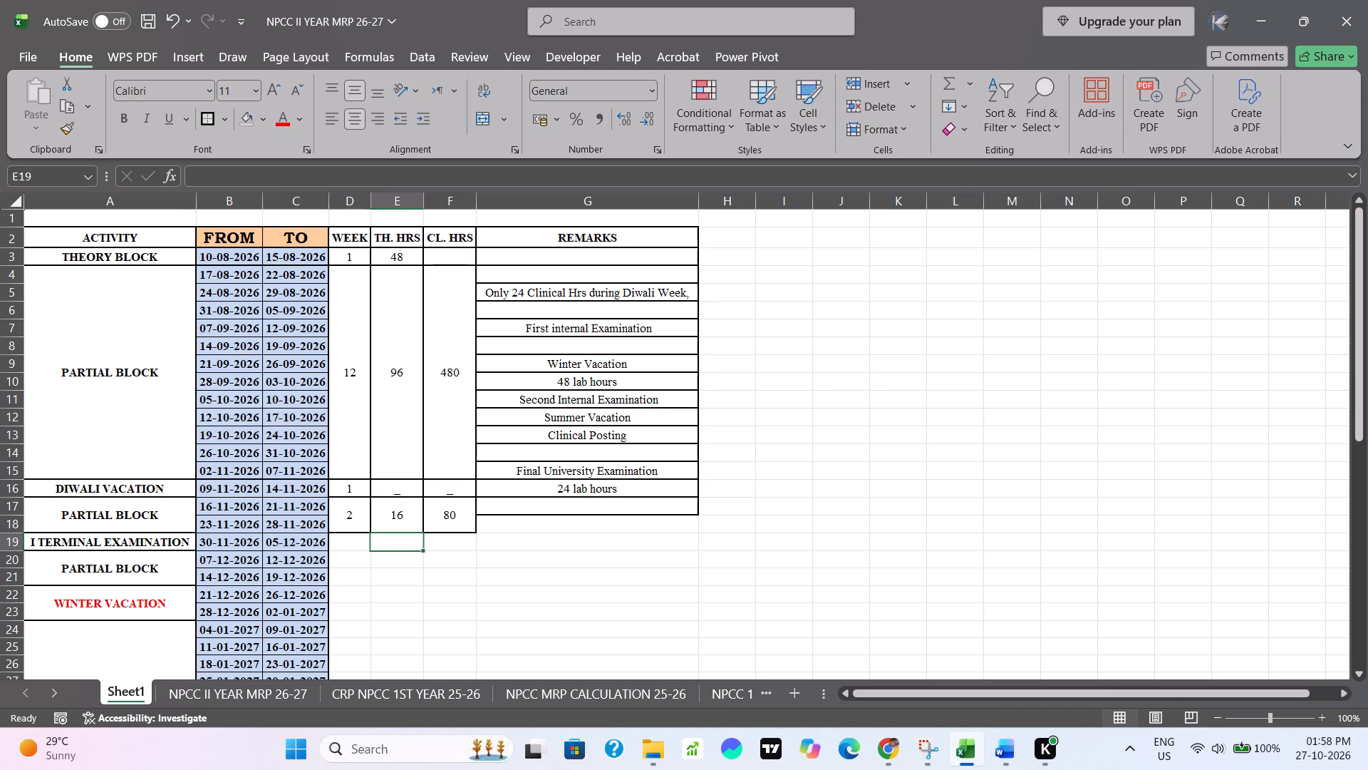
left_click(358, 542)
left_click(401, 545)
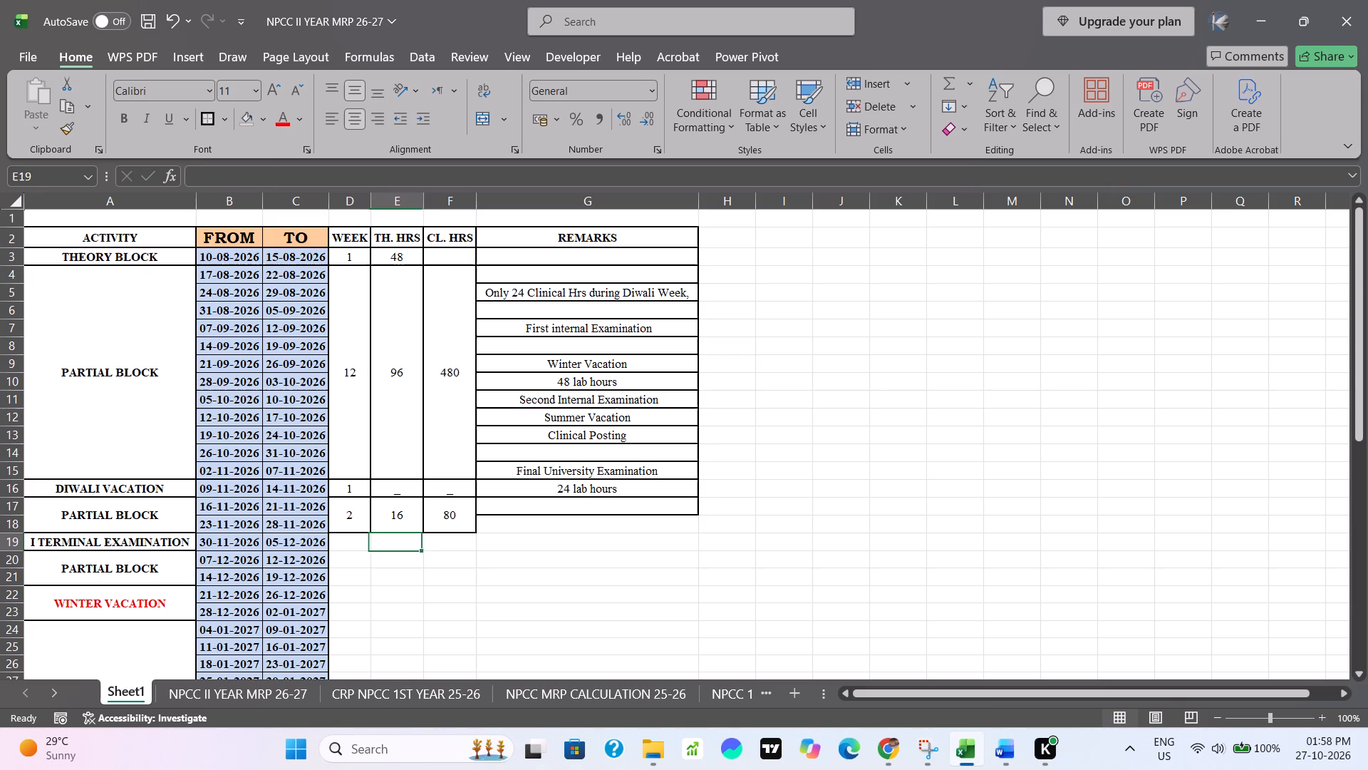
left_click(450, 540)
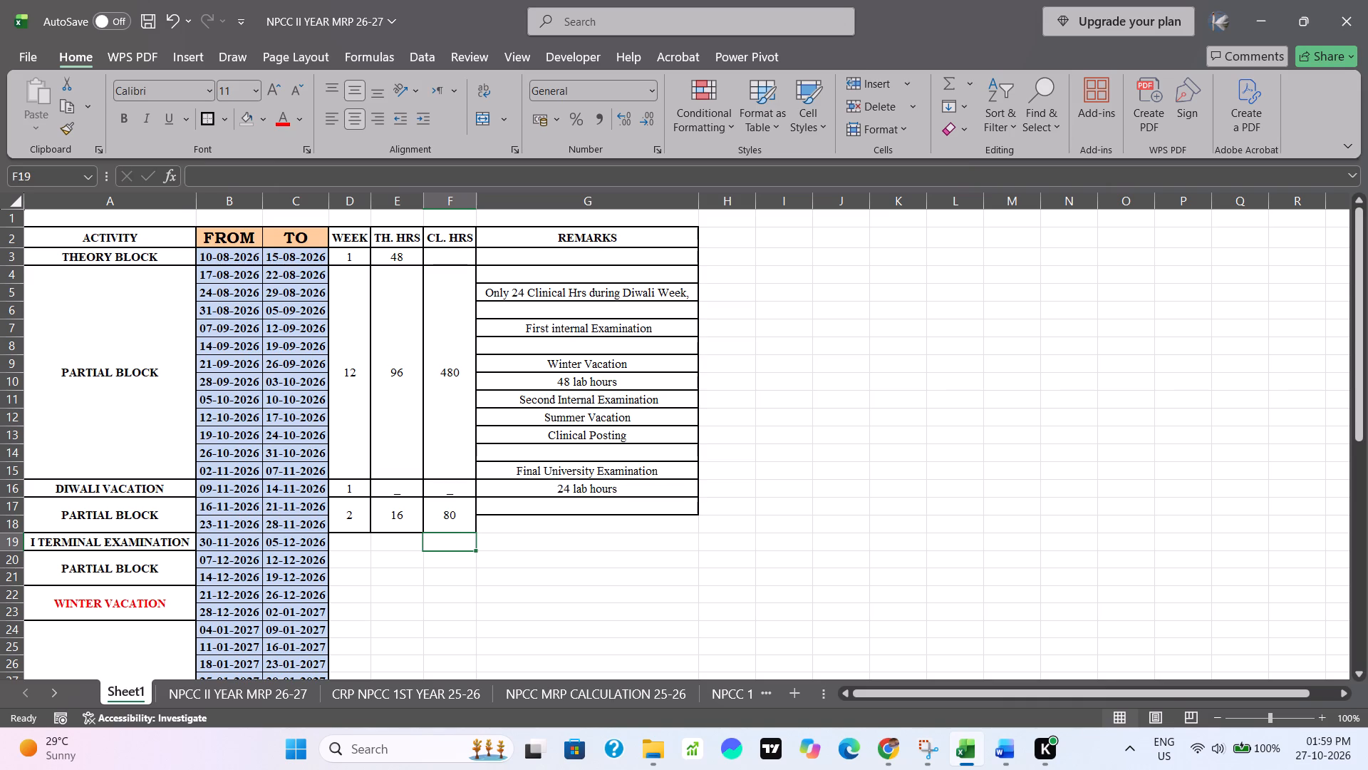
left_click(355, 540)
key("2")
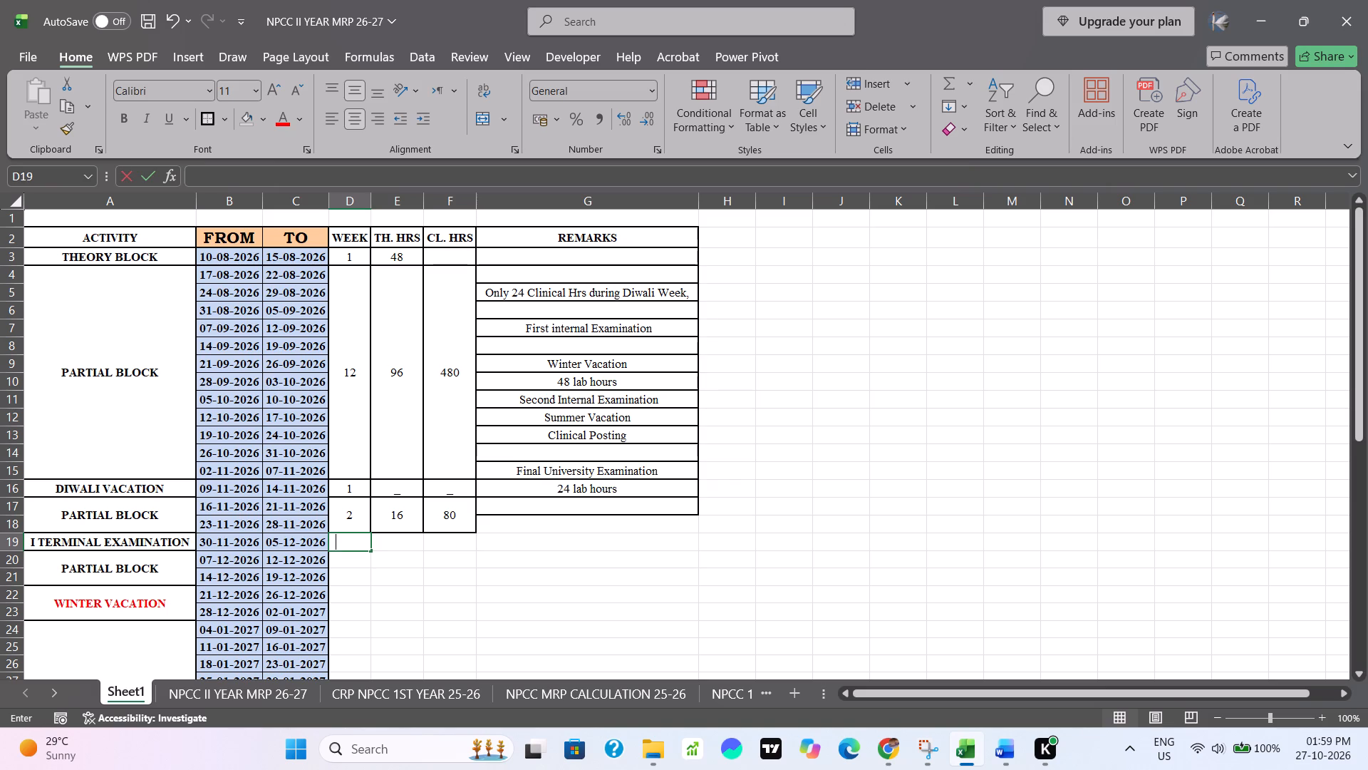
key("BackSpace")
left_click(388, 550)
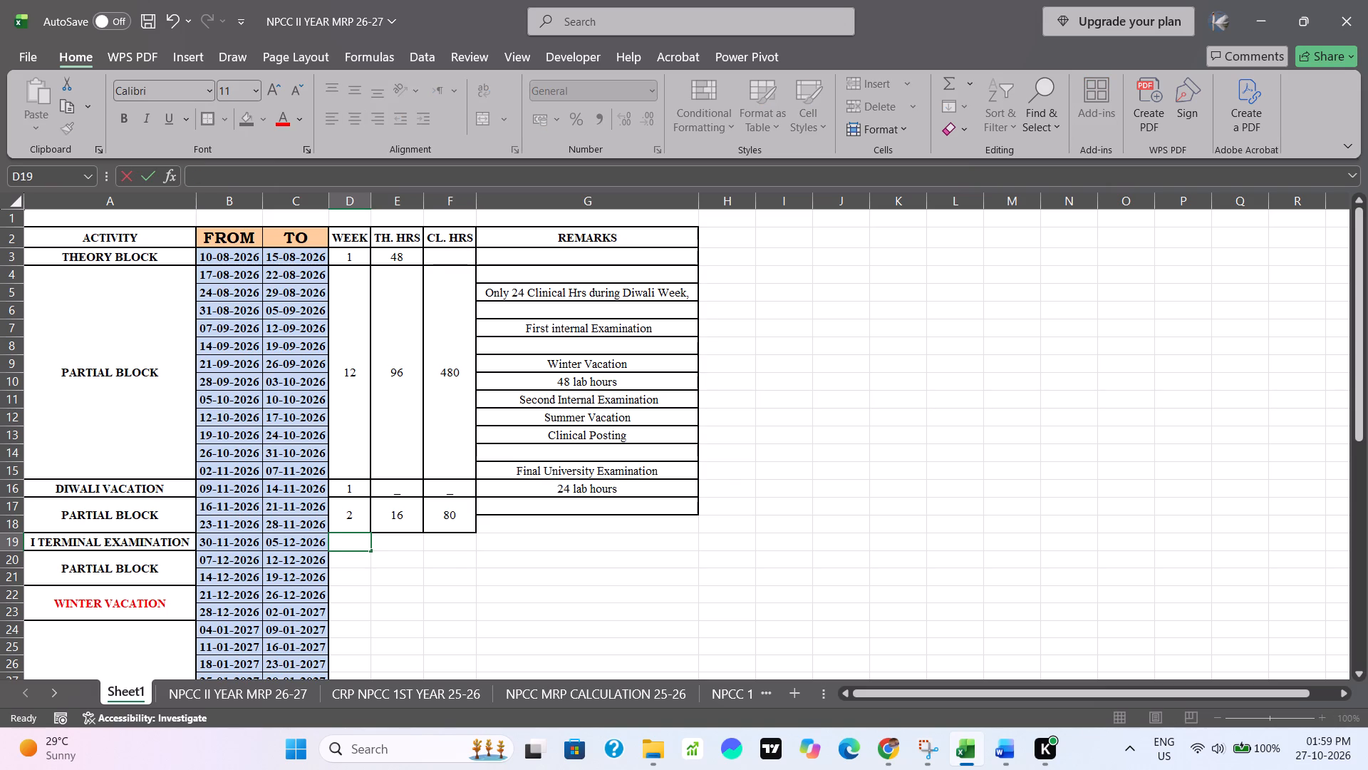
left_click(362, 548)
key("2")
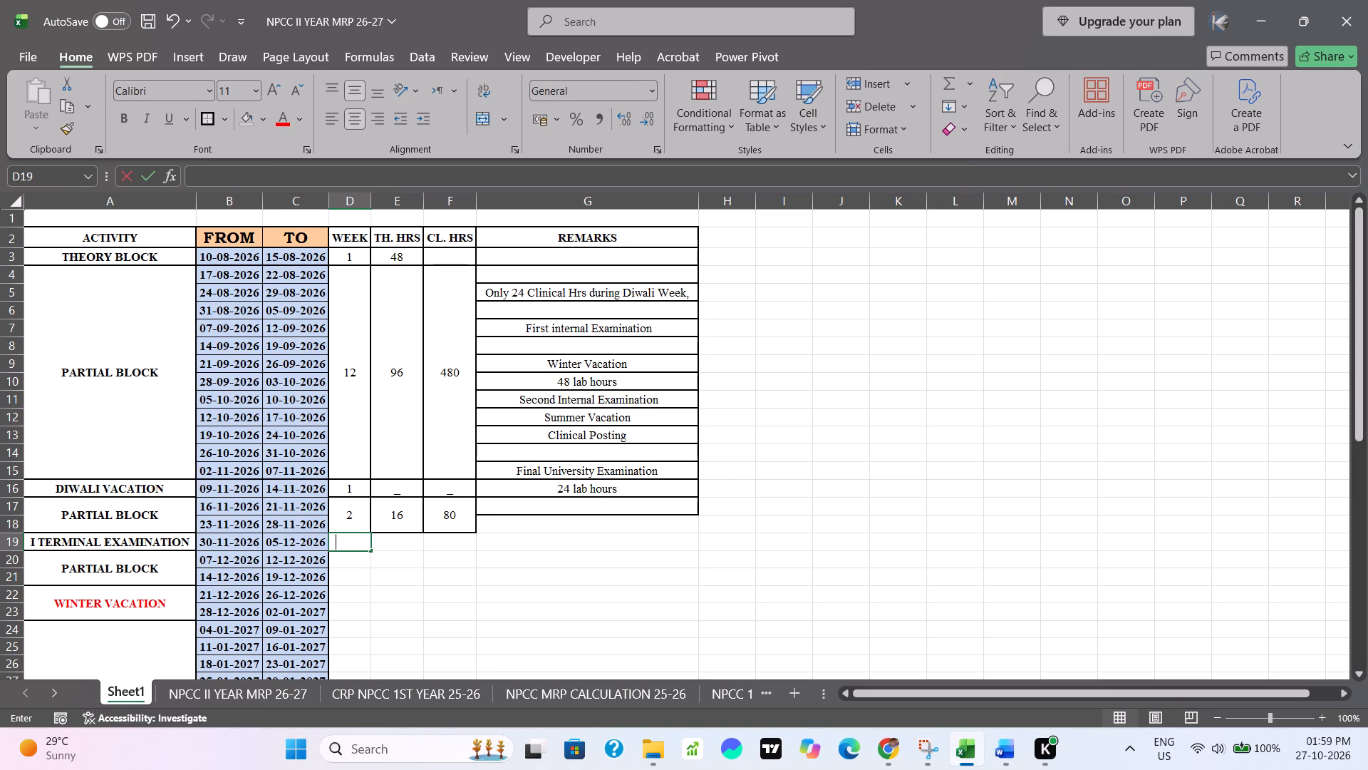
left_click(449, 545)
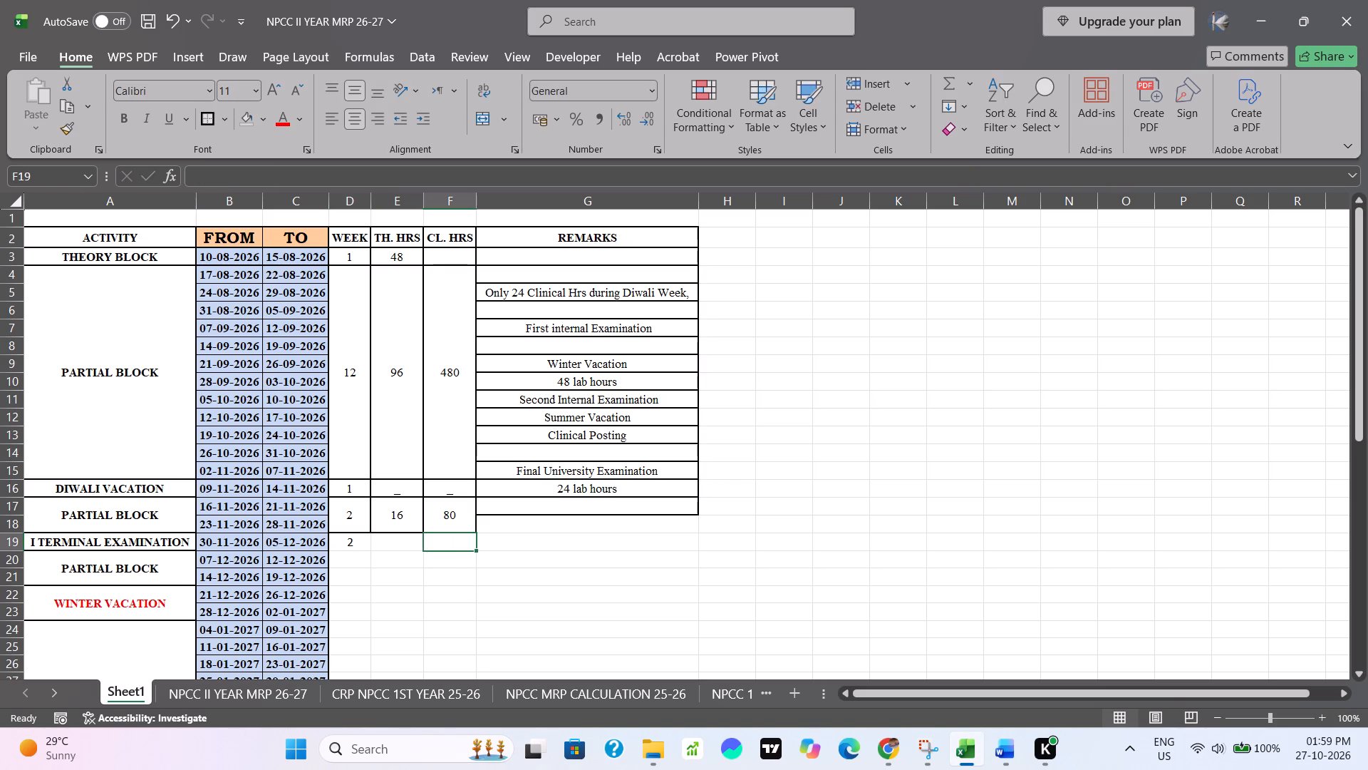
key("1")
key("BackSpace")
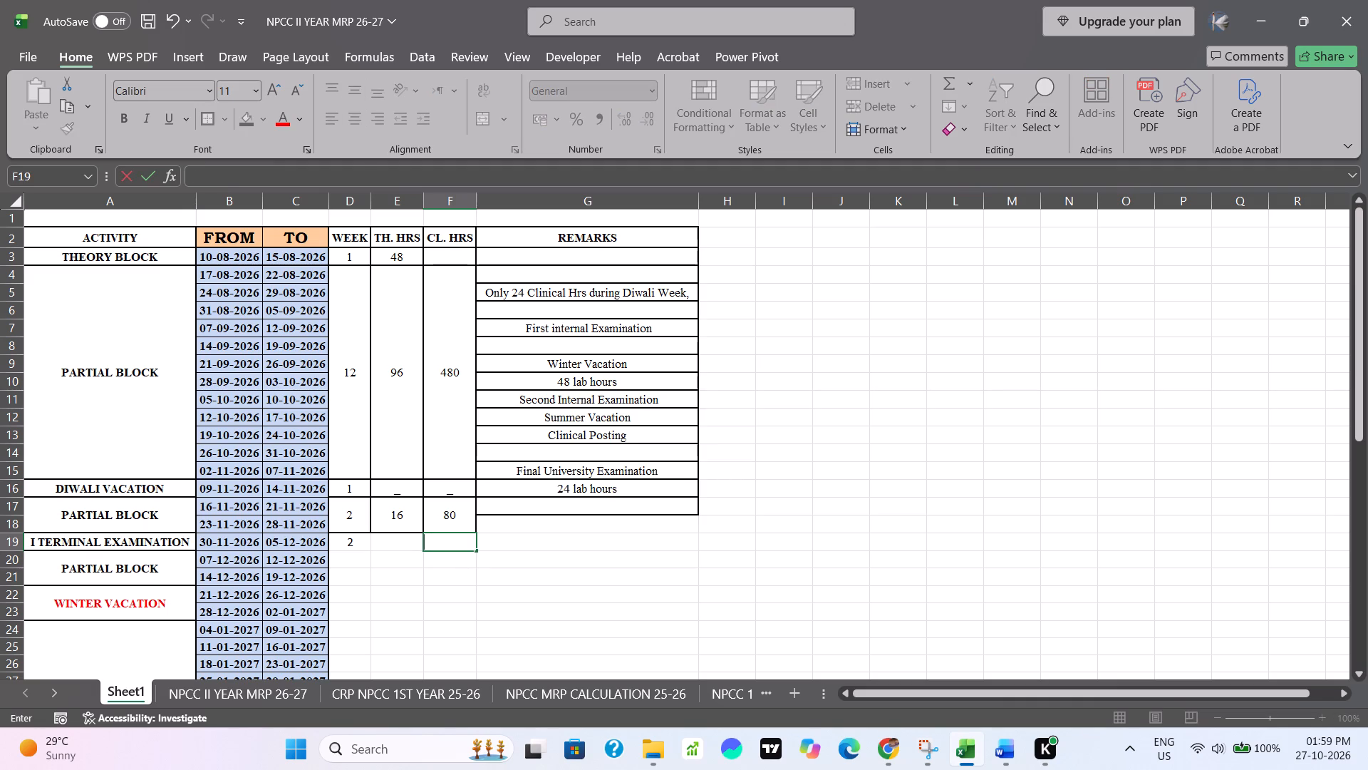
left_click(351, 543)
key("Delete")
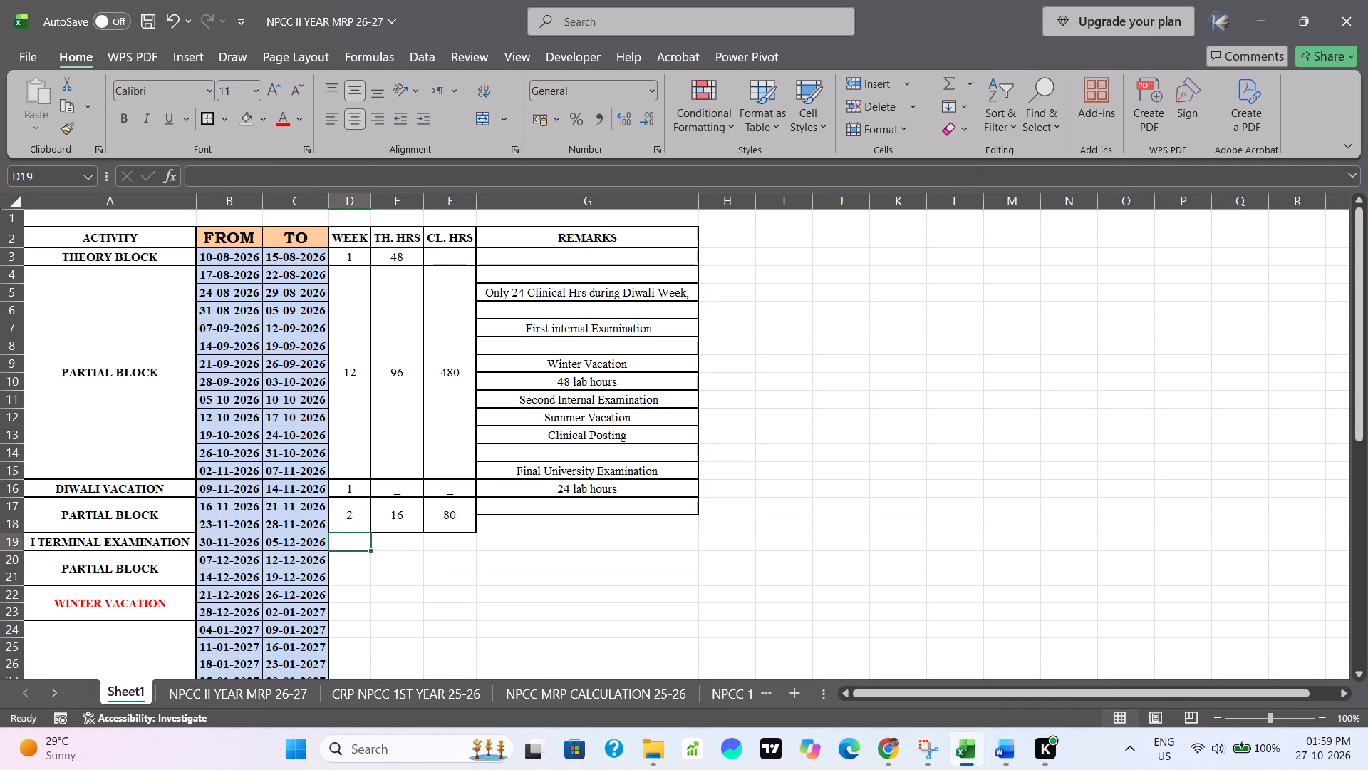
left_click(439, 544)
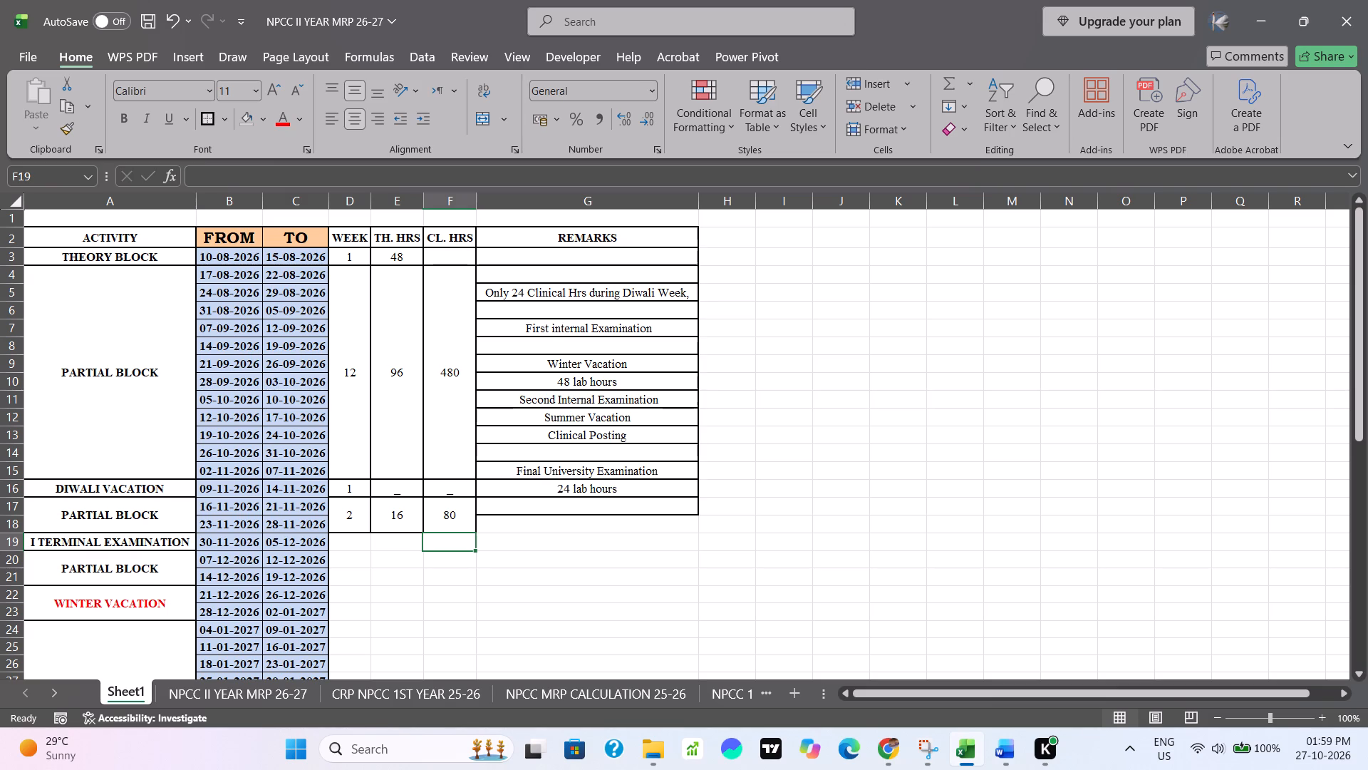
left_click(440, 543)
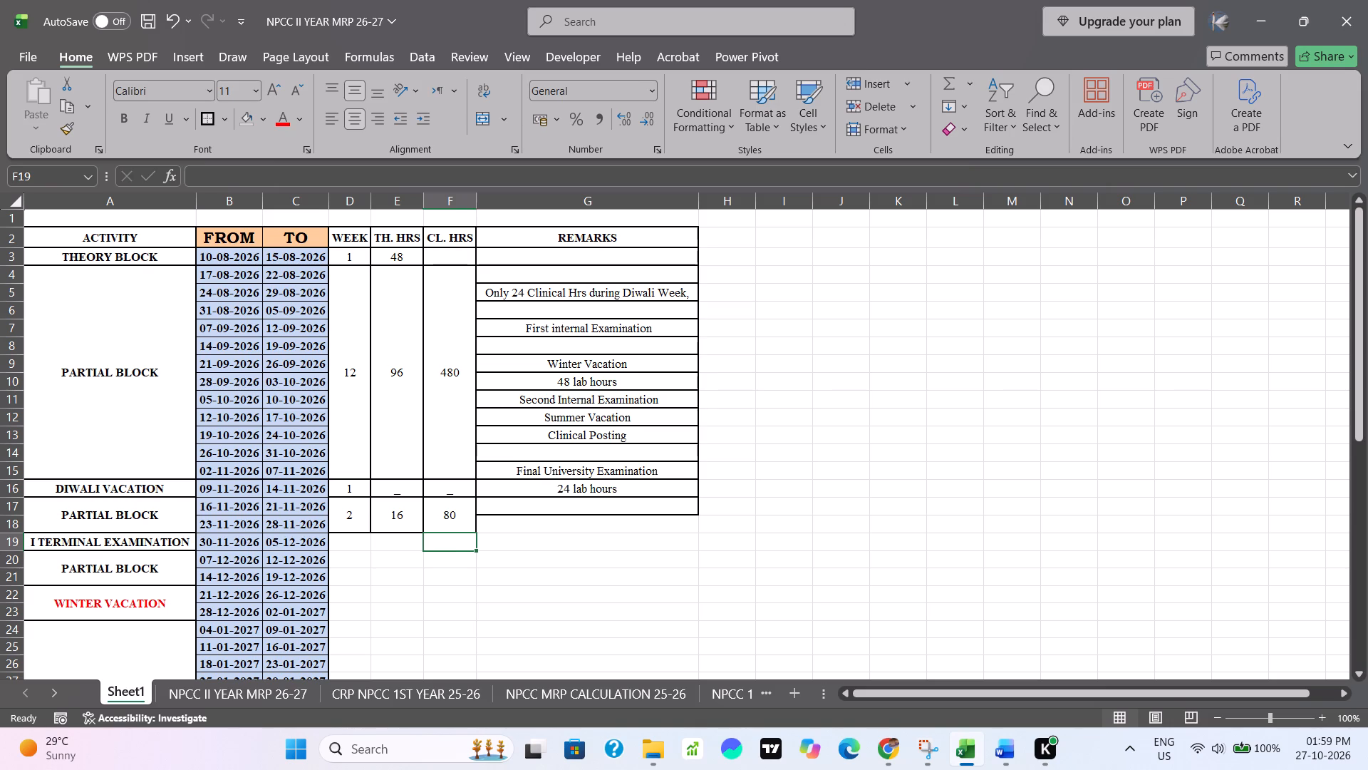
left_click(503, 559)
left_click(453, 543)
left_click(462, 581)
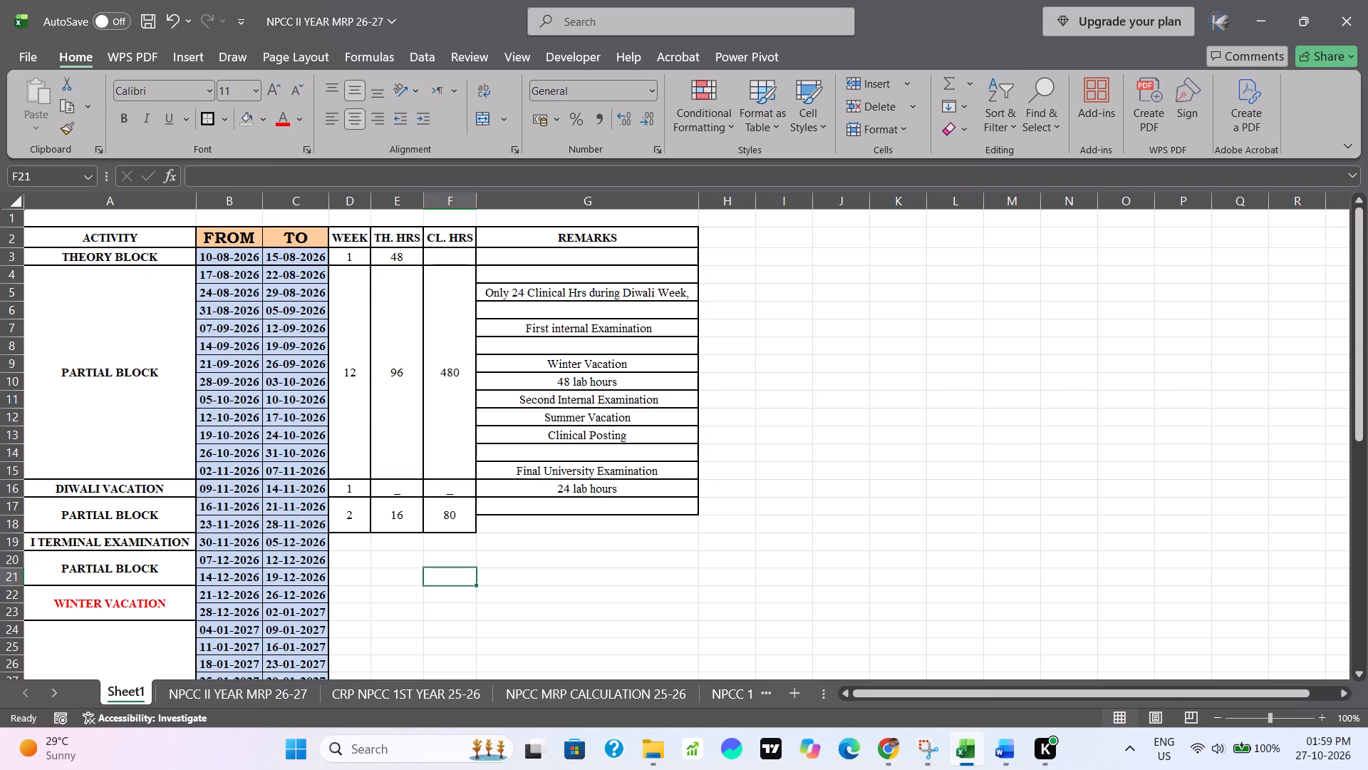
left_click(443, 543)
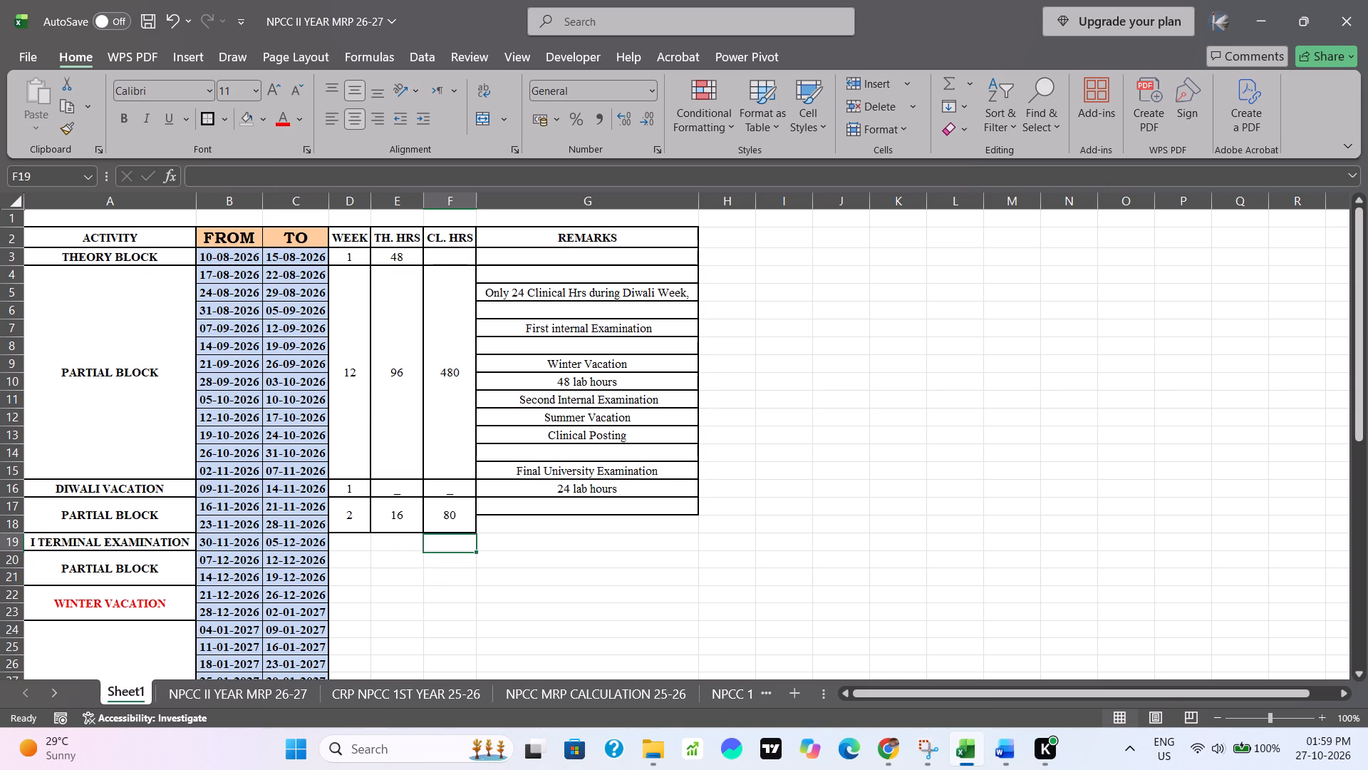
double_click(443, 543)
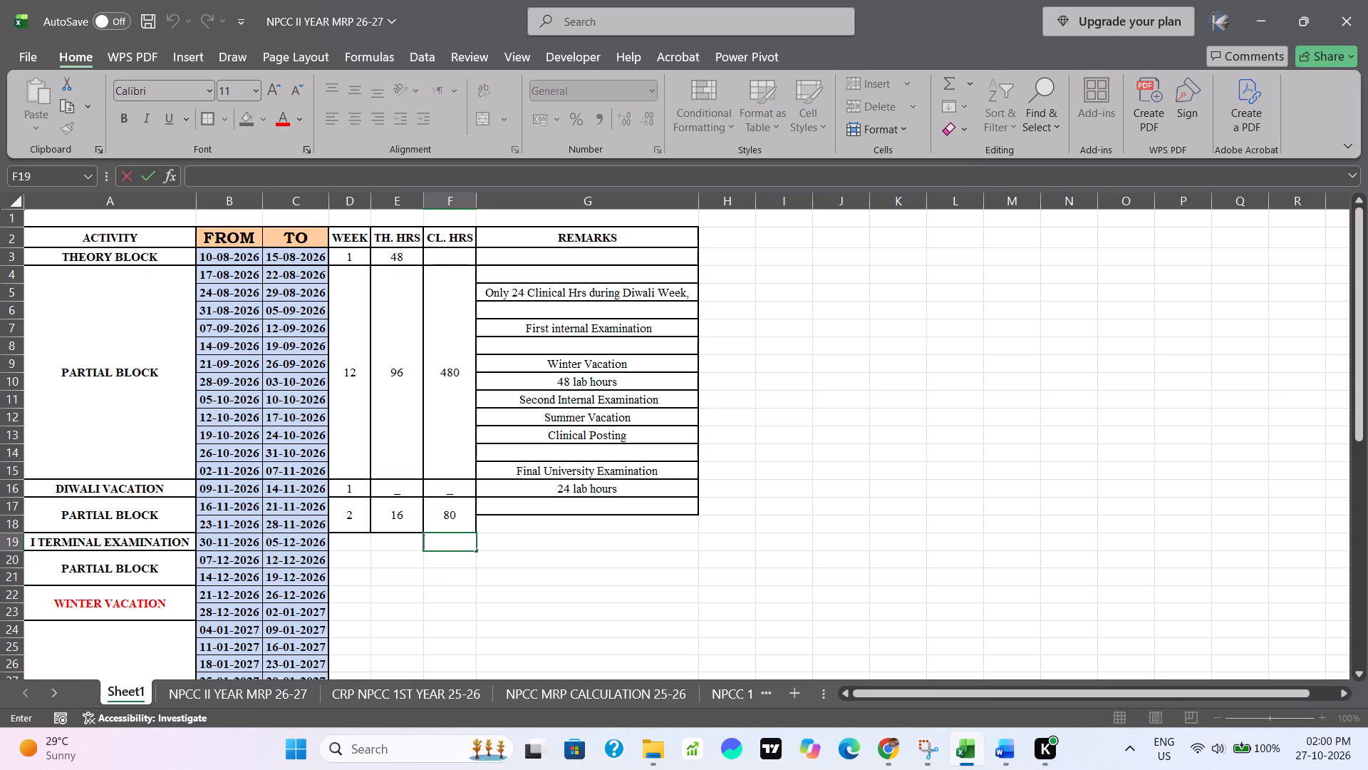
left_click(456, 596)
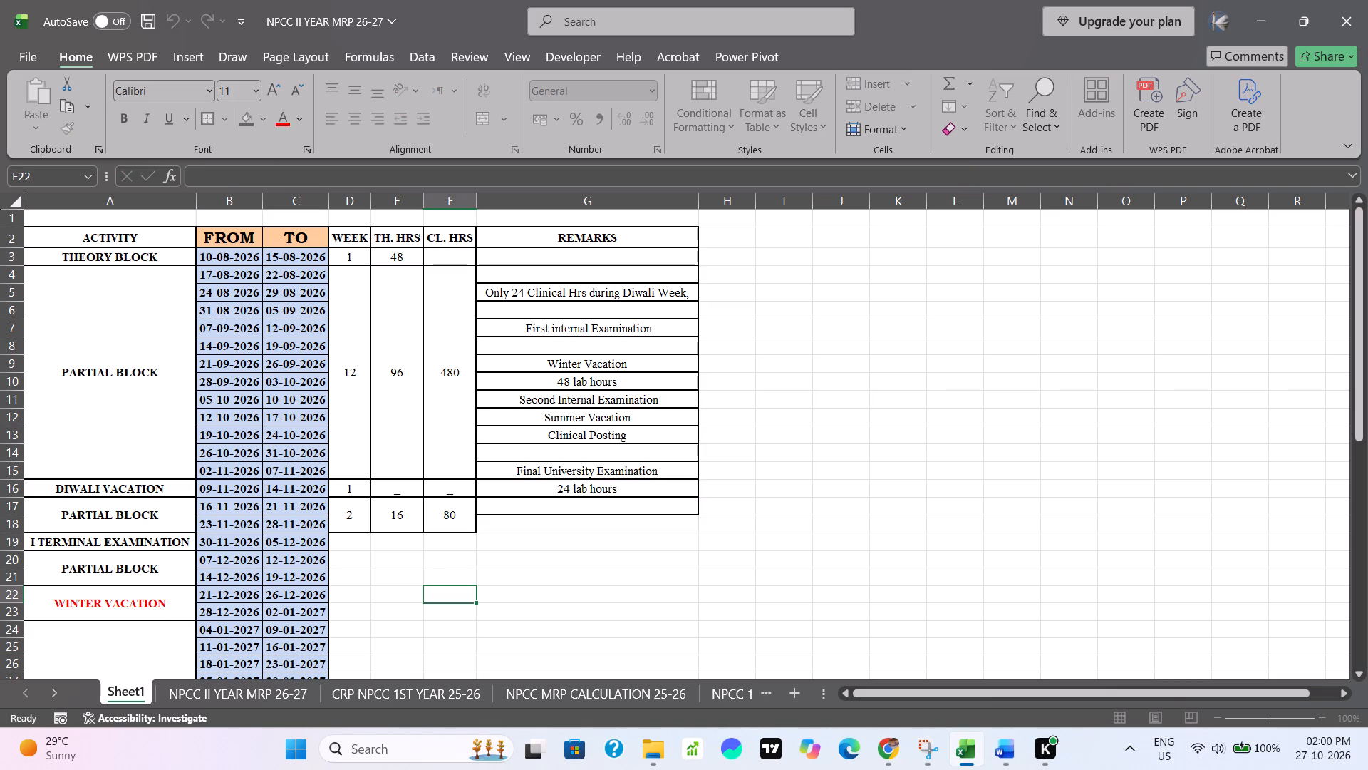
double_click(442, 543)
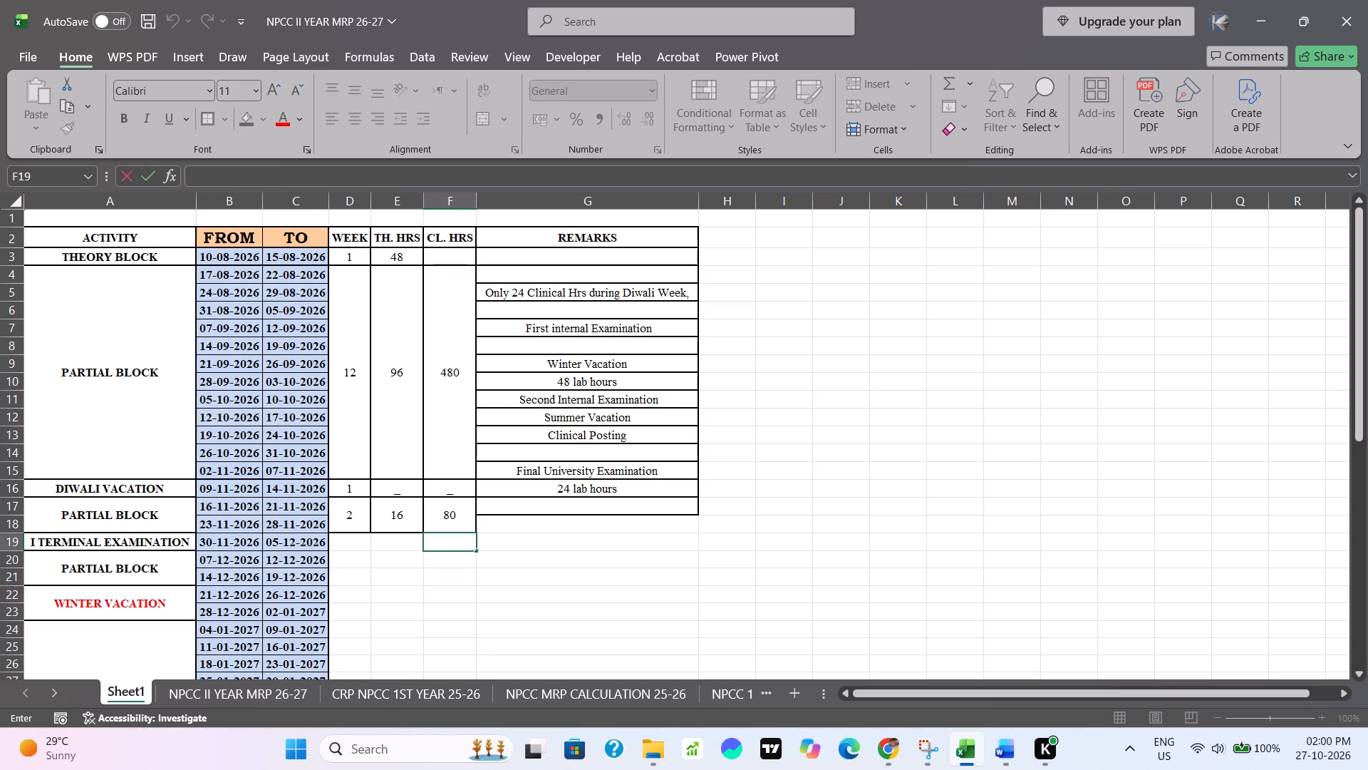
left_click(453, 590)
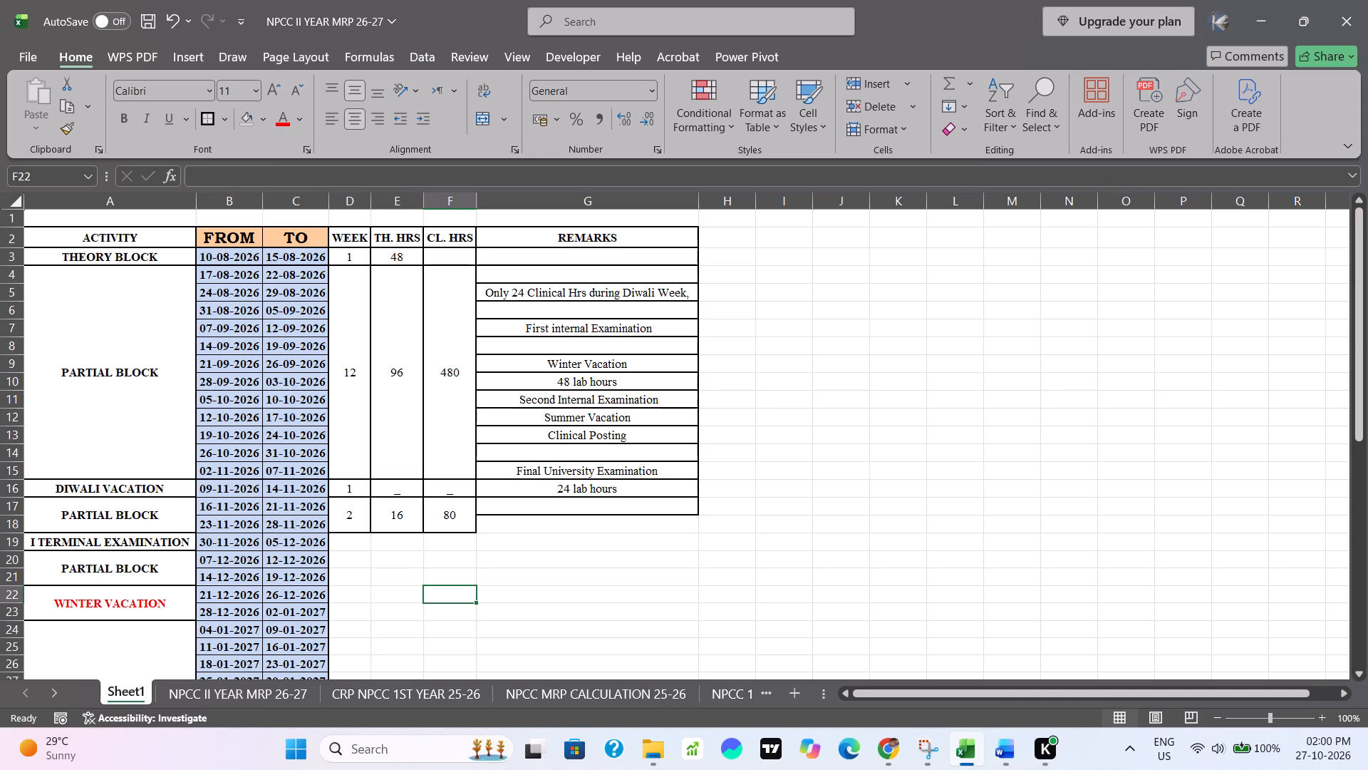
Enter CL. HRS 36 and WEEK 1 for the I TERMINAL EXAMINATION row.
left_click(442, 543)
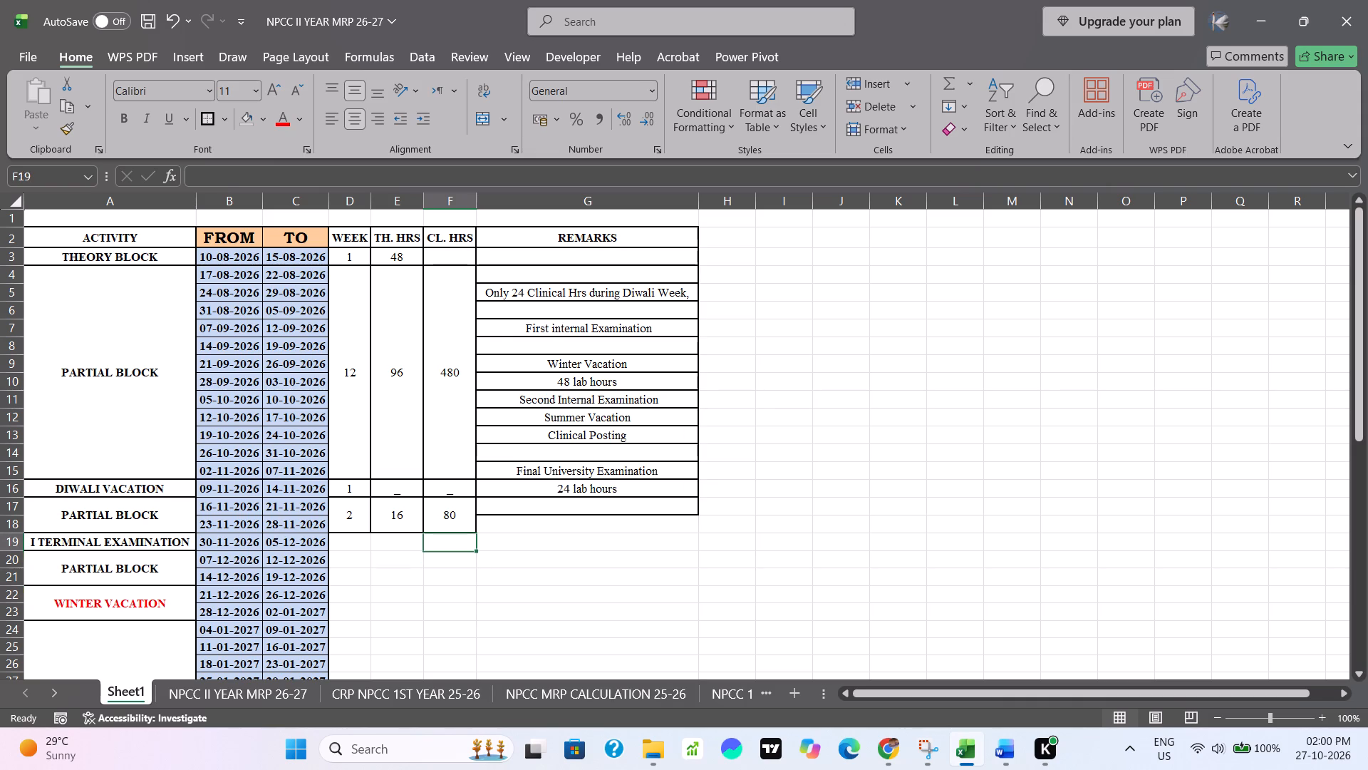
type("42")
key("BackSpace")
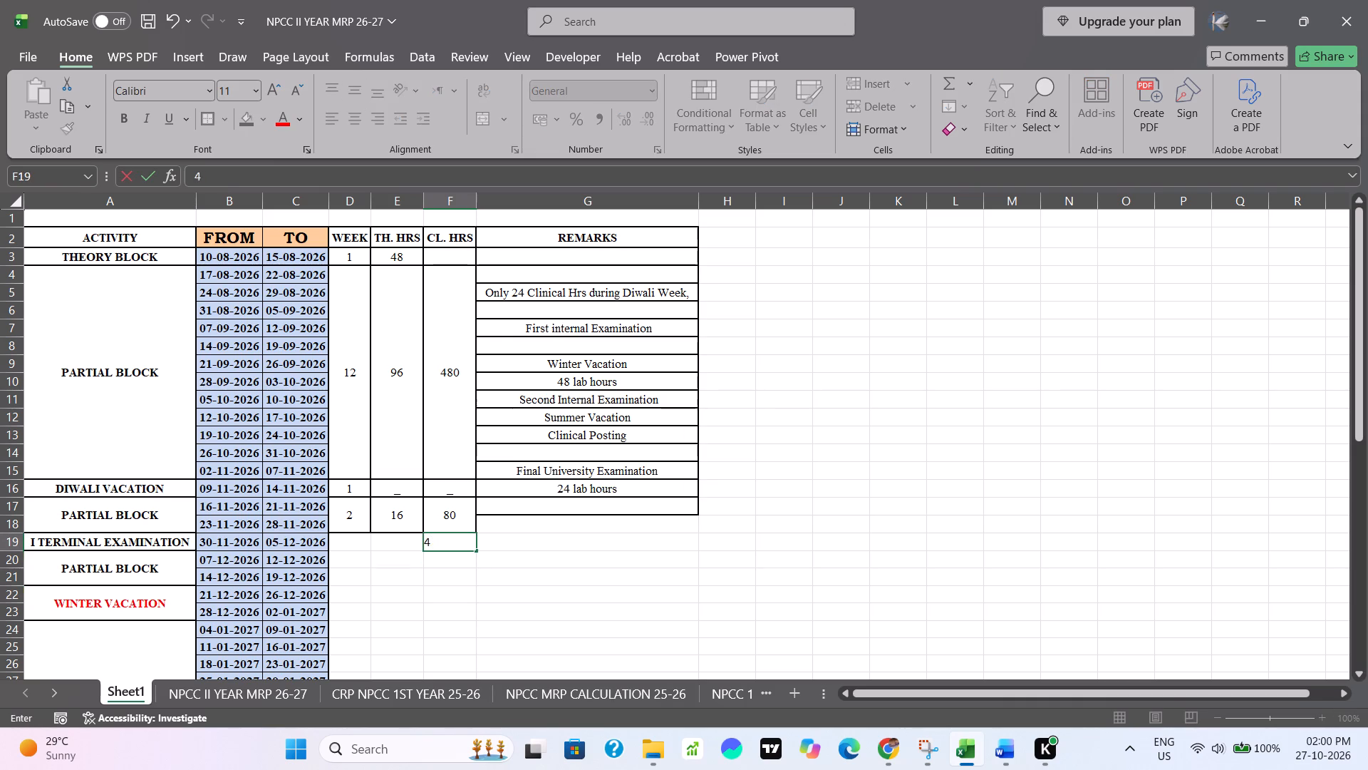
key("BackSpace")
type("36")
left_click(522, 591)
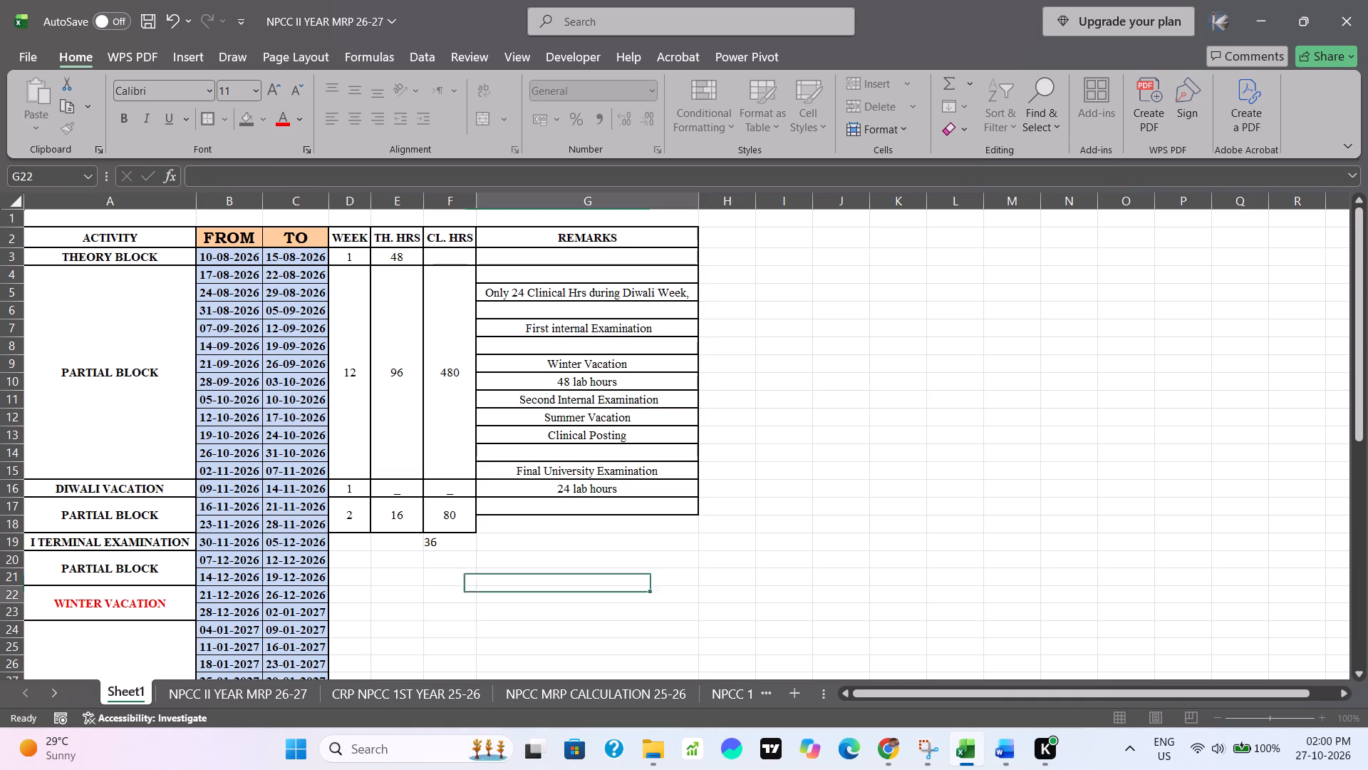
left_click(357, 548)
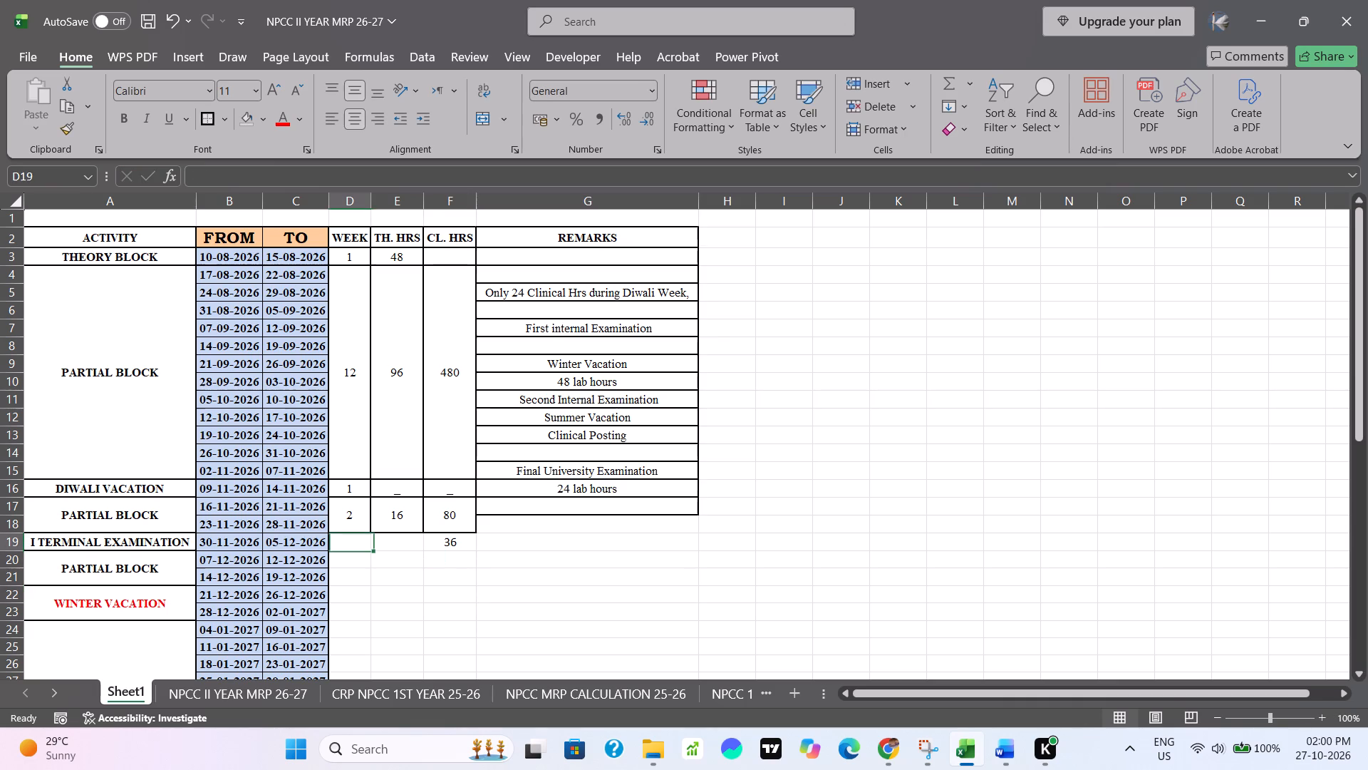
key("1")
left_click(351, 559)
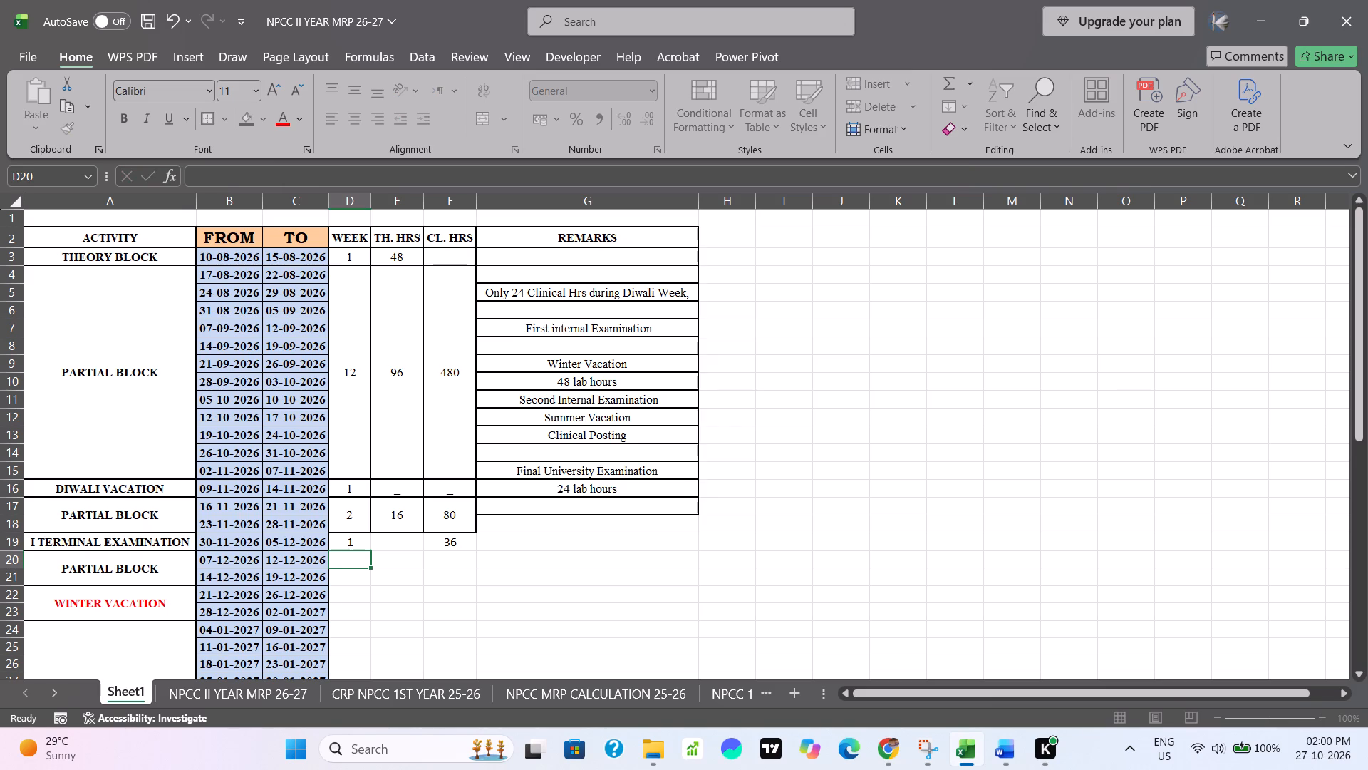
Copy the second PARTIAL BLOCK's WEEK, TH. HRS and CL. HRS cells to the PARTIAL BLOCK after I TERMINAL EXAMINATION.
left_click_drag(358, 508, 437, 517)
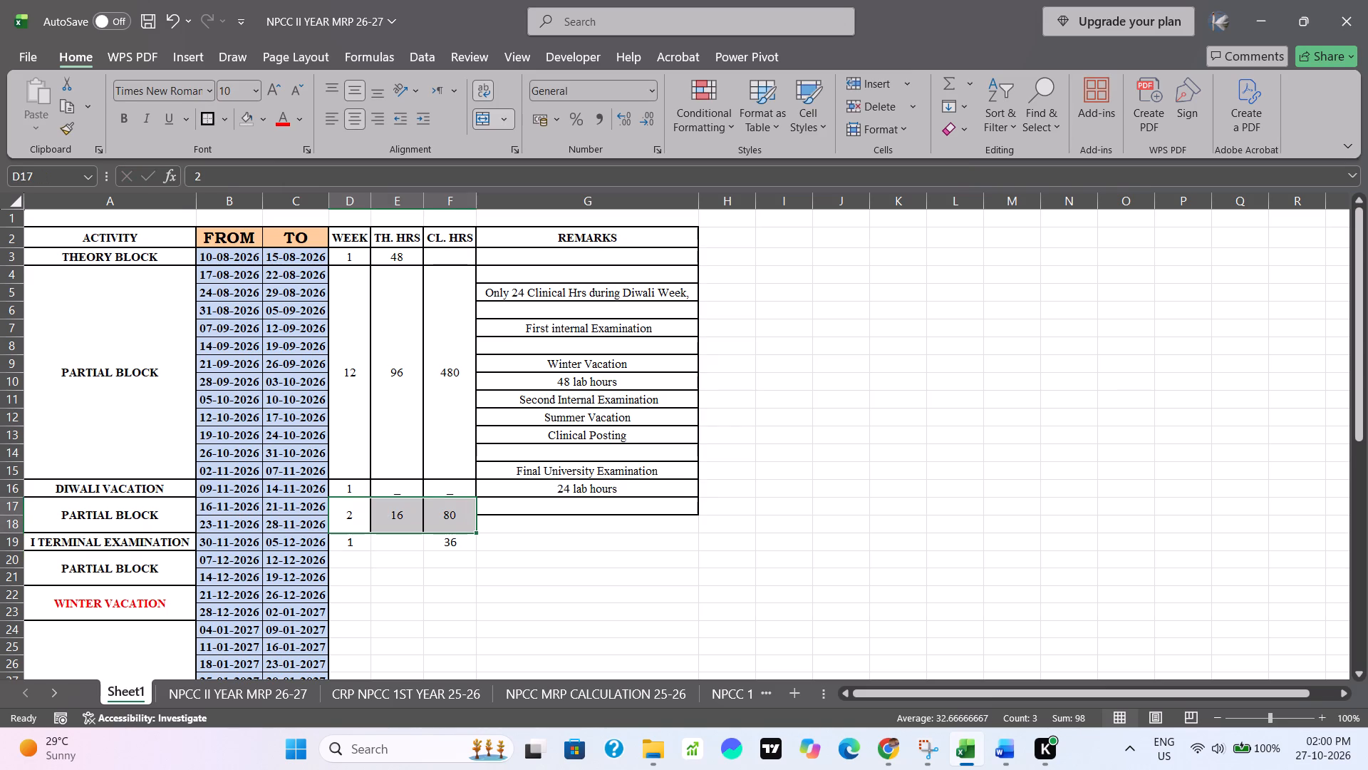
key("ctrl+c")
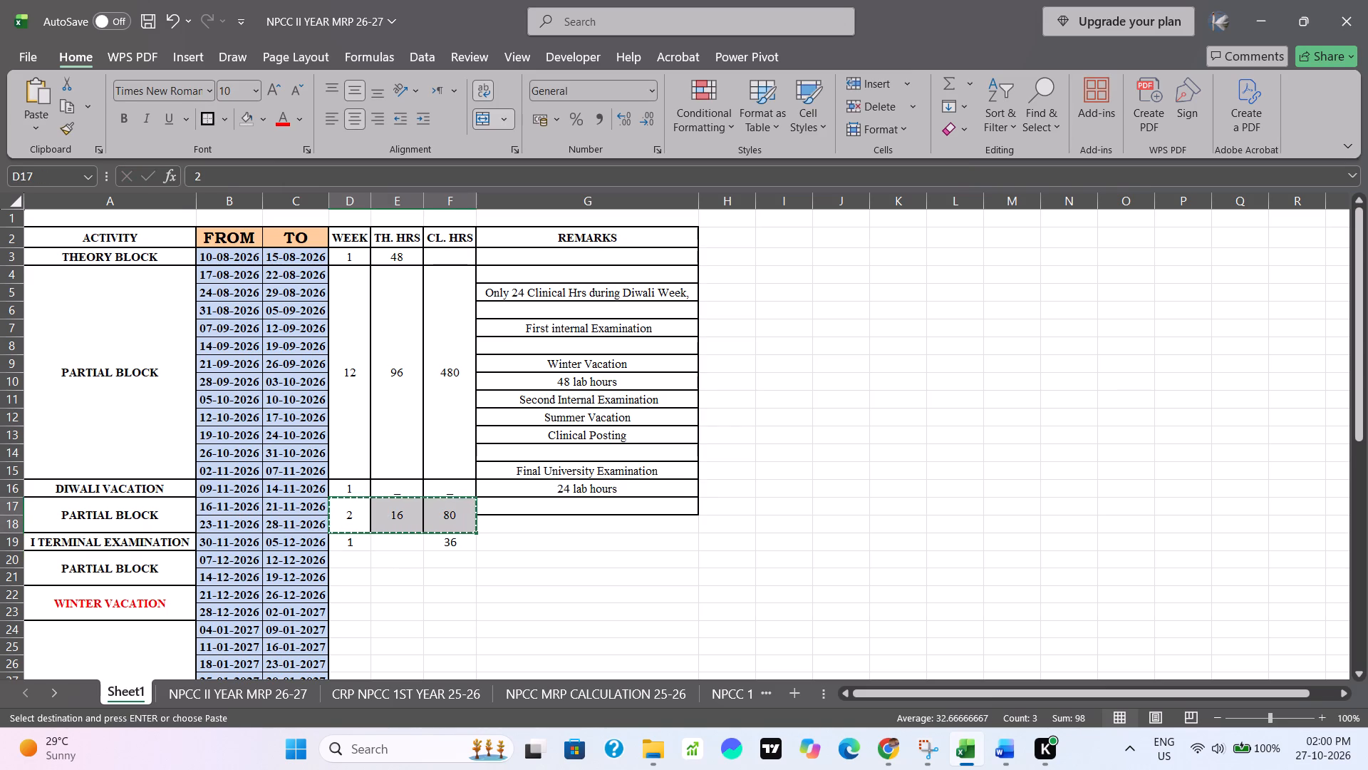
left_click(347, 561)
key("ctrl+v")
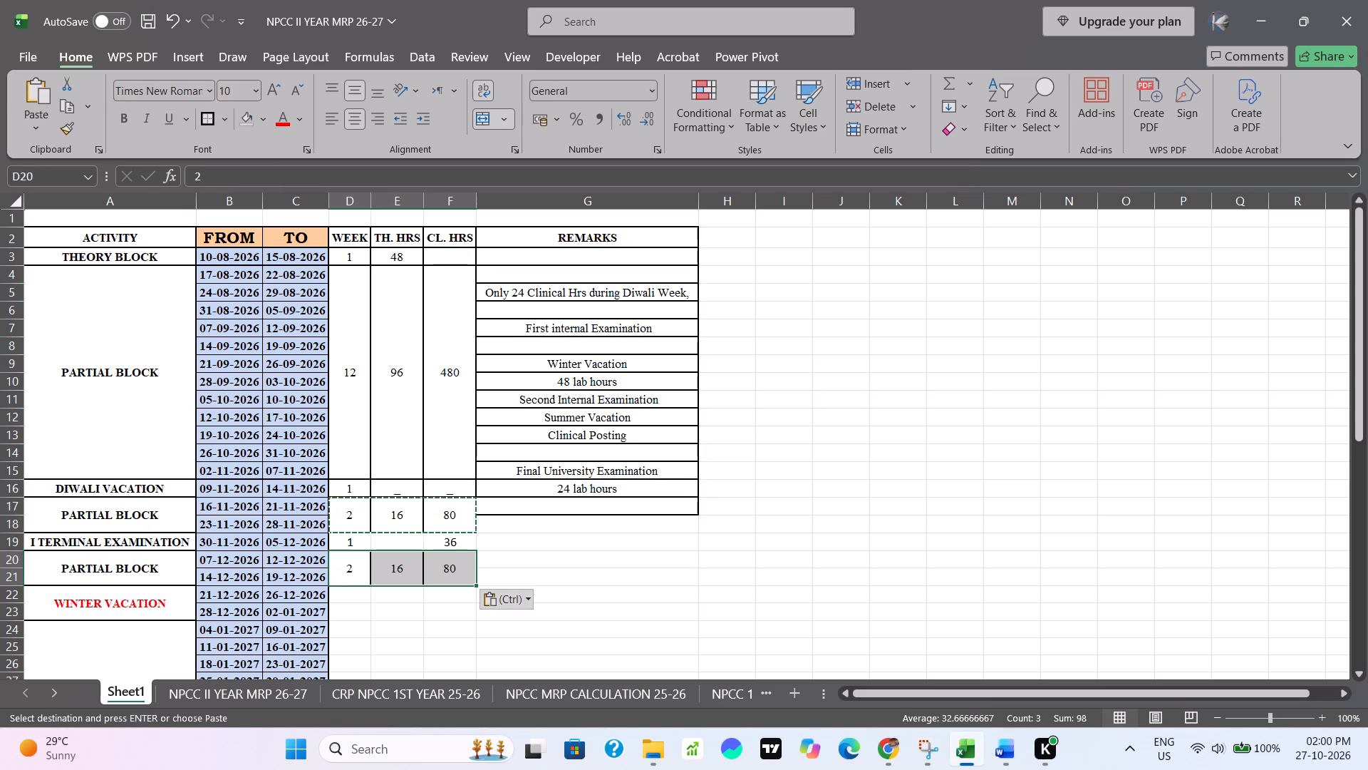
left_click(519, 628)
Insert a blank row directly above the WINTER VACATION block, at row 22.
scroll(519, 628, "down", 1)
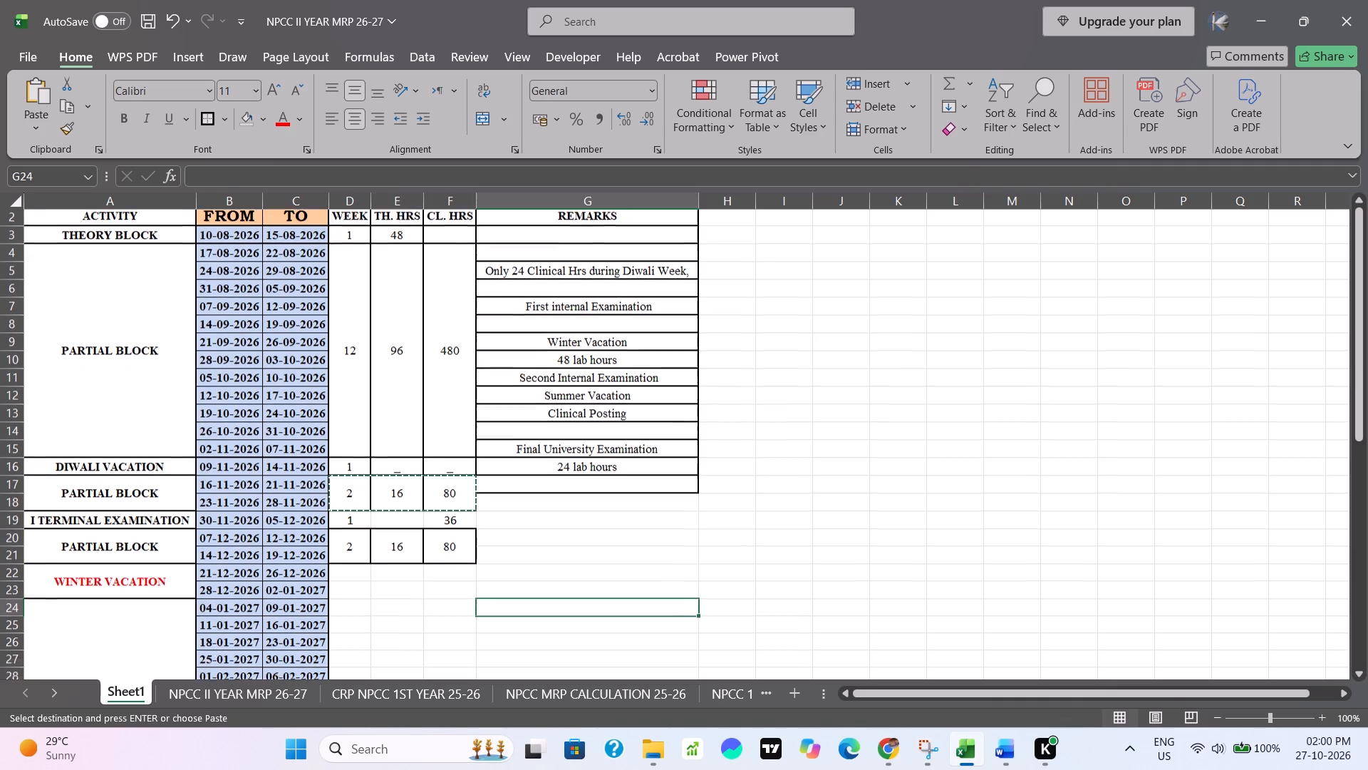
scroll(519, 628, "down", 2)
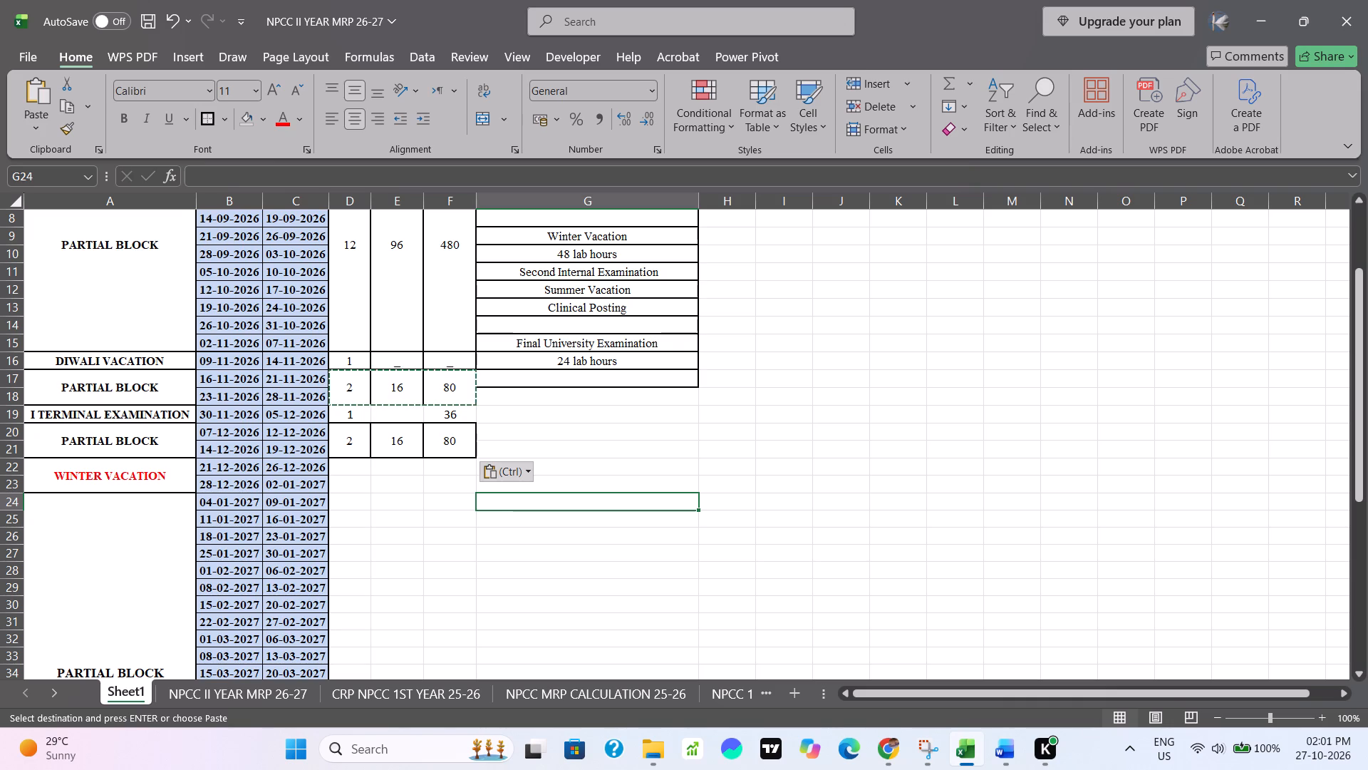
left_click(13, 469)
right_click(13, 469)
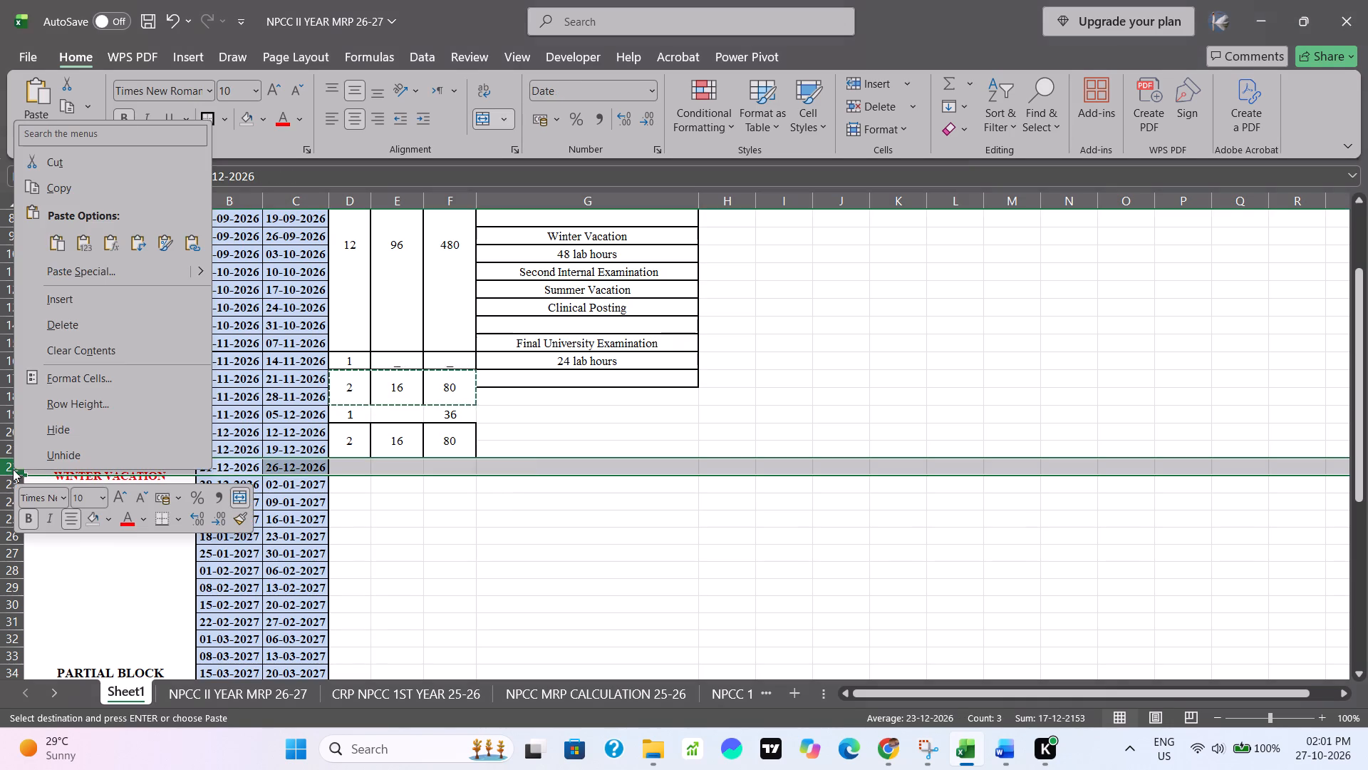
left_click(73, 288)
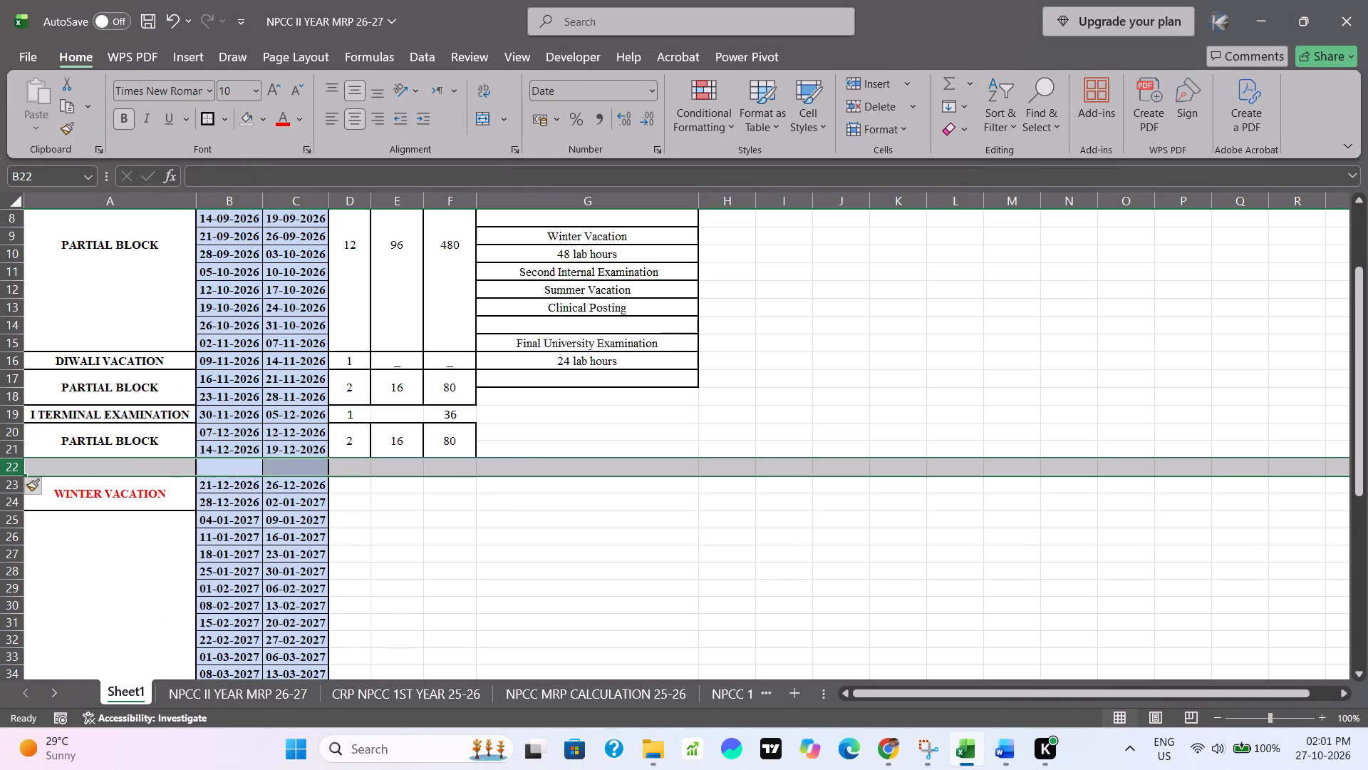
left_click(729, 566)
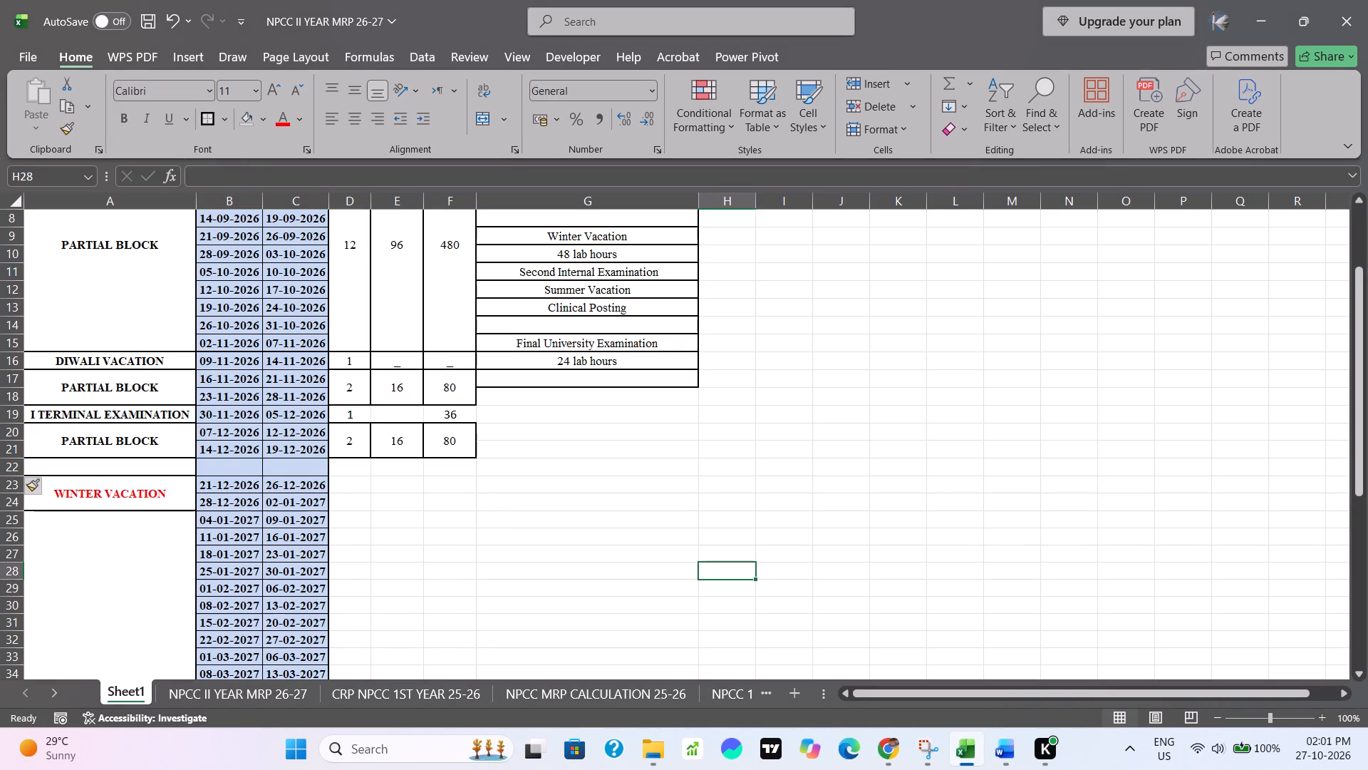
Copy the PARTIAL BLOCK activity label into the blank row 22 above WINTER VACATION.
left_click(125, 444)
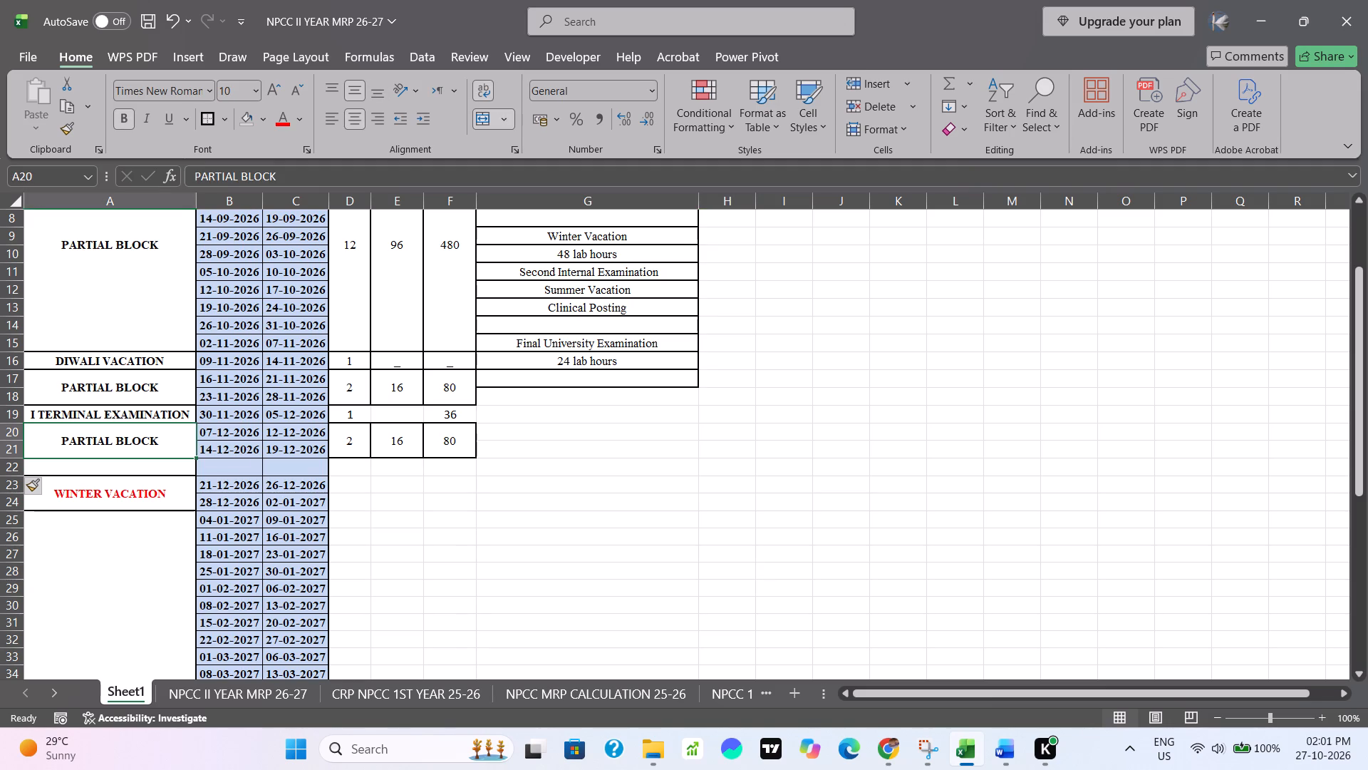
double_click(163, 443)
left_click_drag(163, 443, 26, 448)
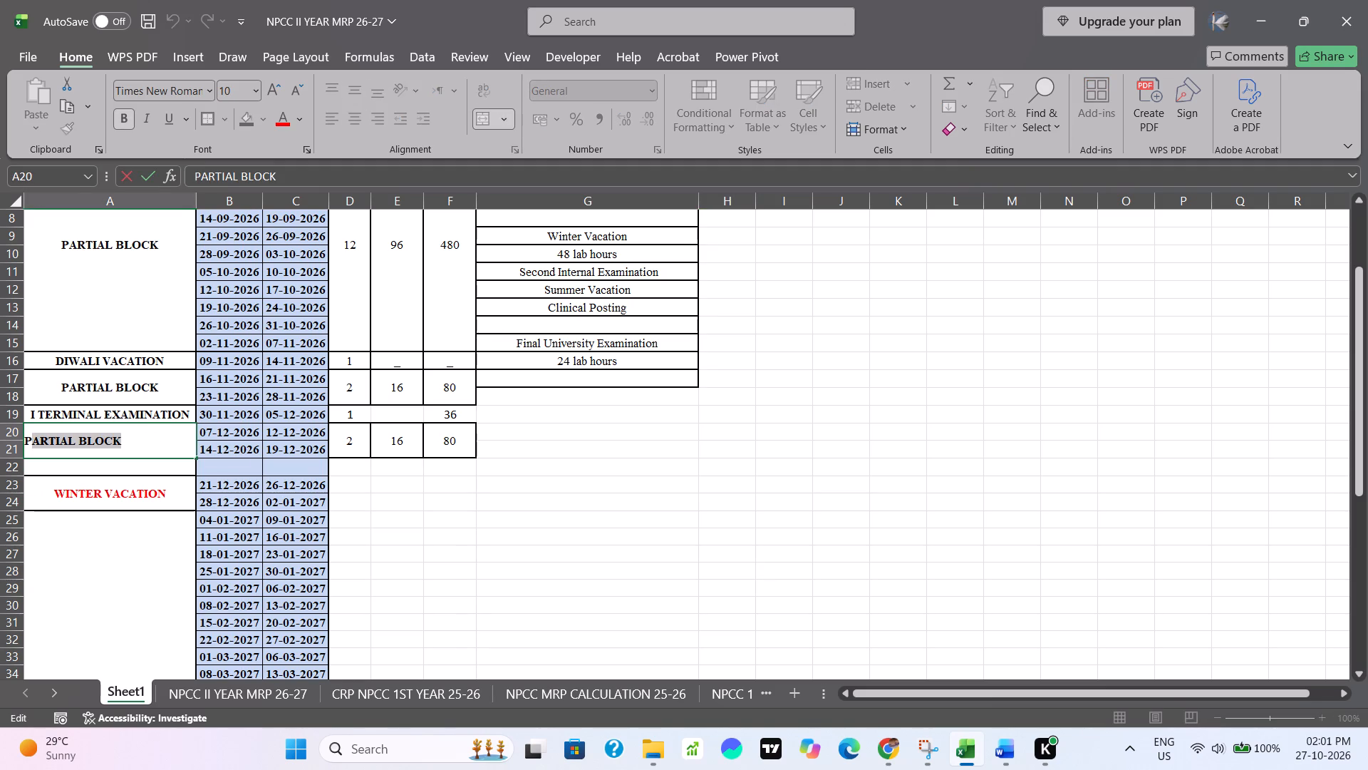
left_click_drag(26, 448, 24, 447)
key("ctrl+c")
left_click(58, 471)
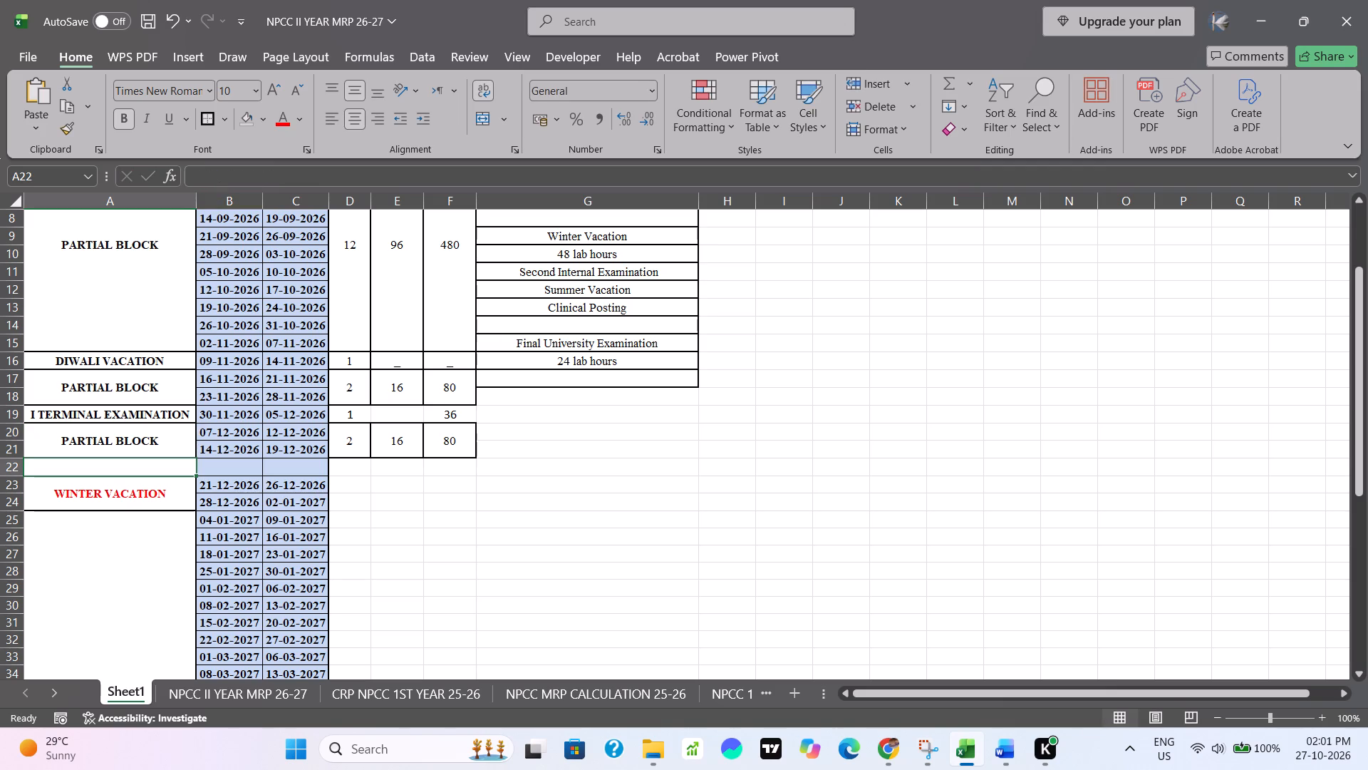
left_click(222, 178)
key("ctrl+v")
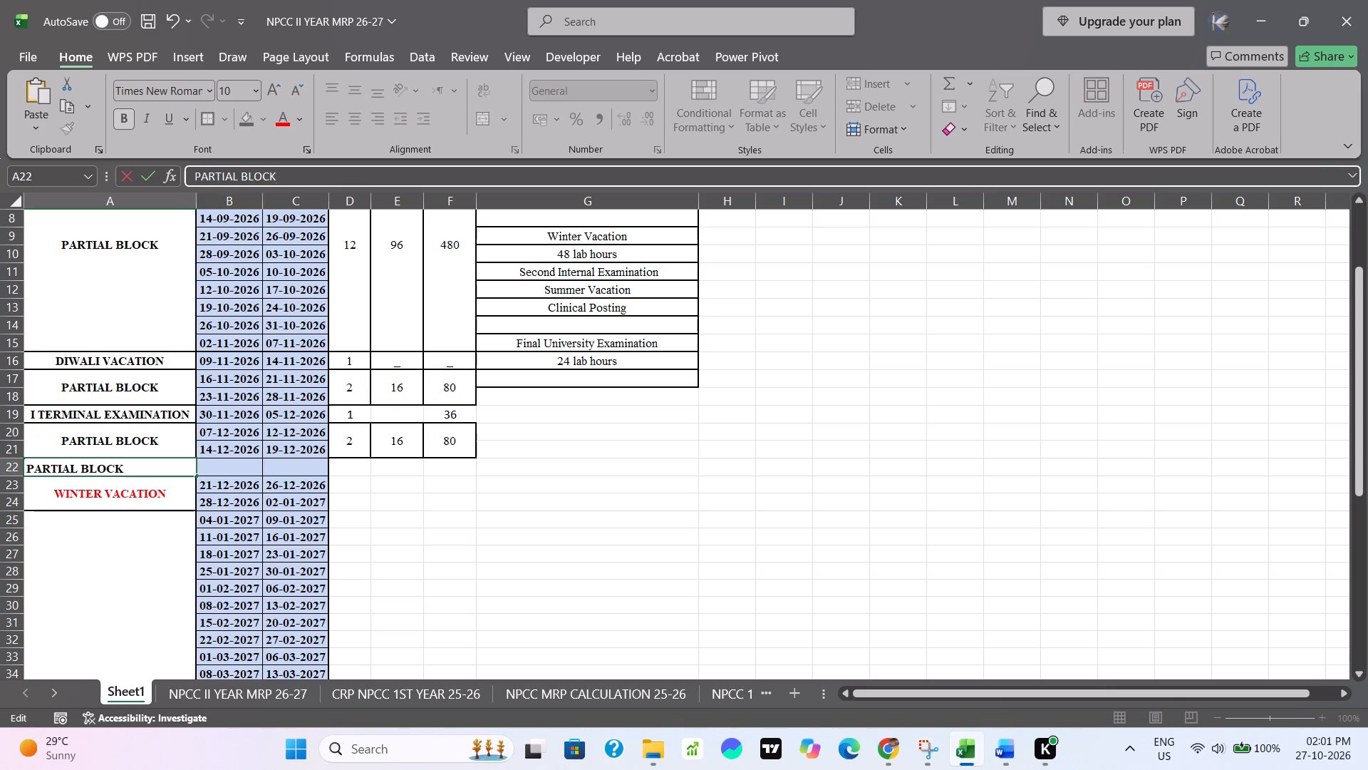
left_click(463, 559)
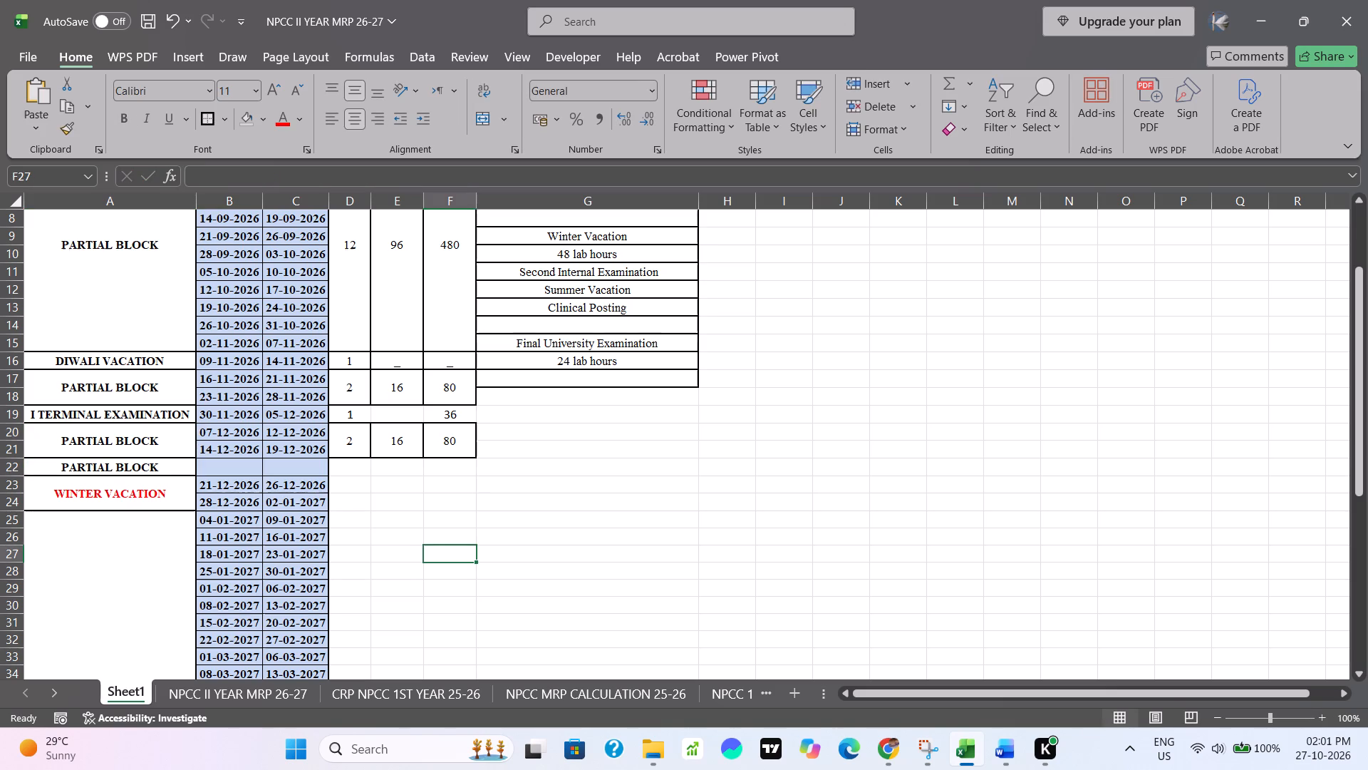
Fill the new PARTIAL BLOCK row's dates with FROM 21-12-2026 and TO 24-12-2026.
left_click(228, 468)
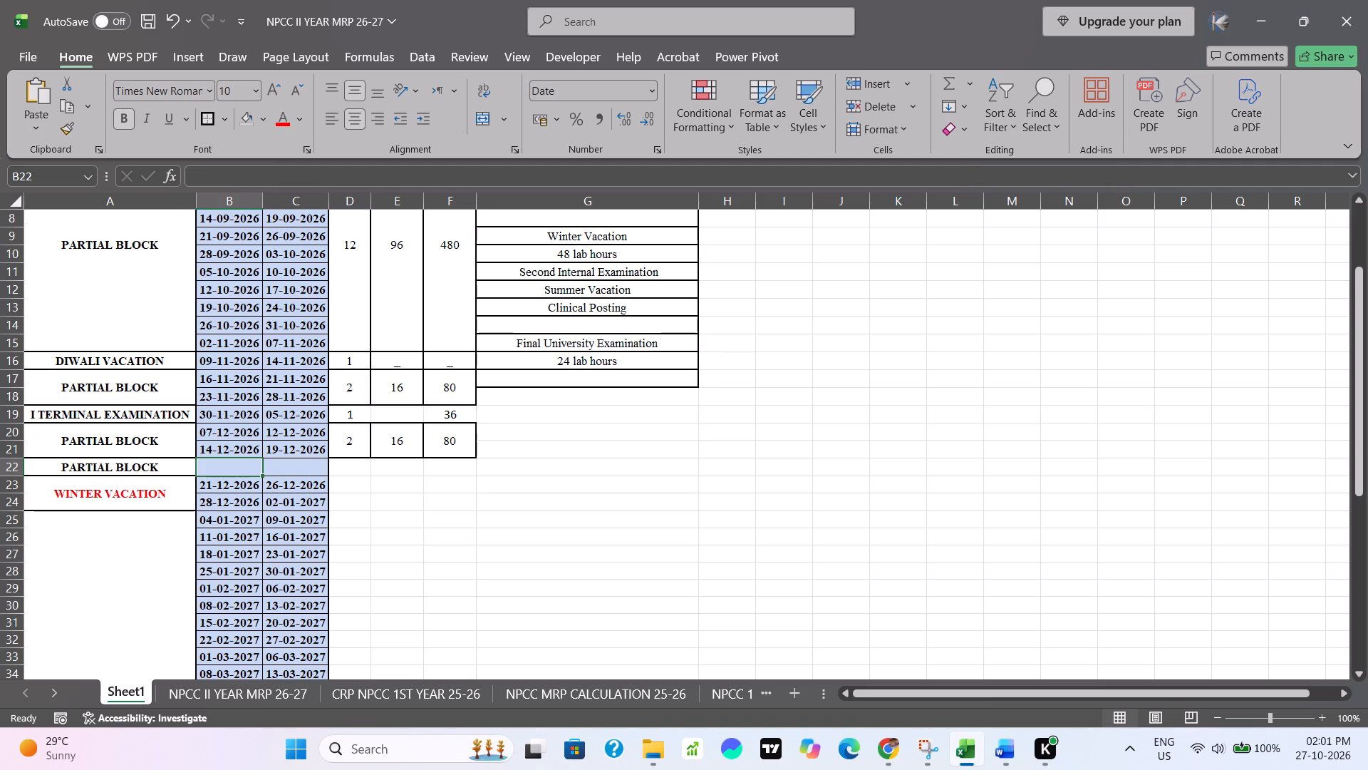
left_click(232, 483)
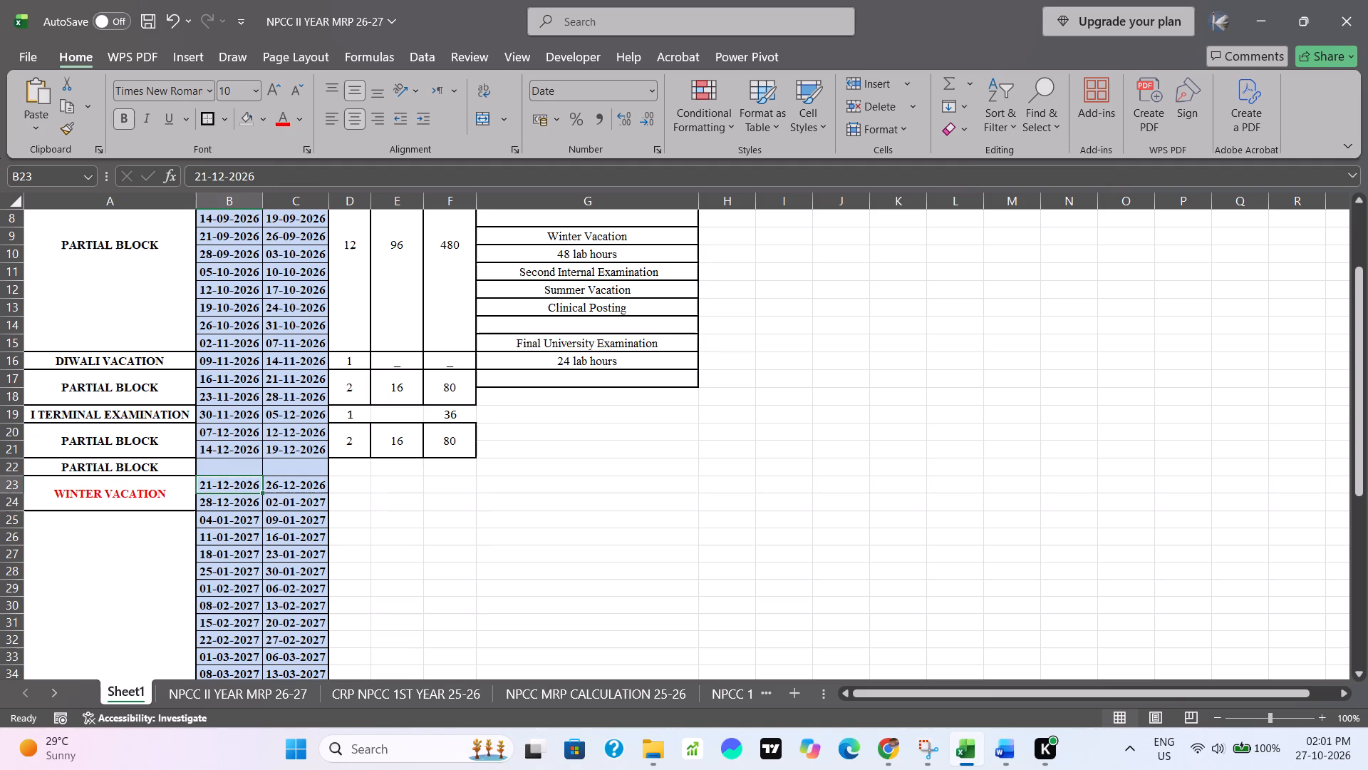
key("ctrl+c")
left_click(229, 463)
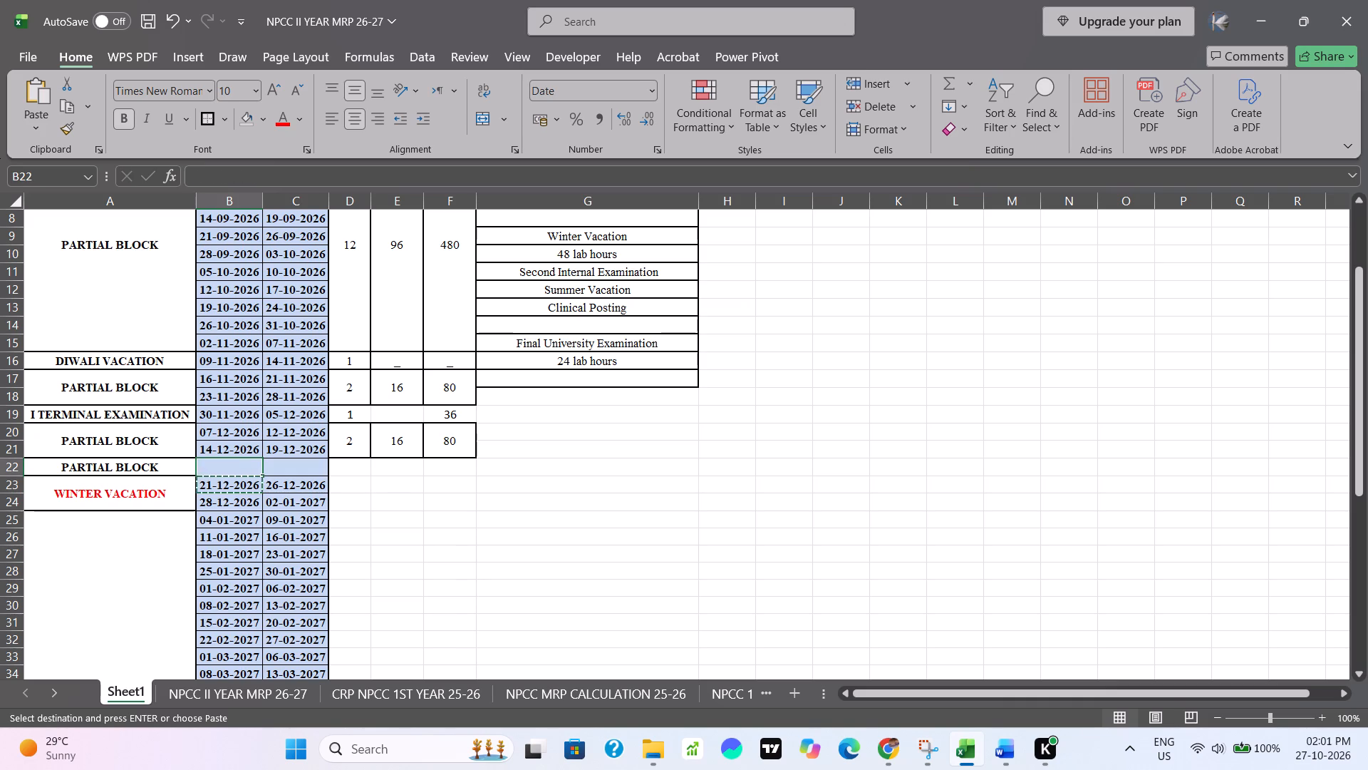
key("ctrl+v")
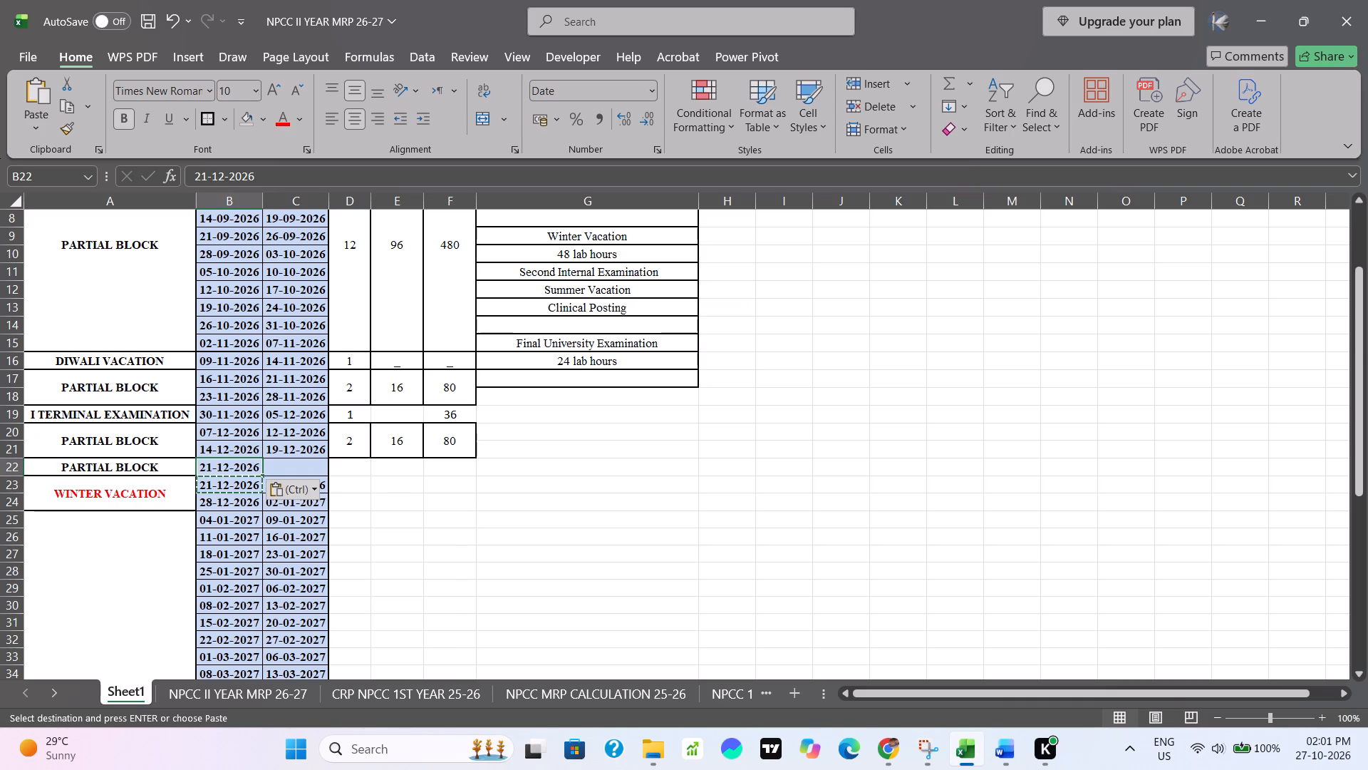
left_click(304, 469)
key("ctrl+v")
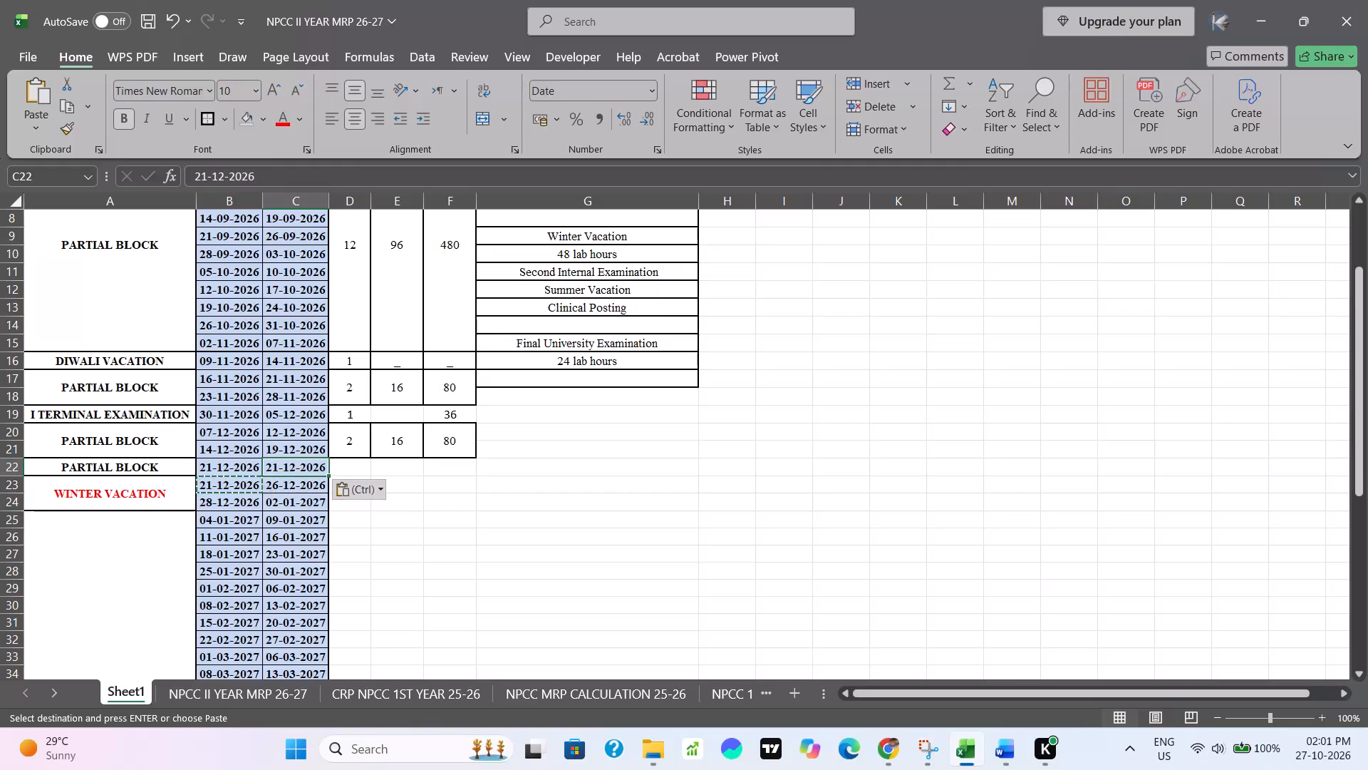
double_click(277, 470)
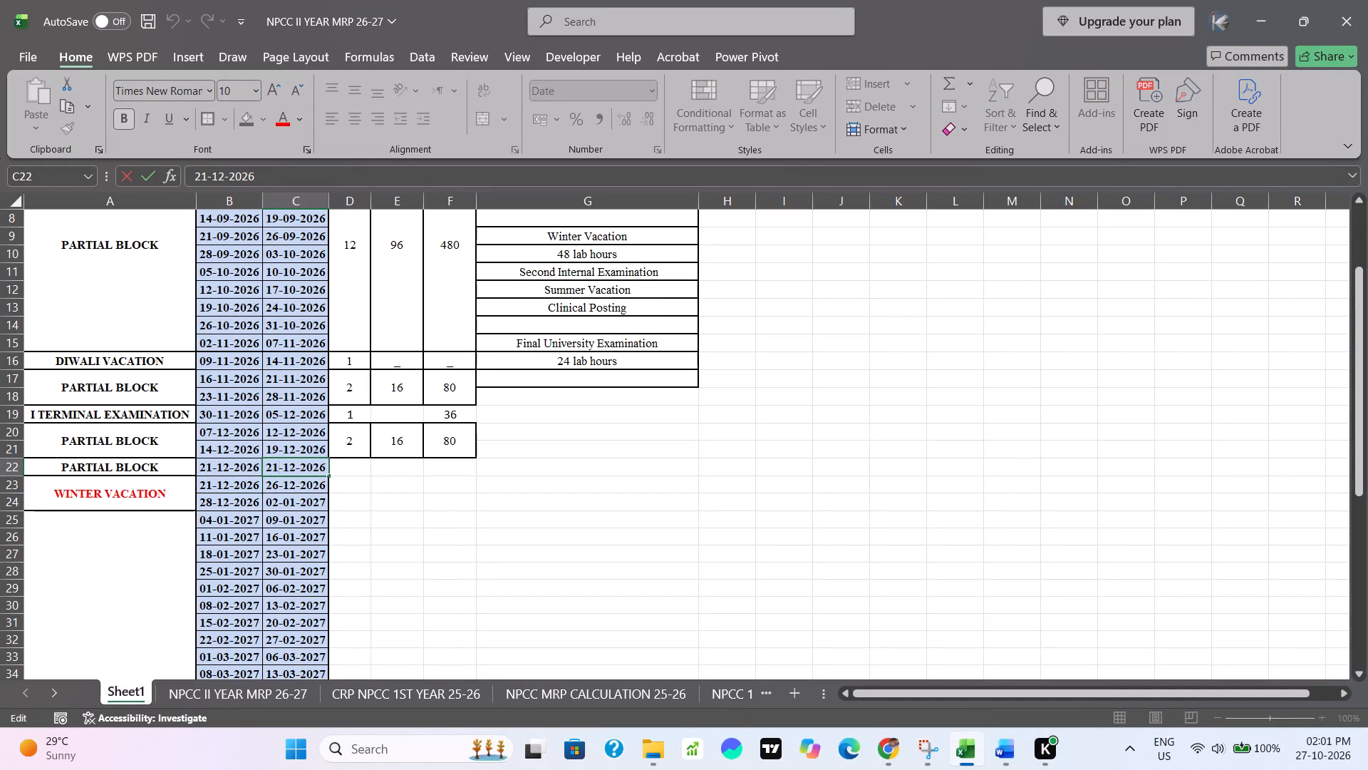
key("BackSpace")
key("4")
left_click(413, 518)
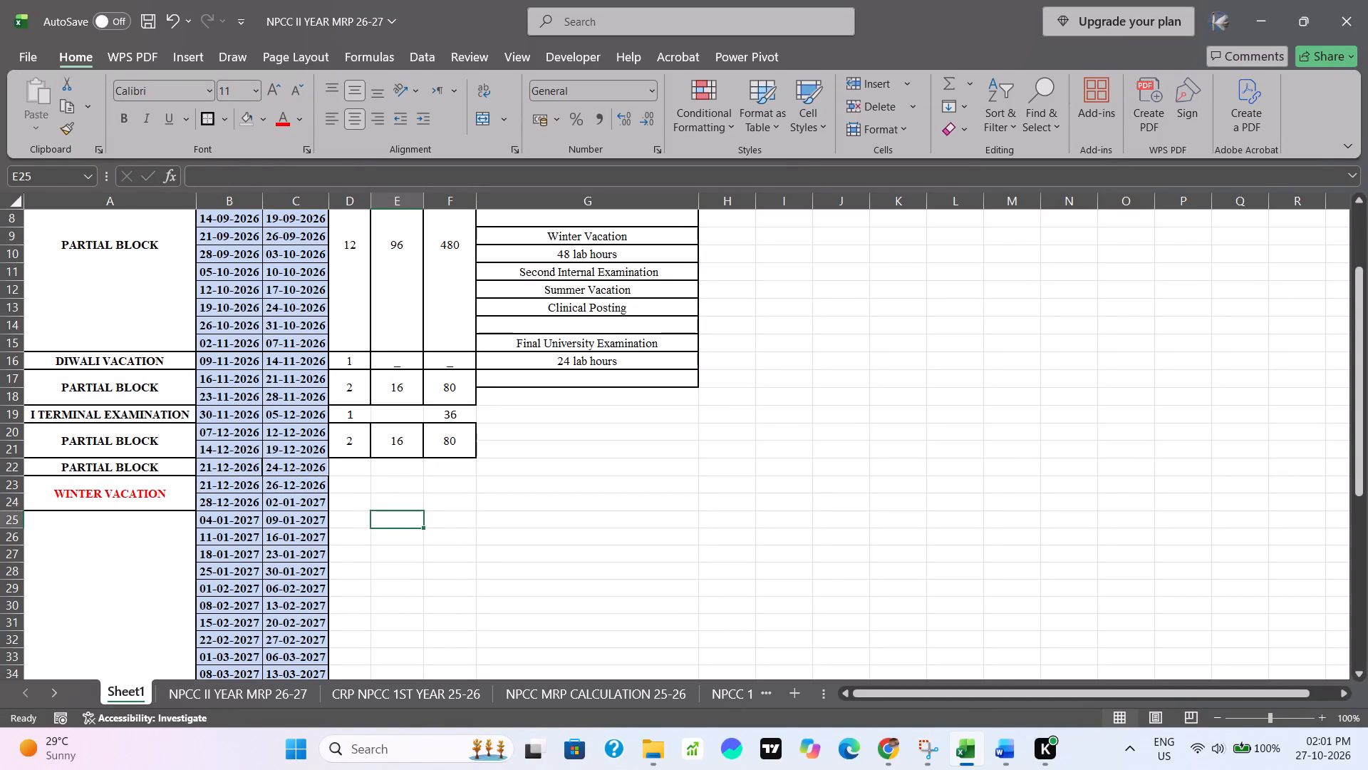
Set the FROM date of the first WINTER VACATION row to 25-12-2026.
double_click(209, 487)
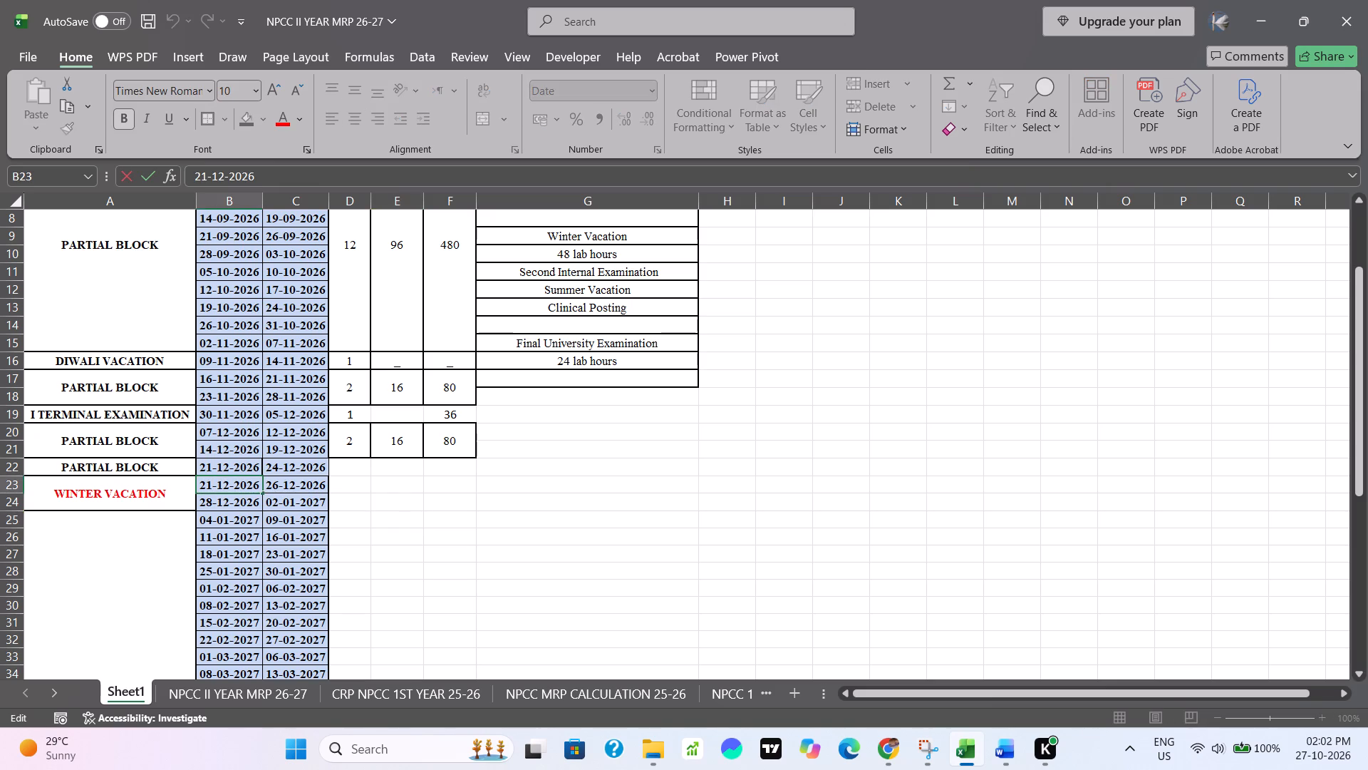
key("BackSpace")
key("5")
left_click(358, 504)
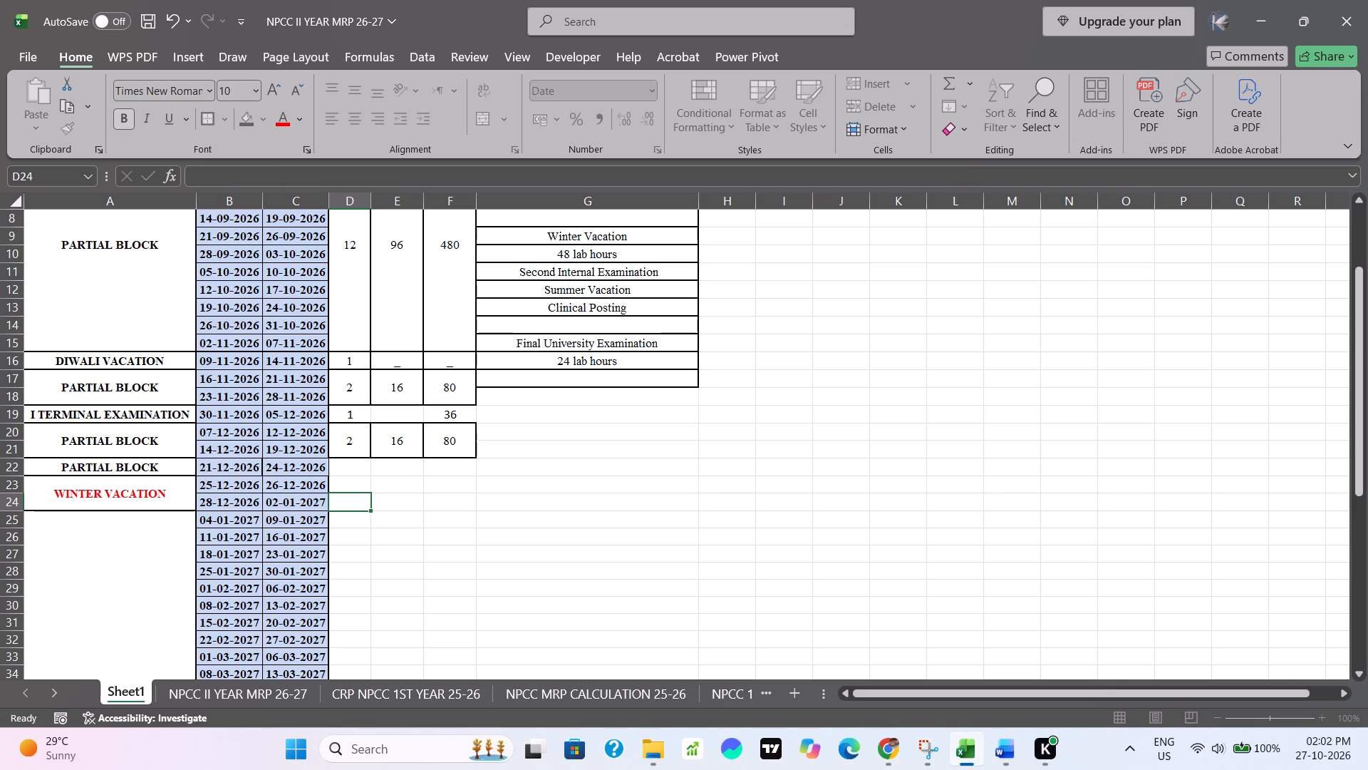
left_click(454, 576)
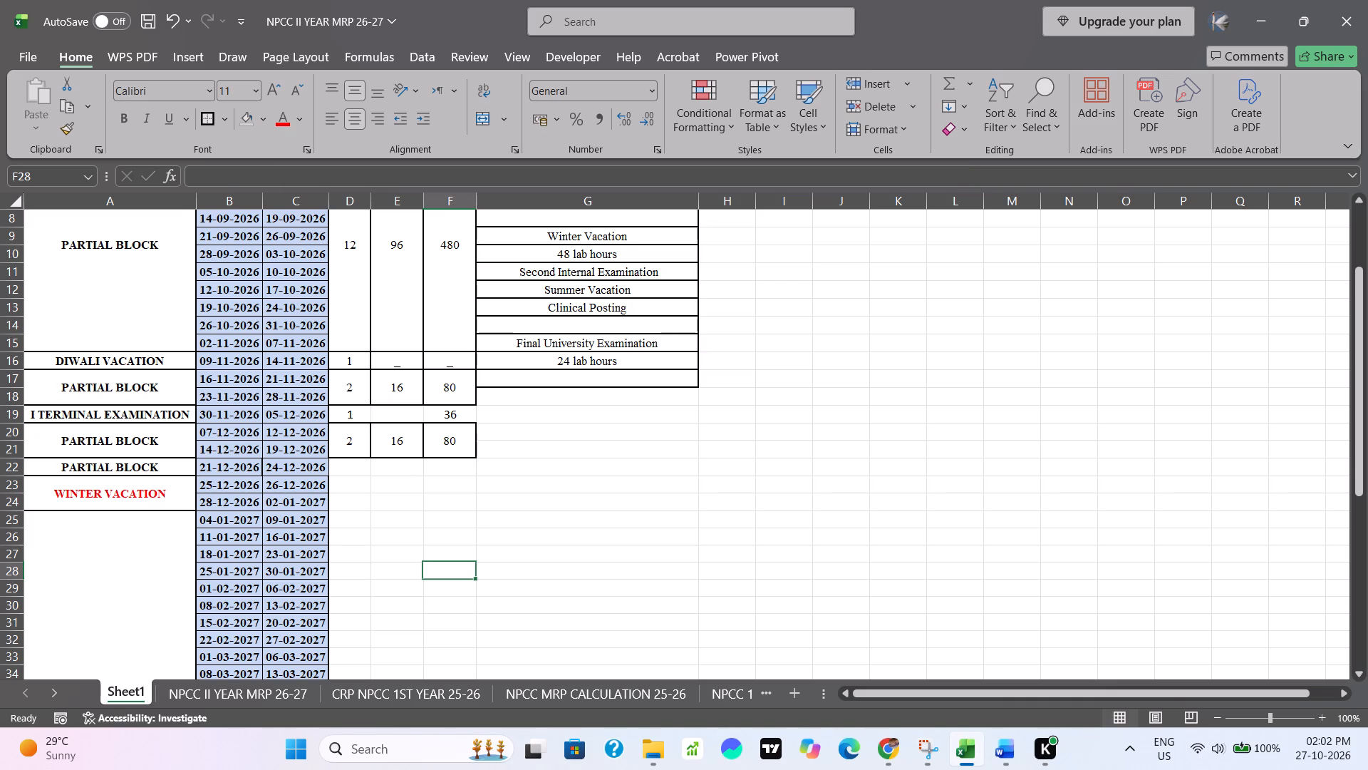
Enter TH. HRS 8 for the PARTIAL BLOCK in row 22.
left_click(400, 470)
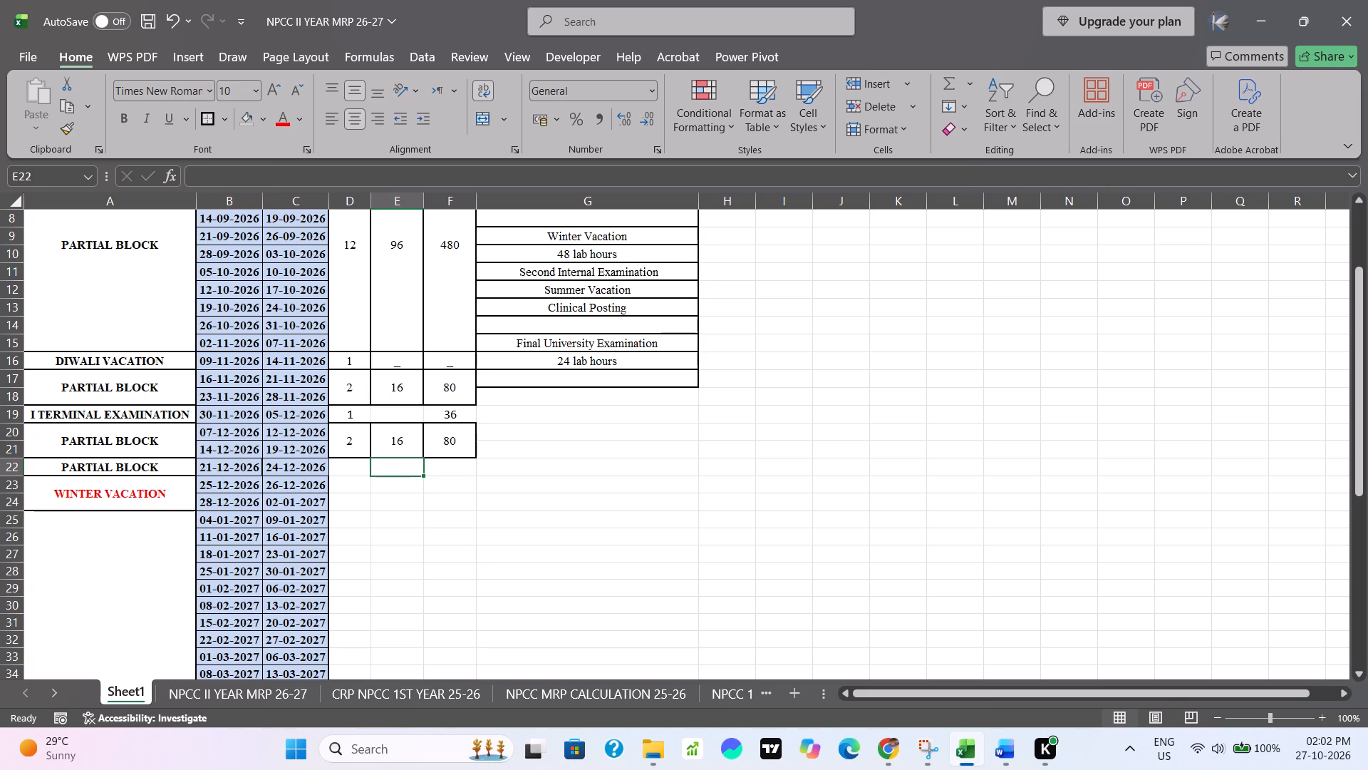
left_click(400, 470)
double_click(400, 470)
key("8")
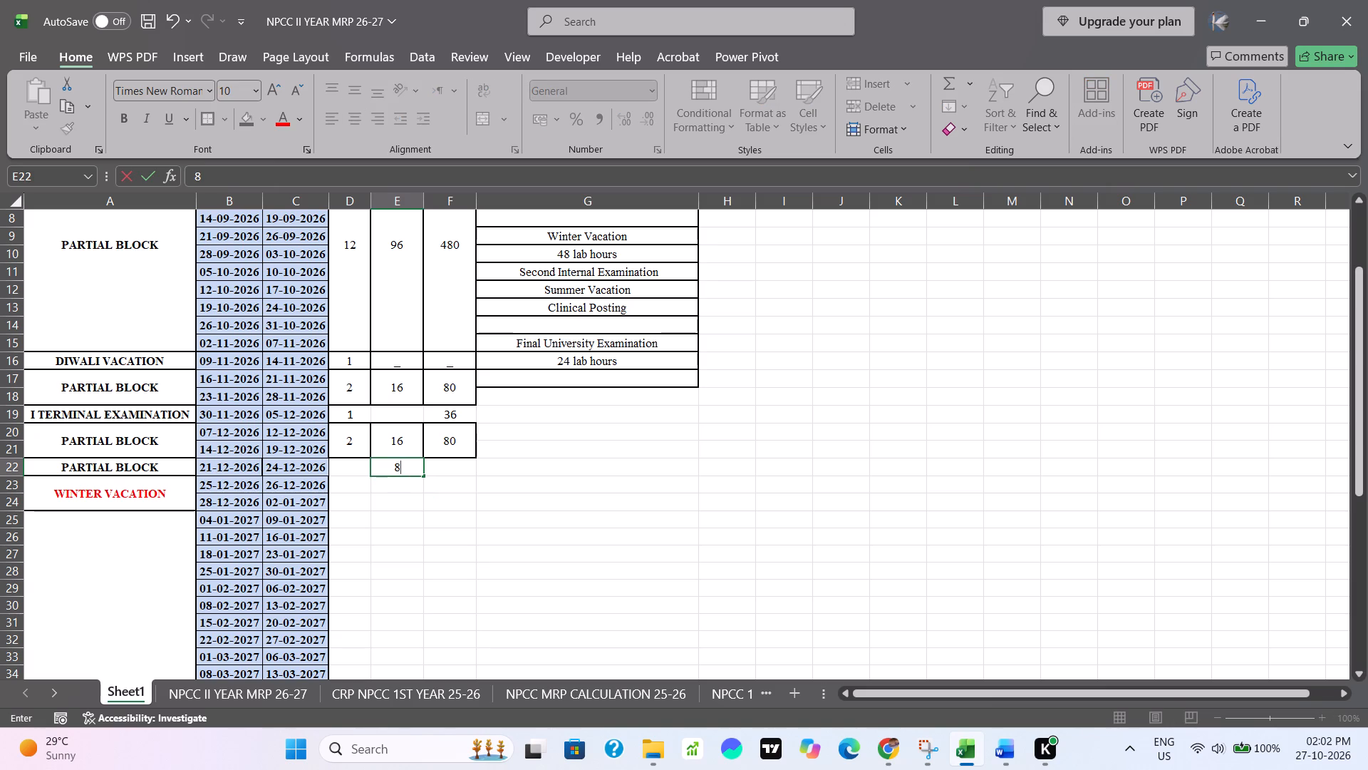
left_click(453, 466)
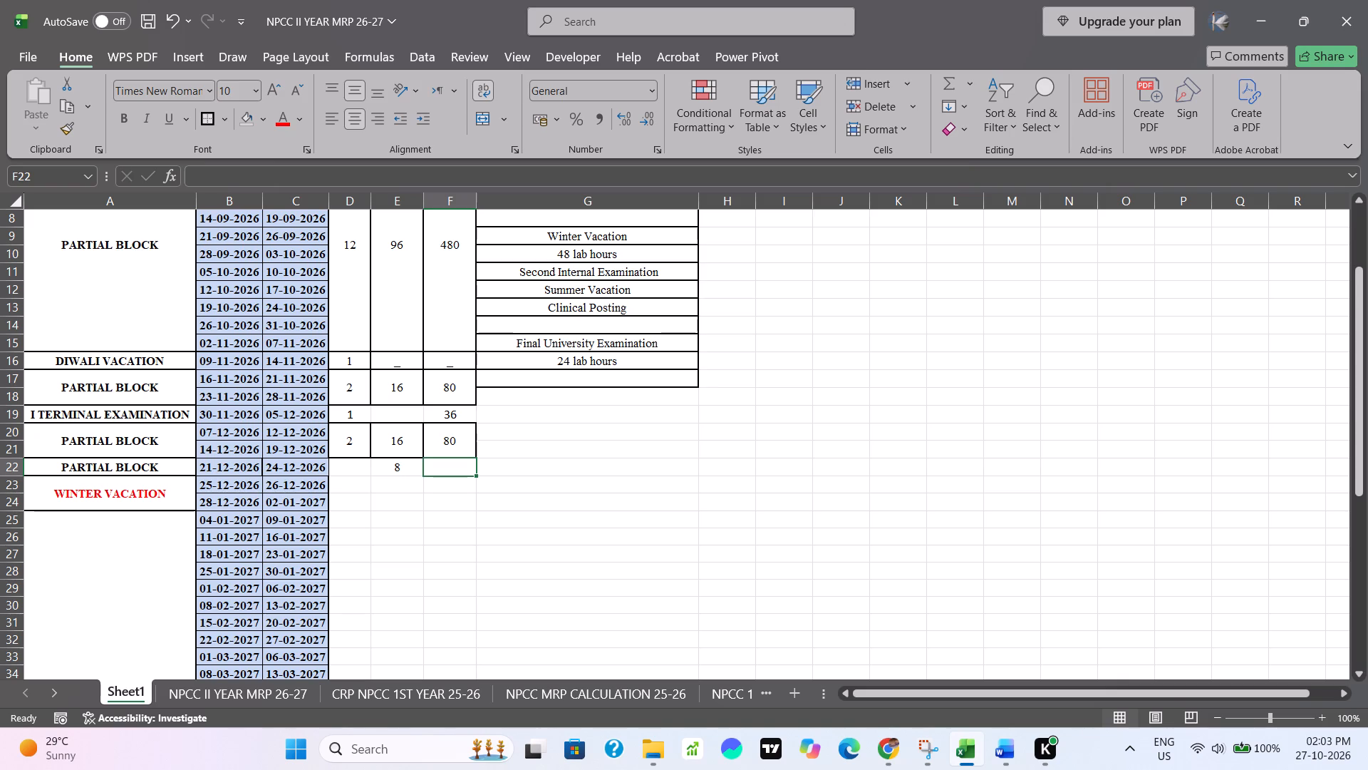
double_click(405, 469)
key("BackSpace")
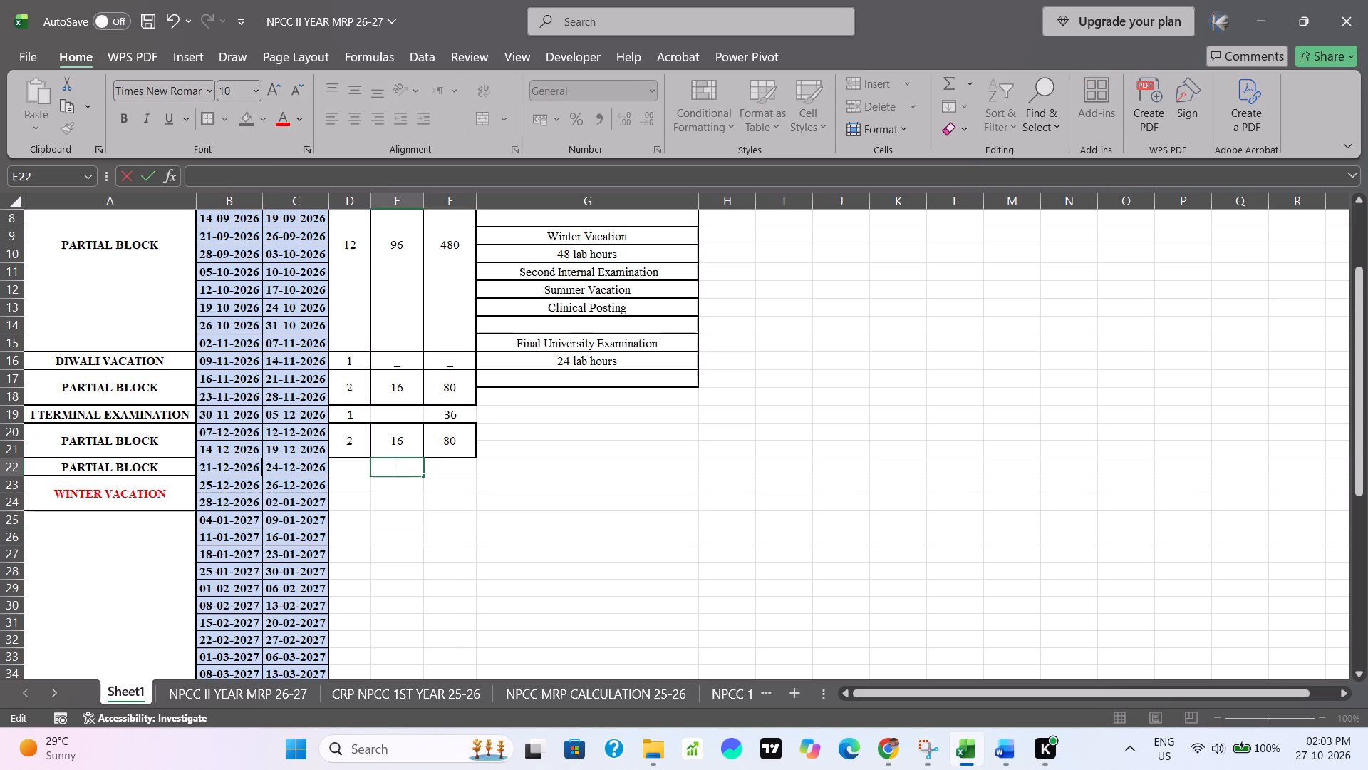
key("6")
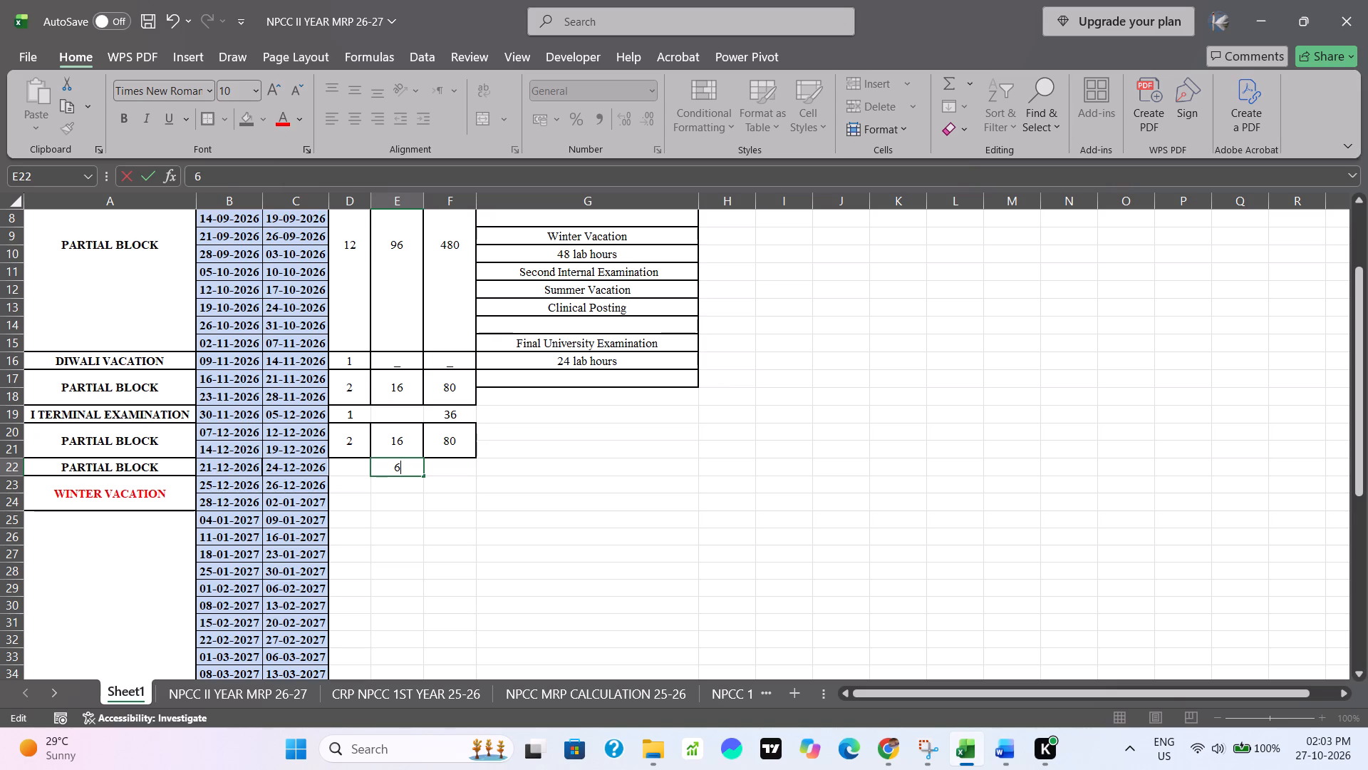
key("BackSpace")
key("8")
Enter CL. HRS 24 for the PARTIAL BLOCK in row 22.
left_click(450, 467)
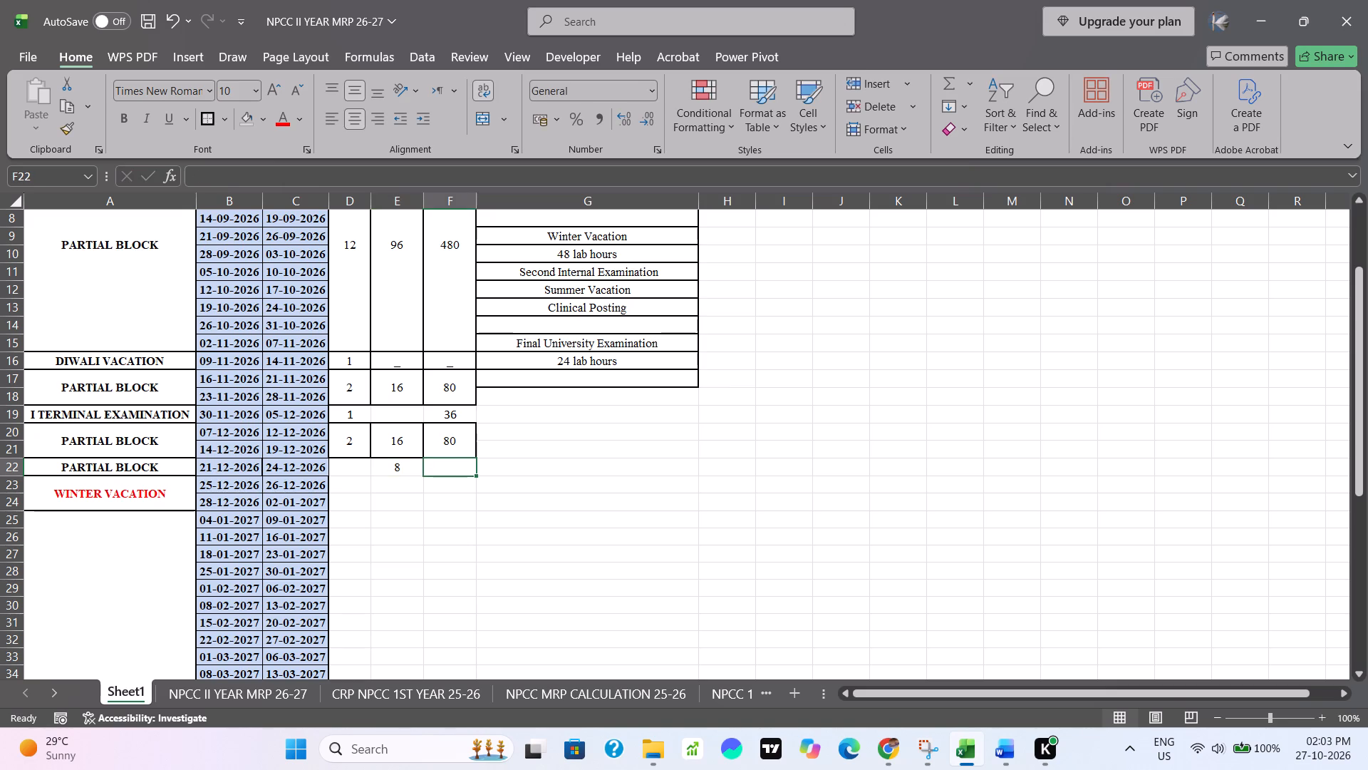
left_click(537, 489)
left_click(448, 467)
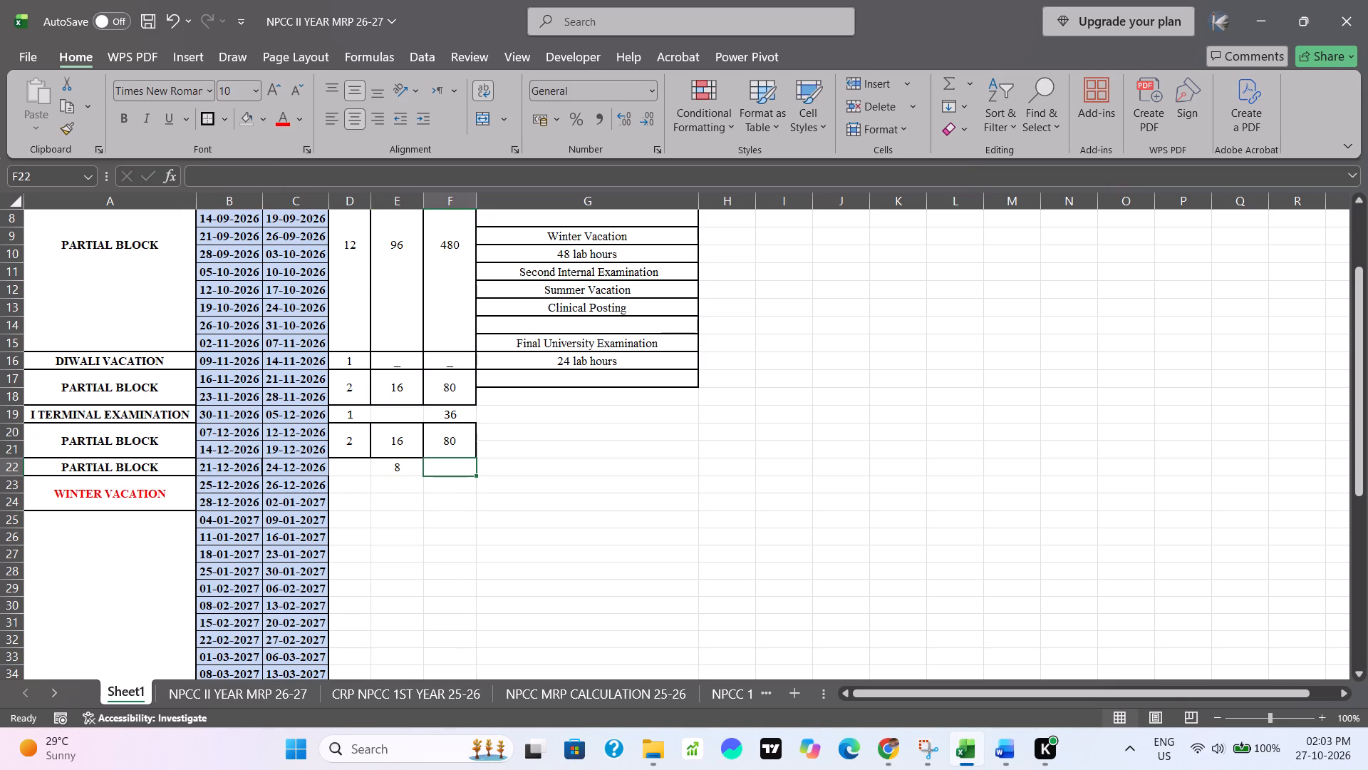
double_click(448, 467)
left_click(543, 471)
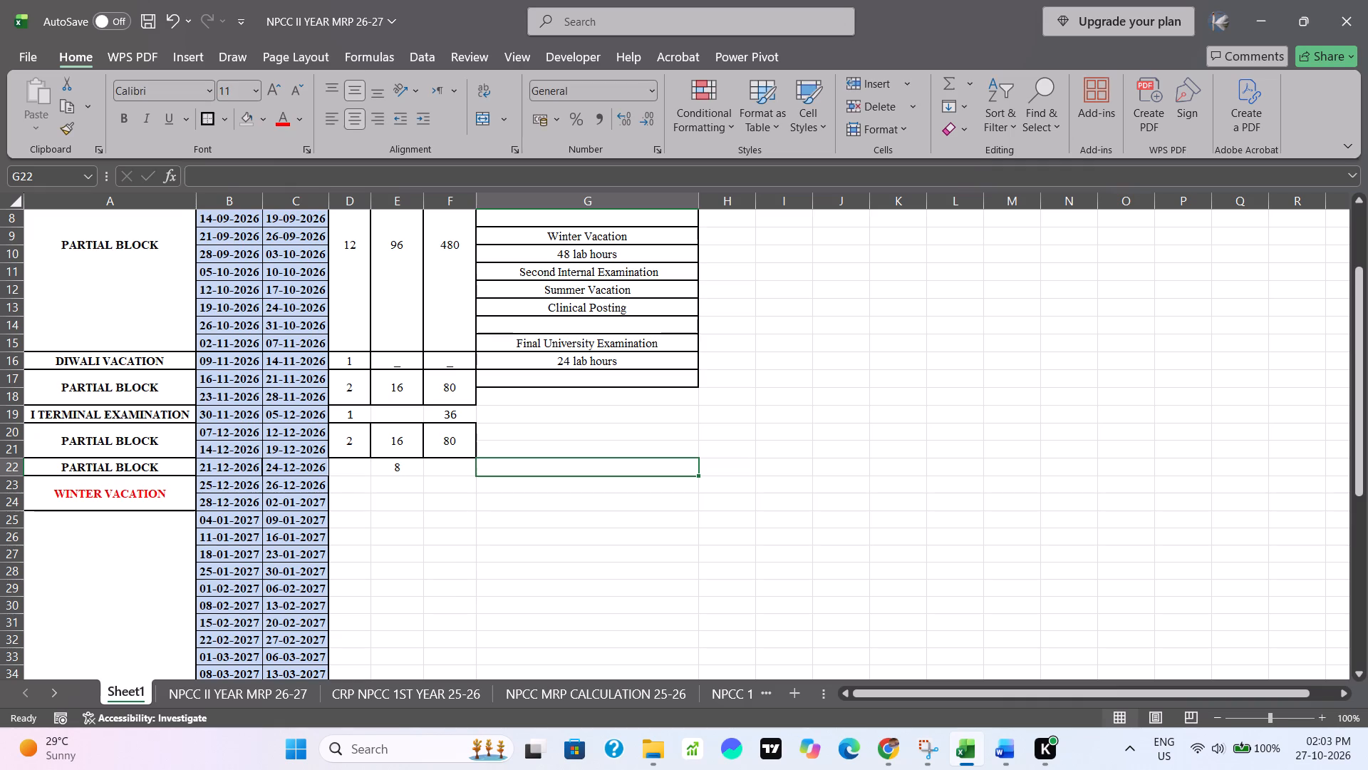
double_click(445, 471)
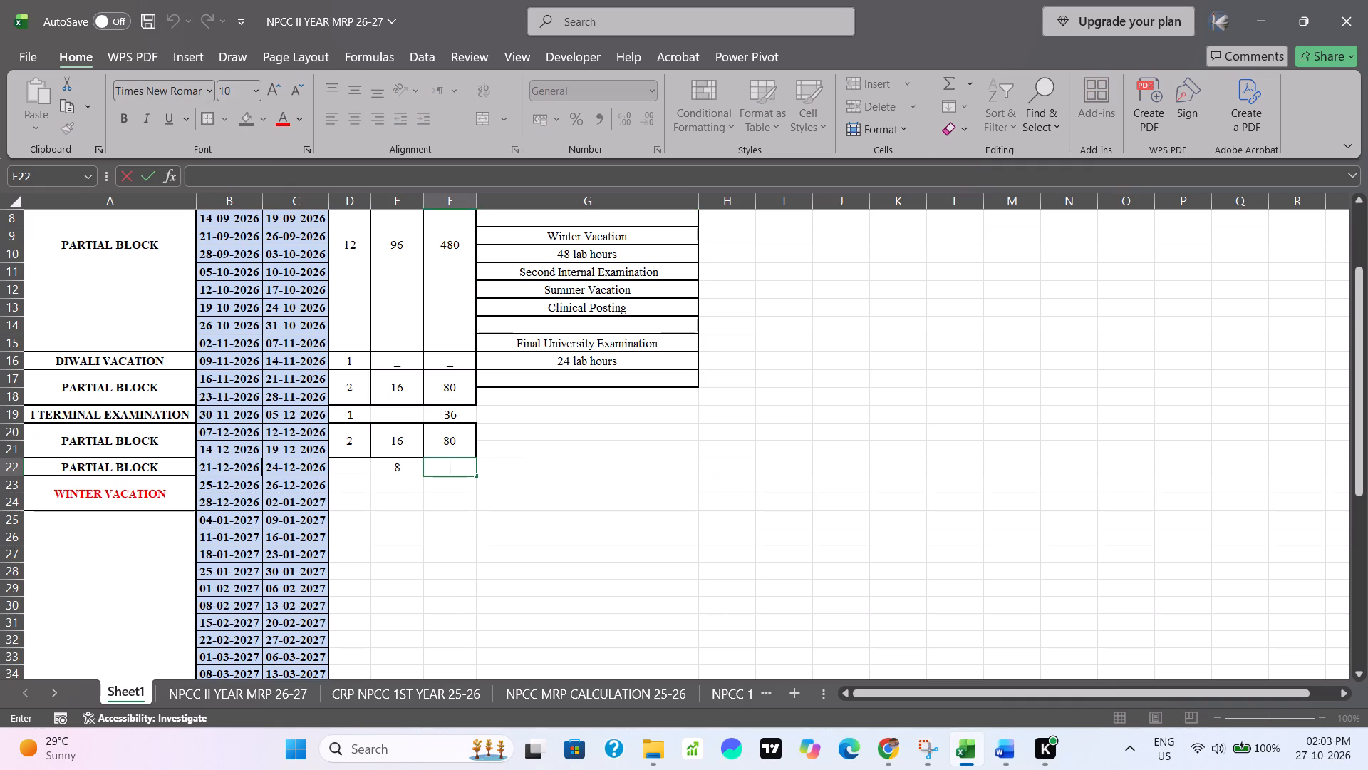
left_click(469, 519)
left_click(447, 471)
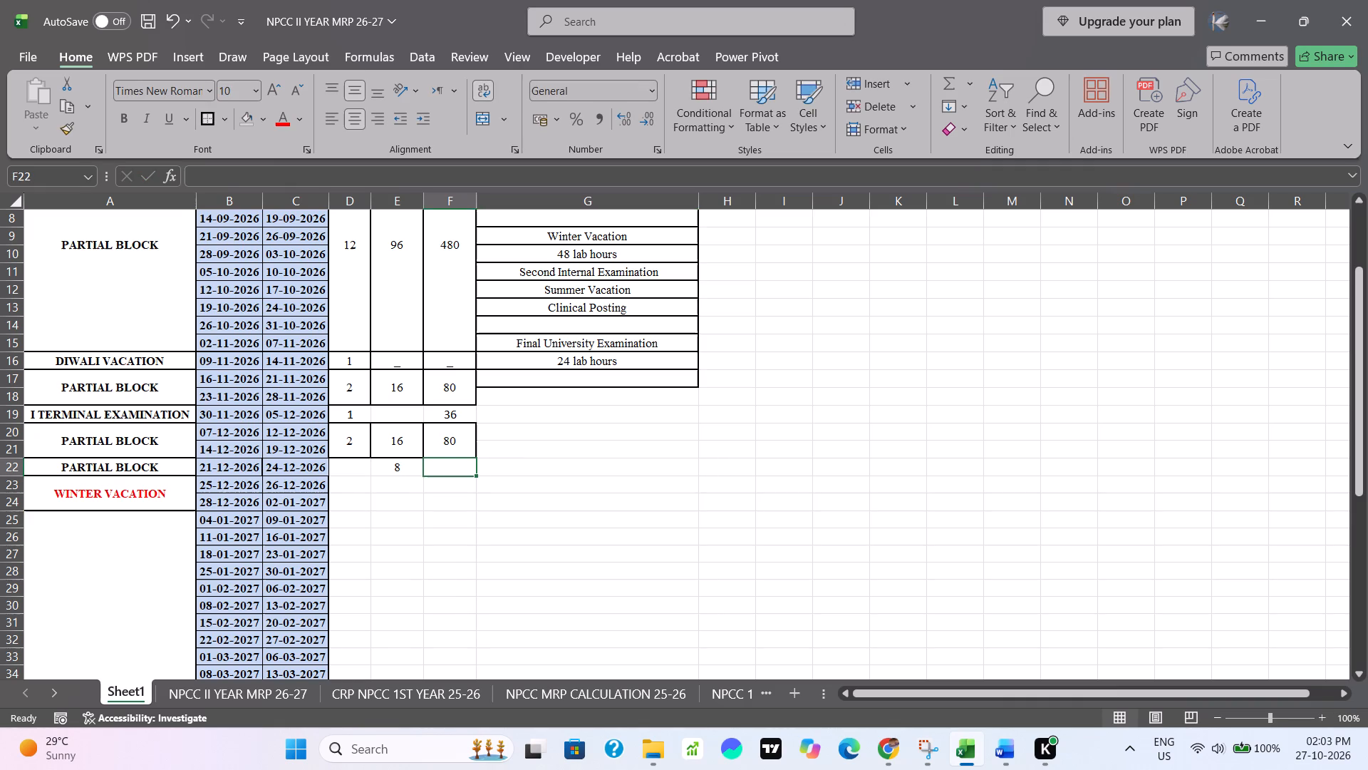
double_click(447, 471)
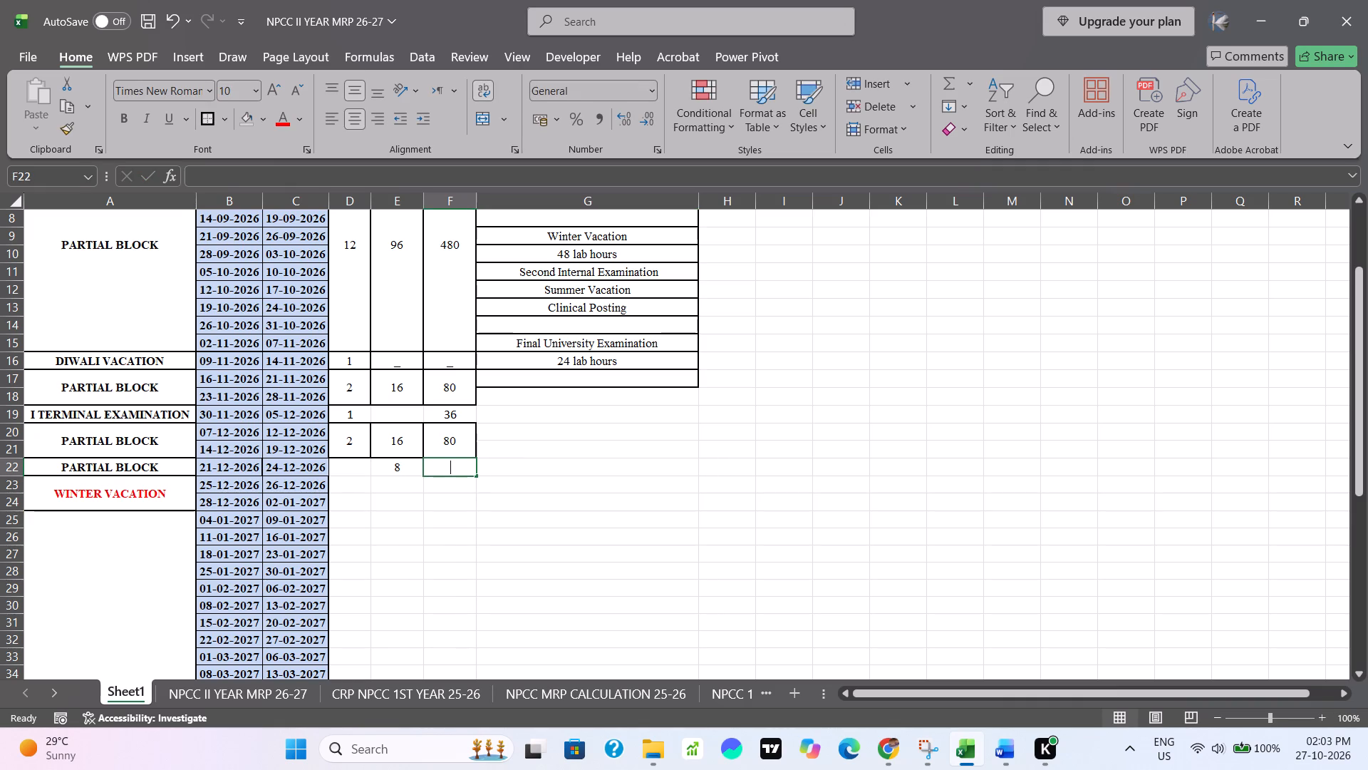
type("24")
left_click(554, 575)
Check the TH. HRS and CL. HRS sums from the first blocks through the PARTIAL BLOCK in row 22.
scroll(554, 575, "up", 1)
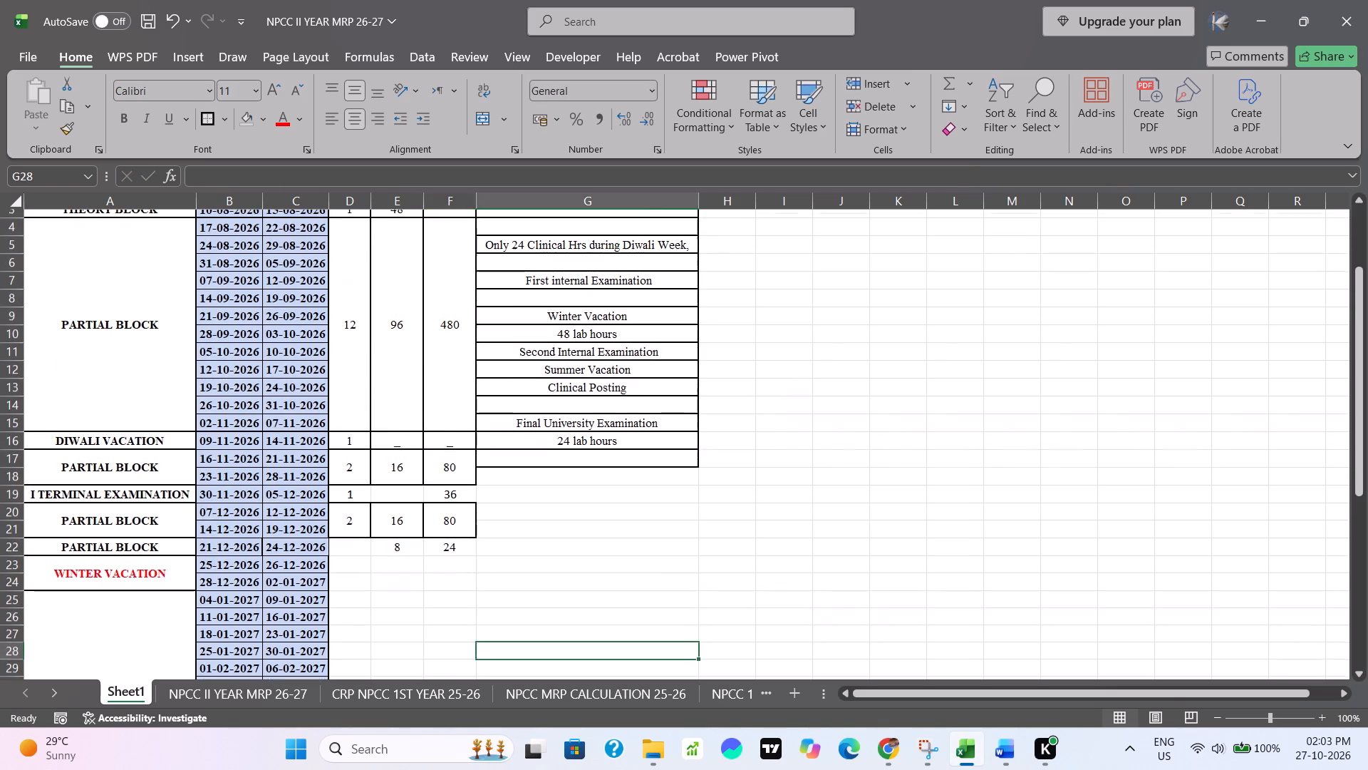
scroll(554, 575, "up", 1)
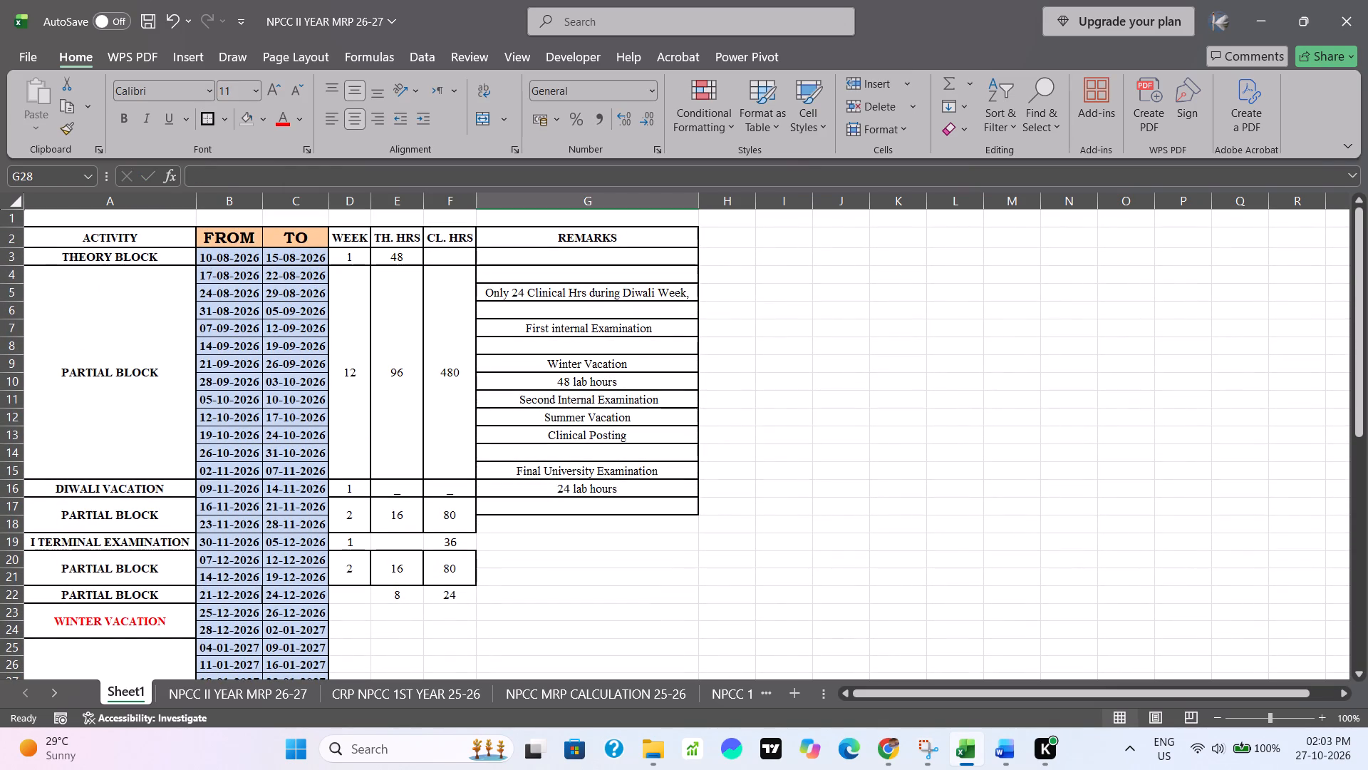
left_click_drag(403, 258, 406, 593)
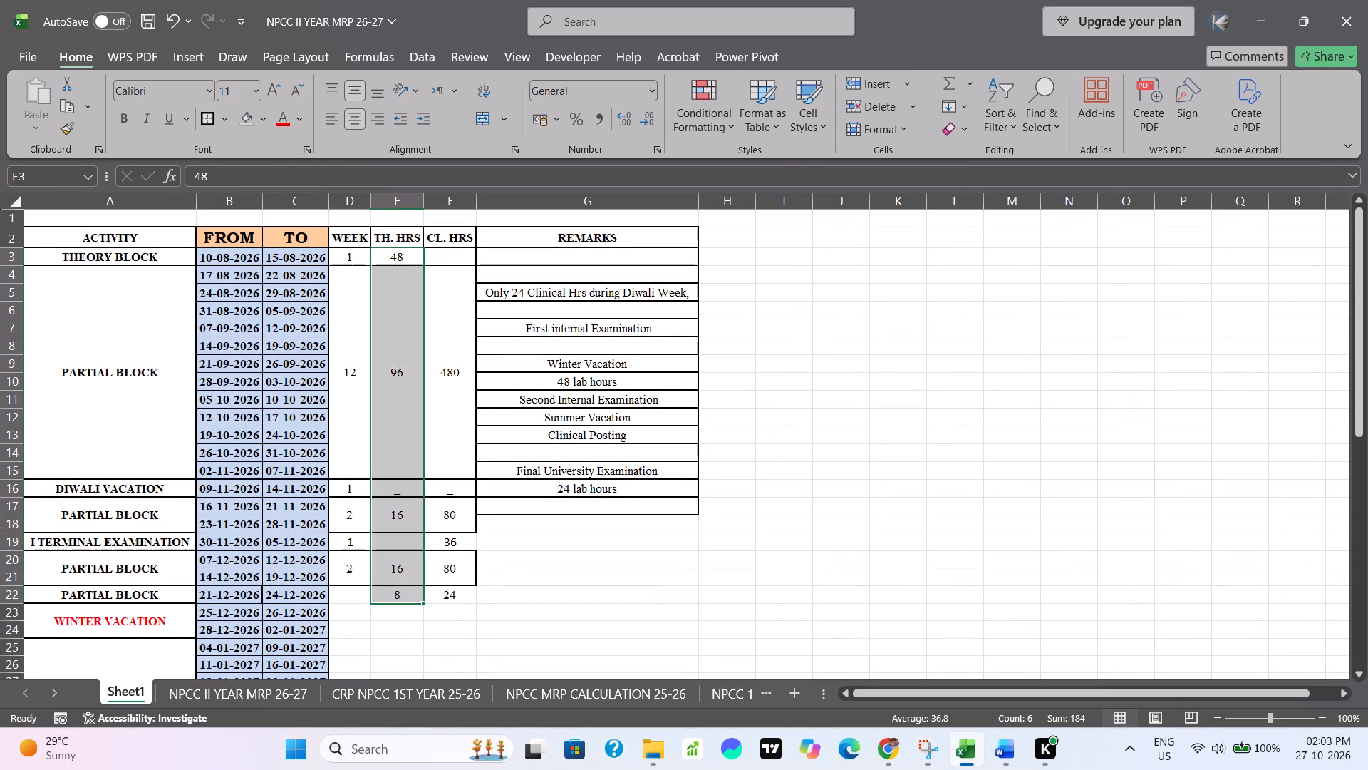
left_click_drag(457, 359, 444, 595)
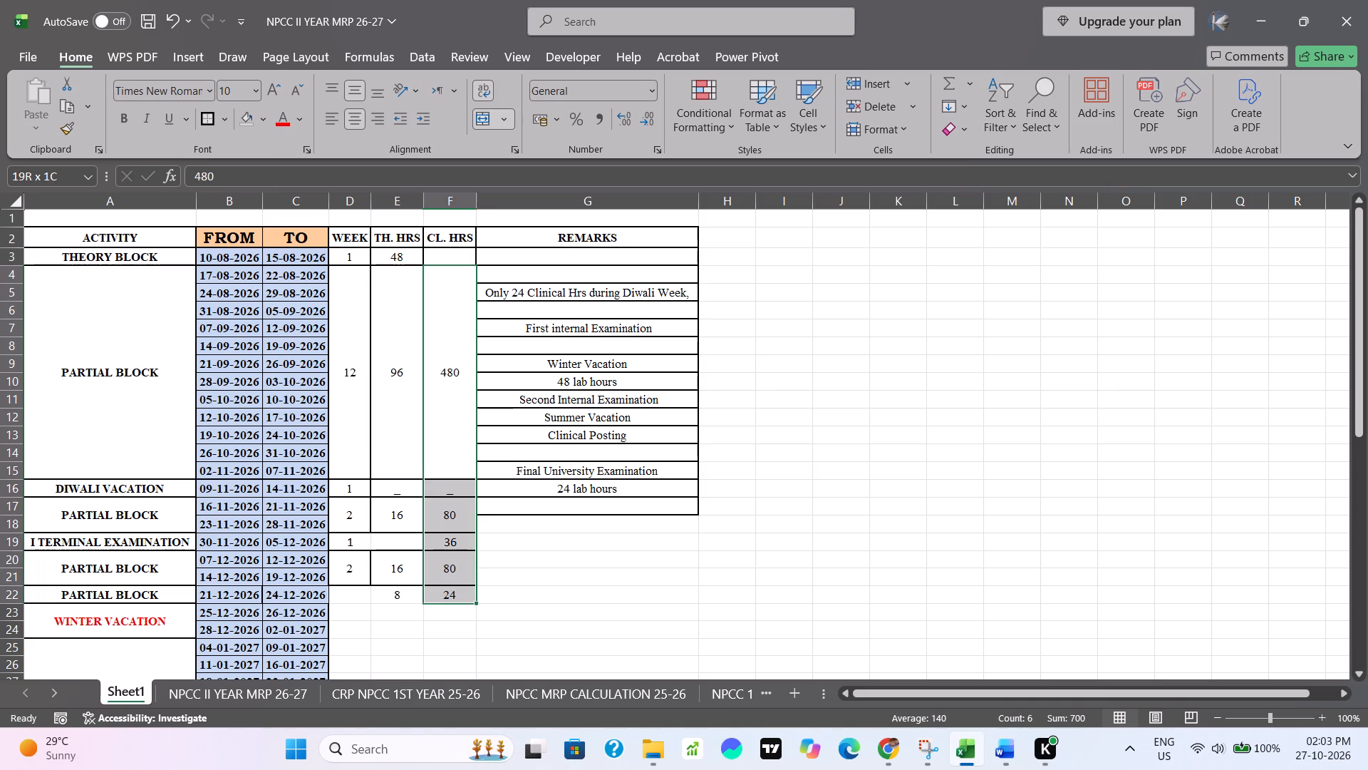
Merge and center the WEEK, TH. HRS and CL. HRS cells of the two WINTER VACATION rows into one cell.
left_click_drag(444, 595, 445, 596)
left_click(658, 572)
scroll(658, 572, "down", 1)
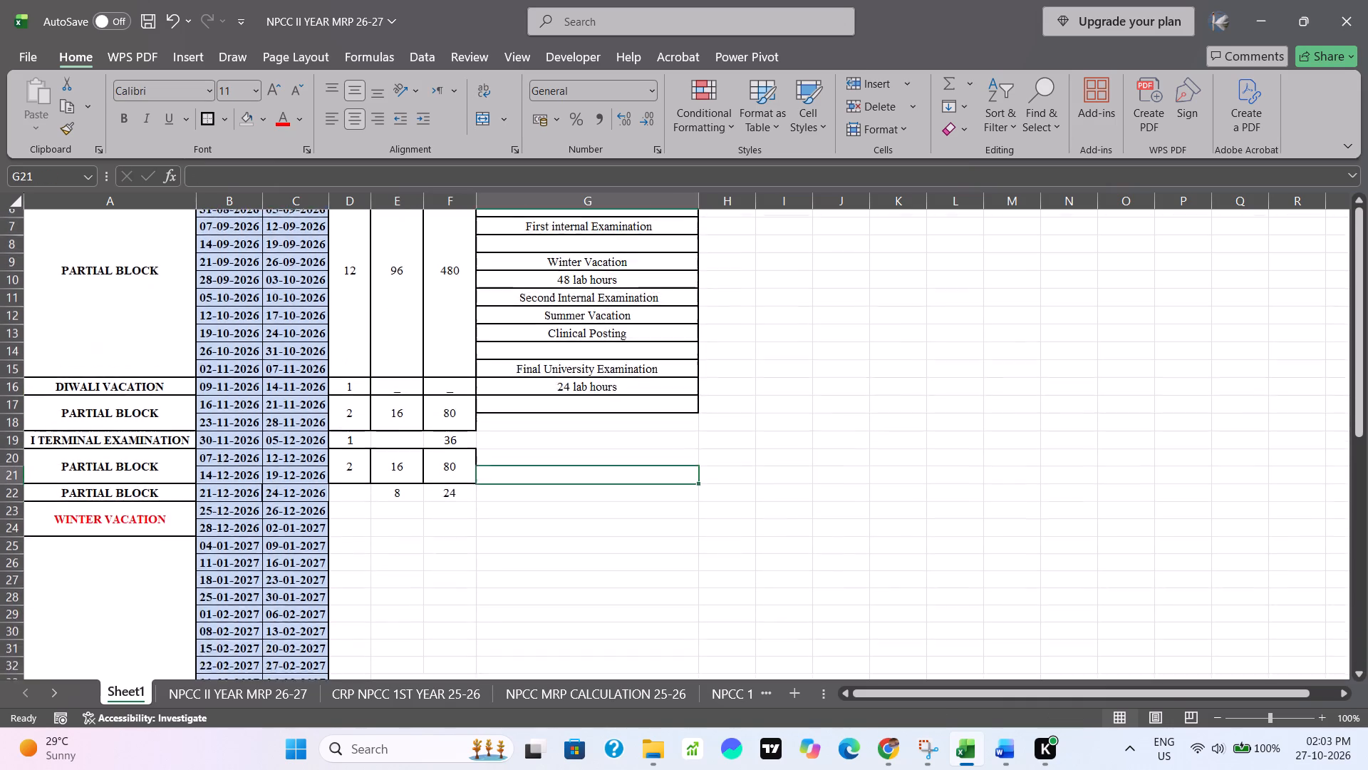
scroll(658, 572, "down", 2)
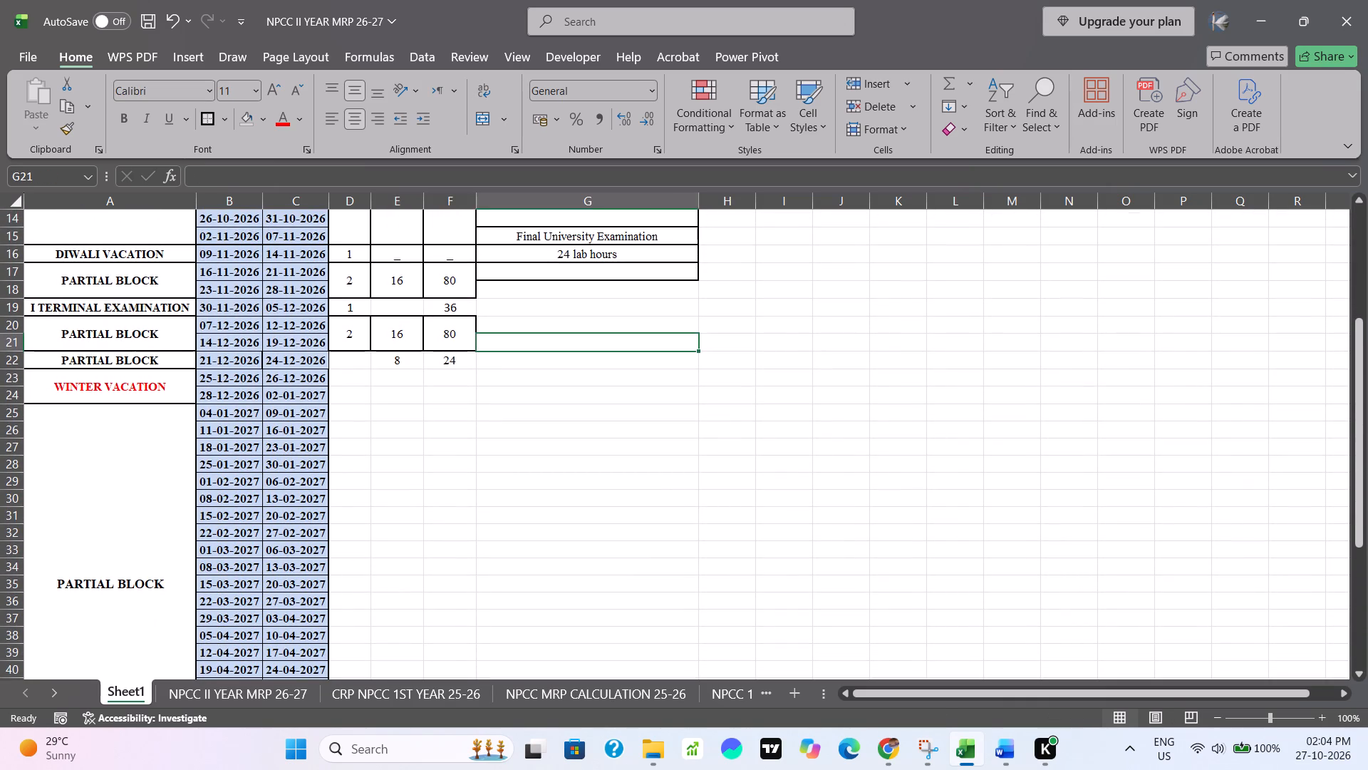
left_click_drag(347, 381, 366, 402)
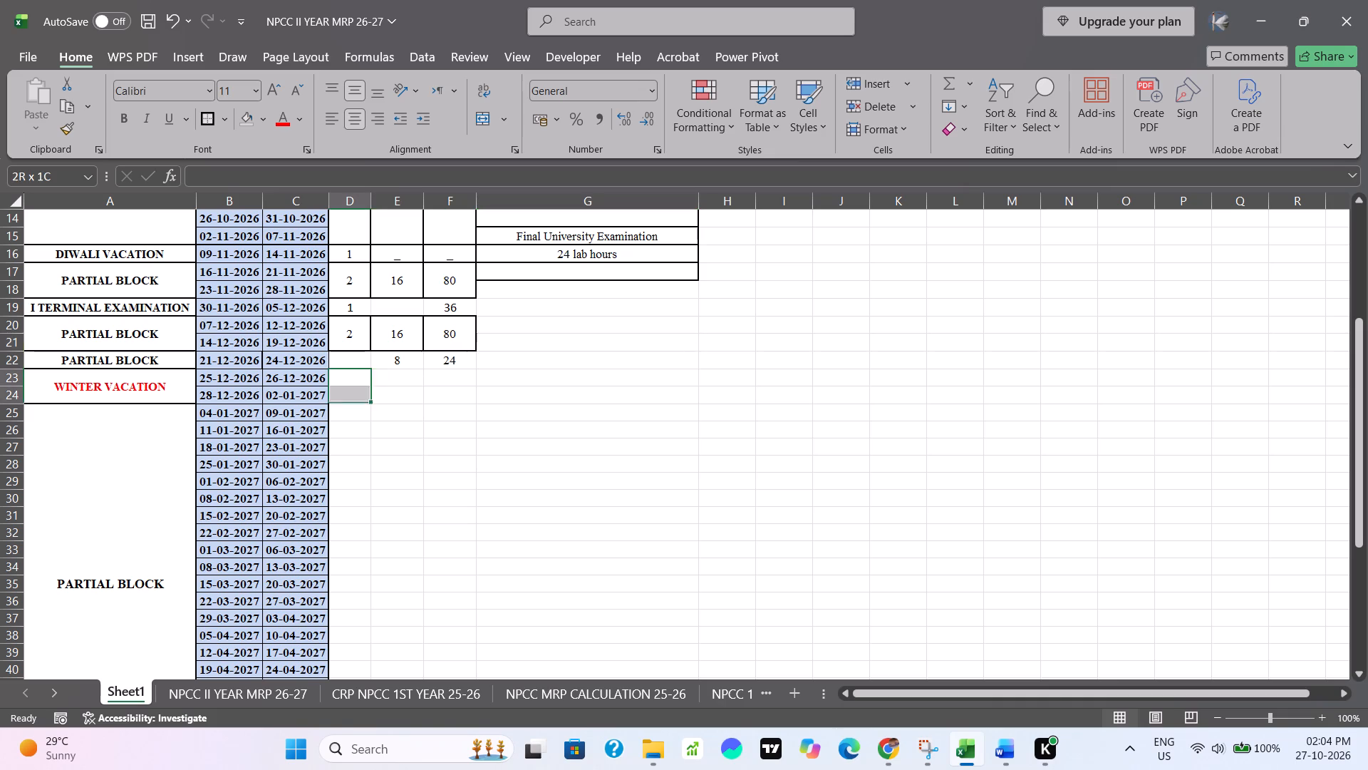
left_click_drag(366, 402, 446, 397)
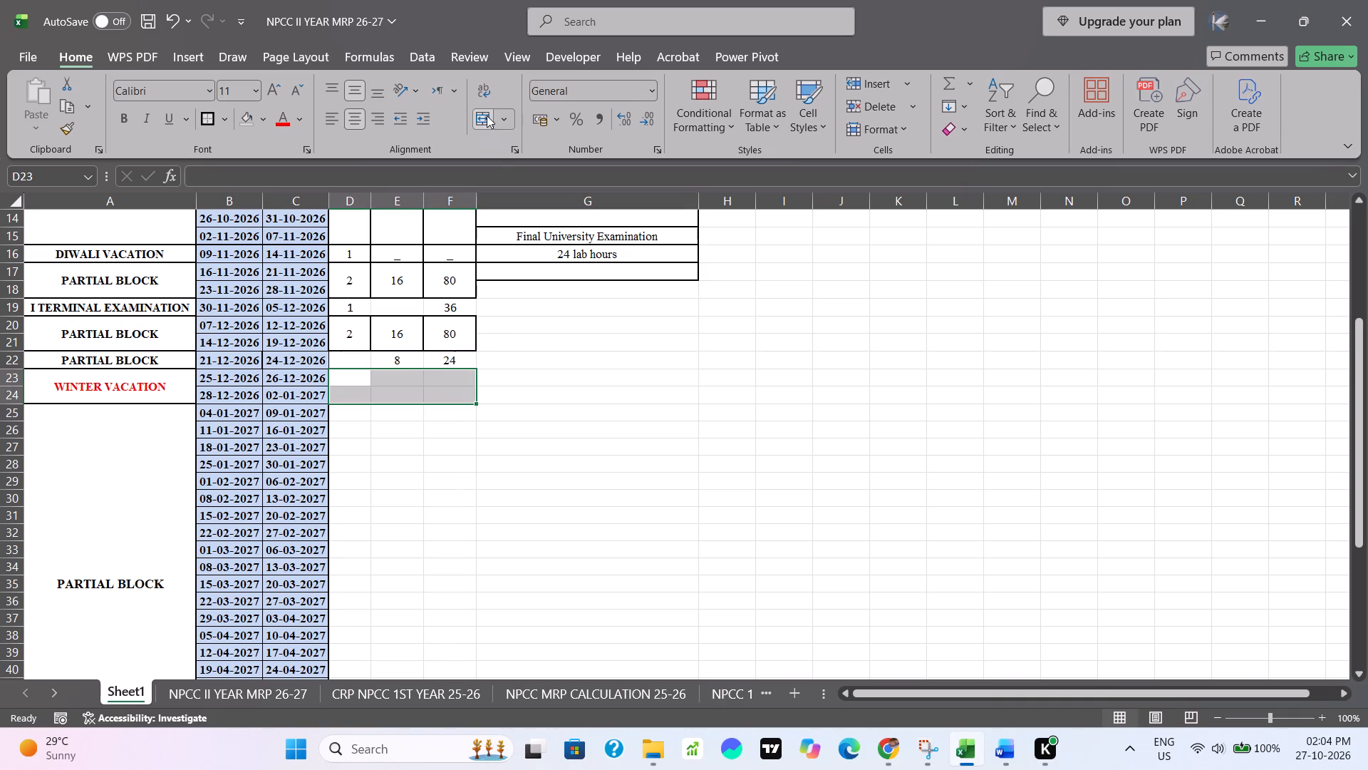
left_click(486, 117)
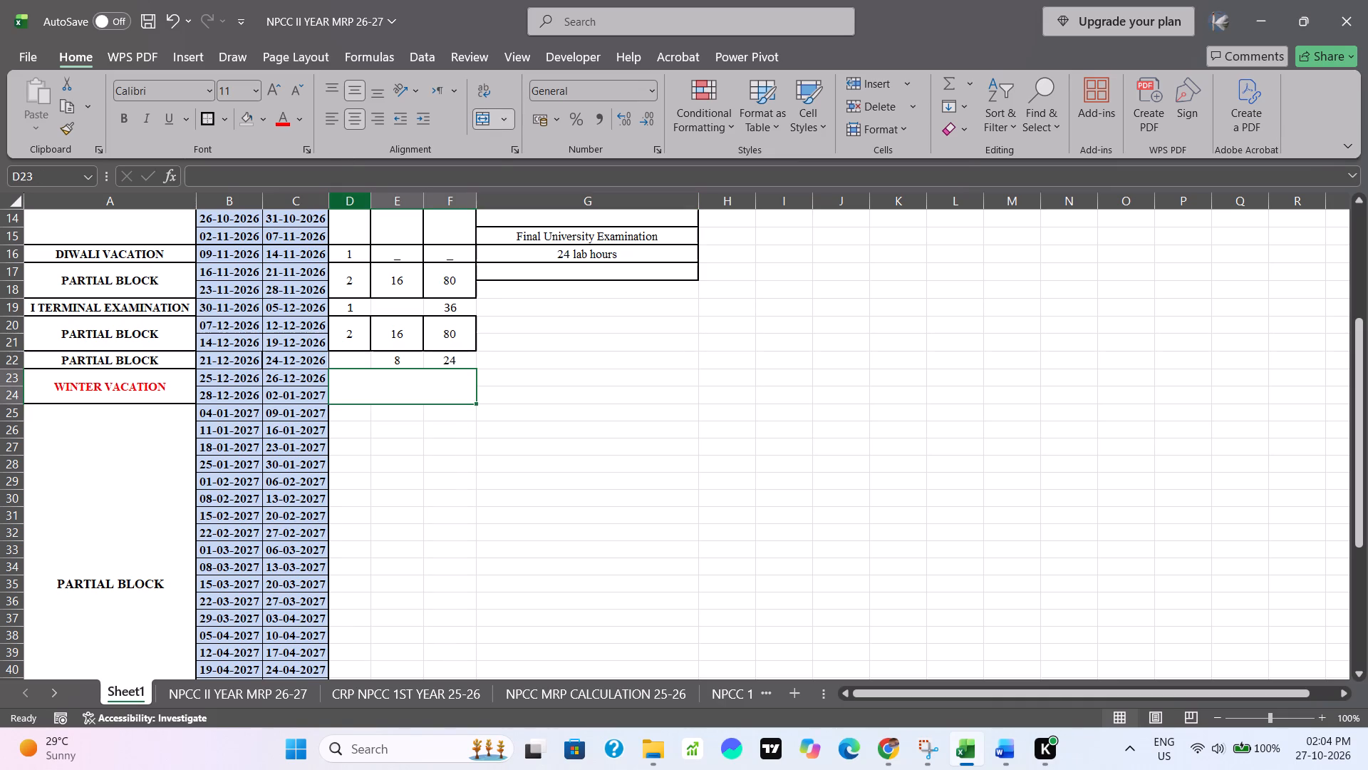
left_click(632, 414)
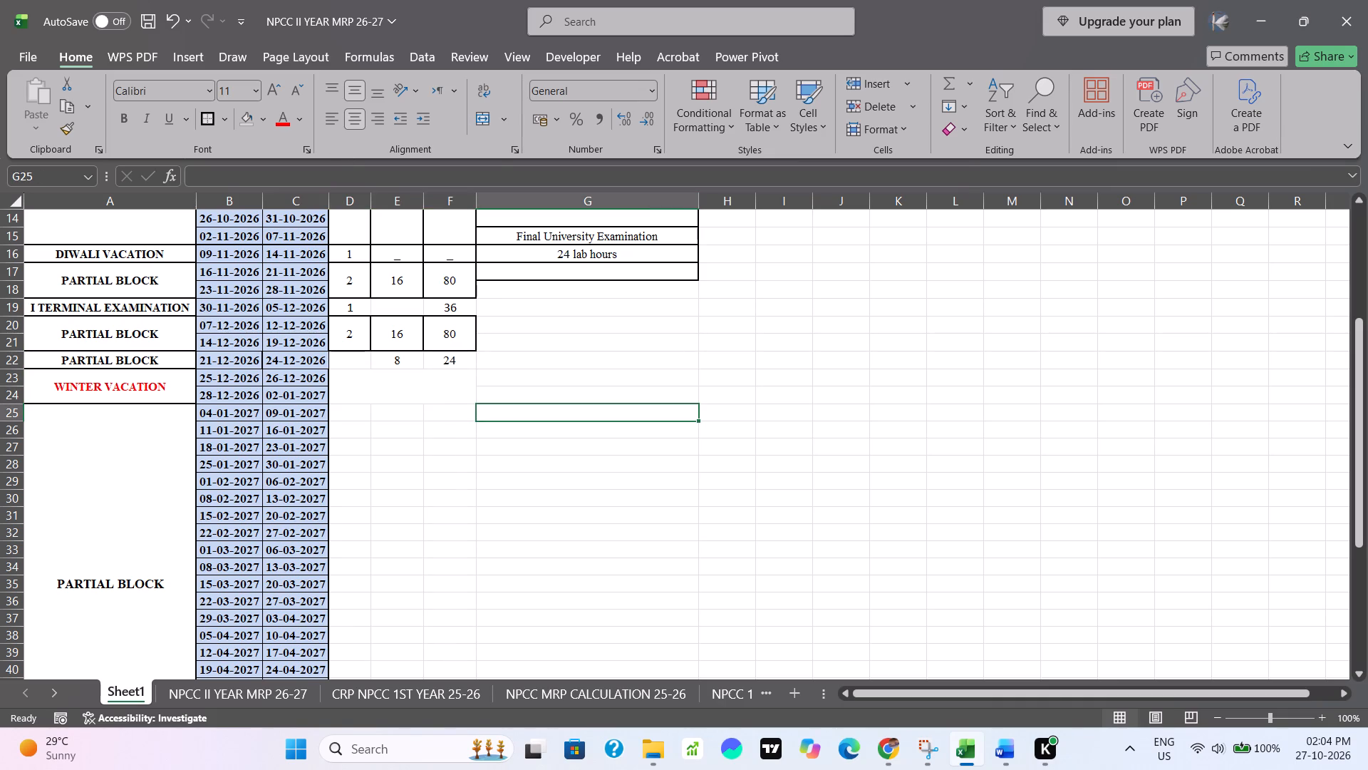
Enter 4 DAY as the WEEK value for the PARTIAL BLOCK in row 22.
scroll(404, 426, "down", 1)
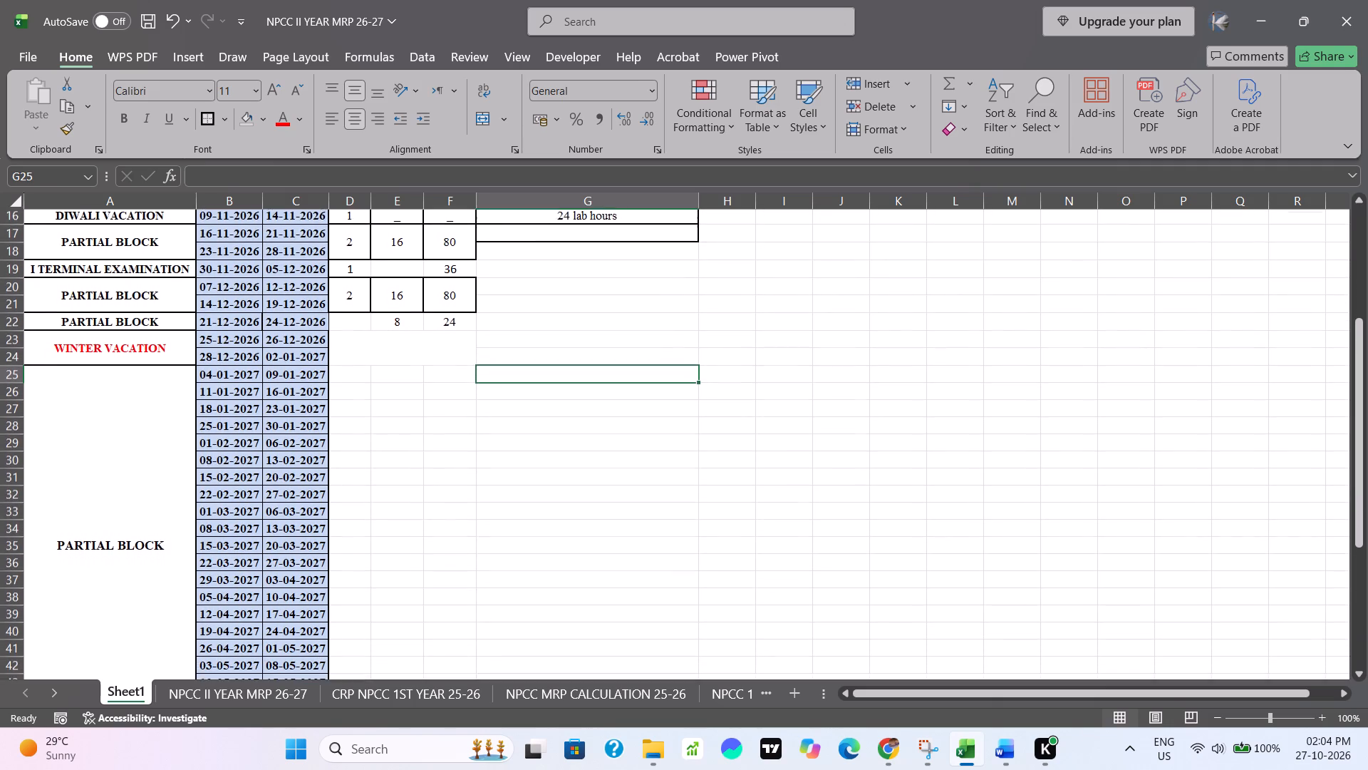
scroll(404, 426, "down", 1)
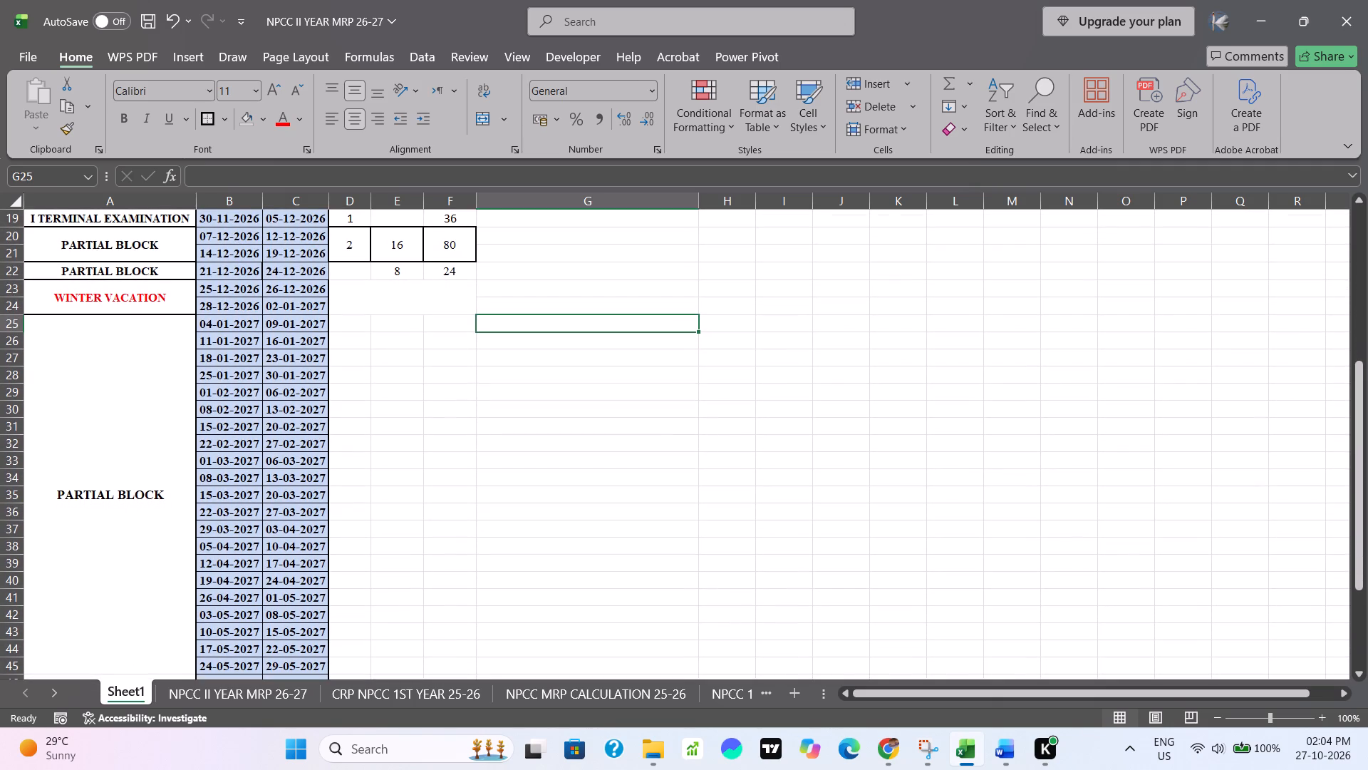
double_click(341, 272)
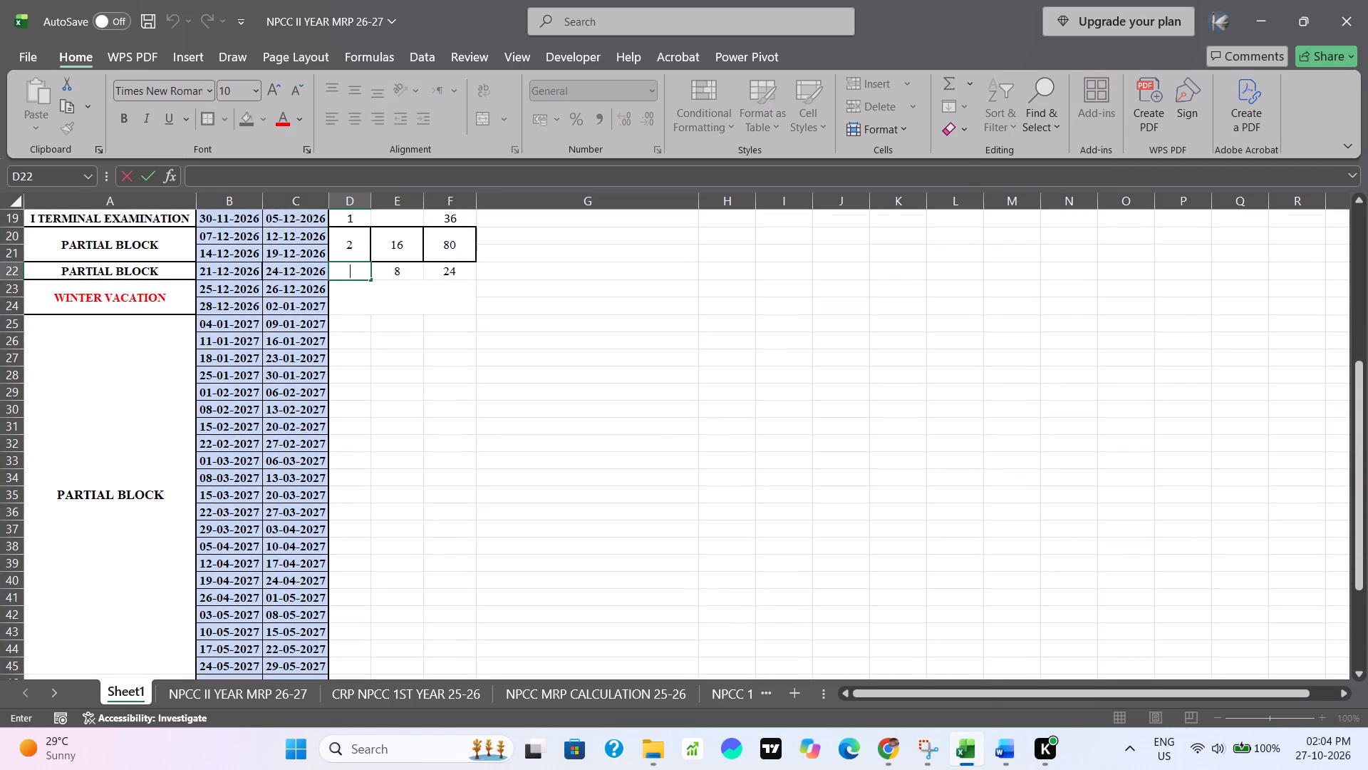
type("4")
key("space")
type("DAY")
left_click(690, 389)
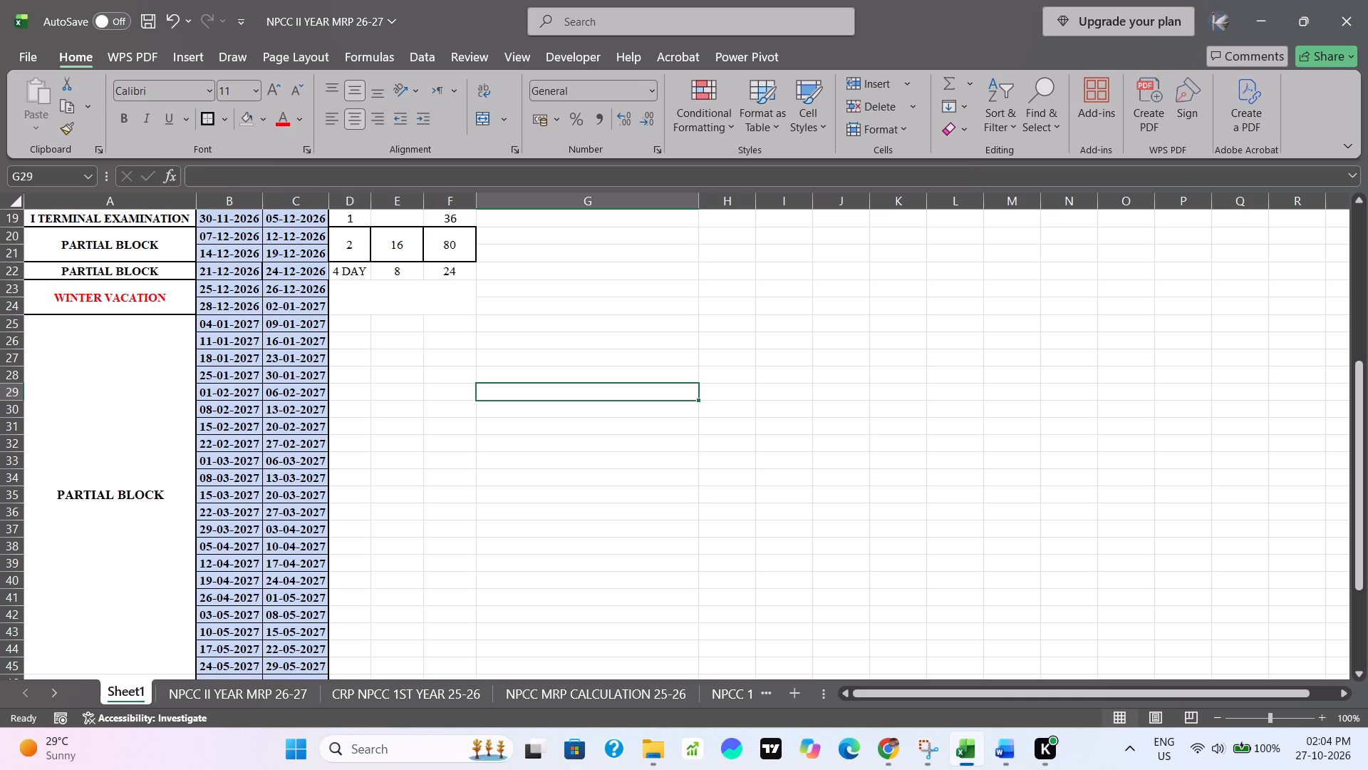
Count the weeks of the PARTIAL BLOCK in rows 25 to 45, merge its WEEK cells and enter 21.
scroll(344, 324, "down", 1)
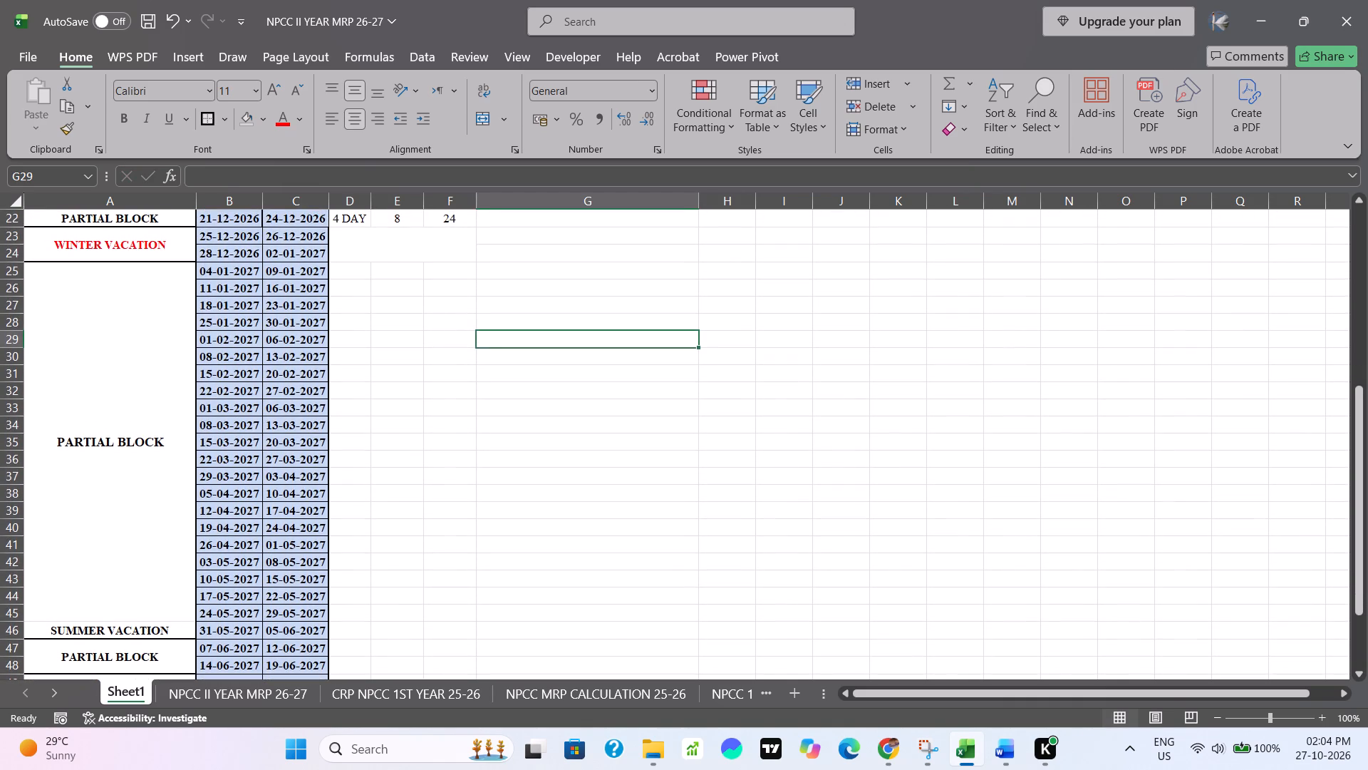
left_click_drag(348, 270, 353, 532)
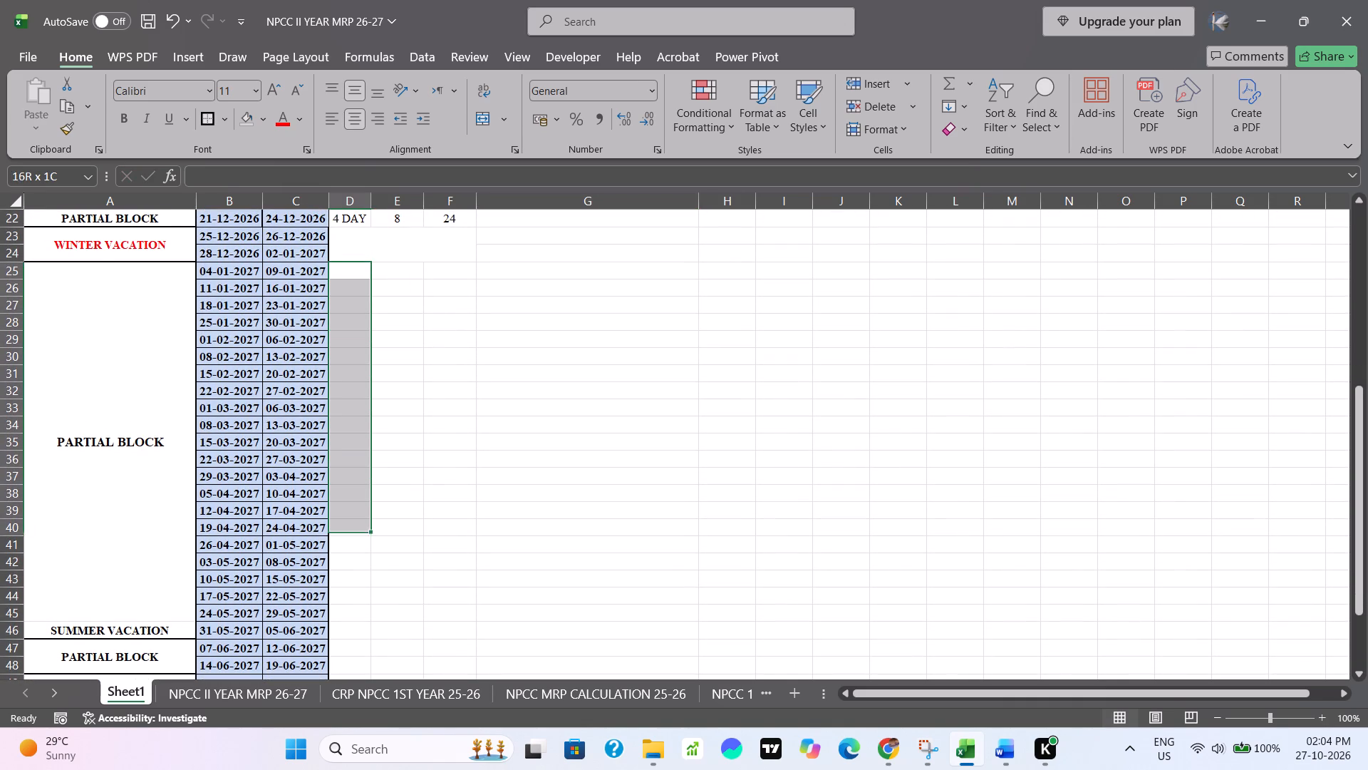
left_click_drag(353, 532, 348, 615)
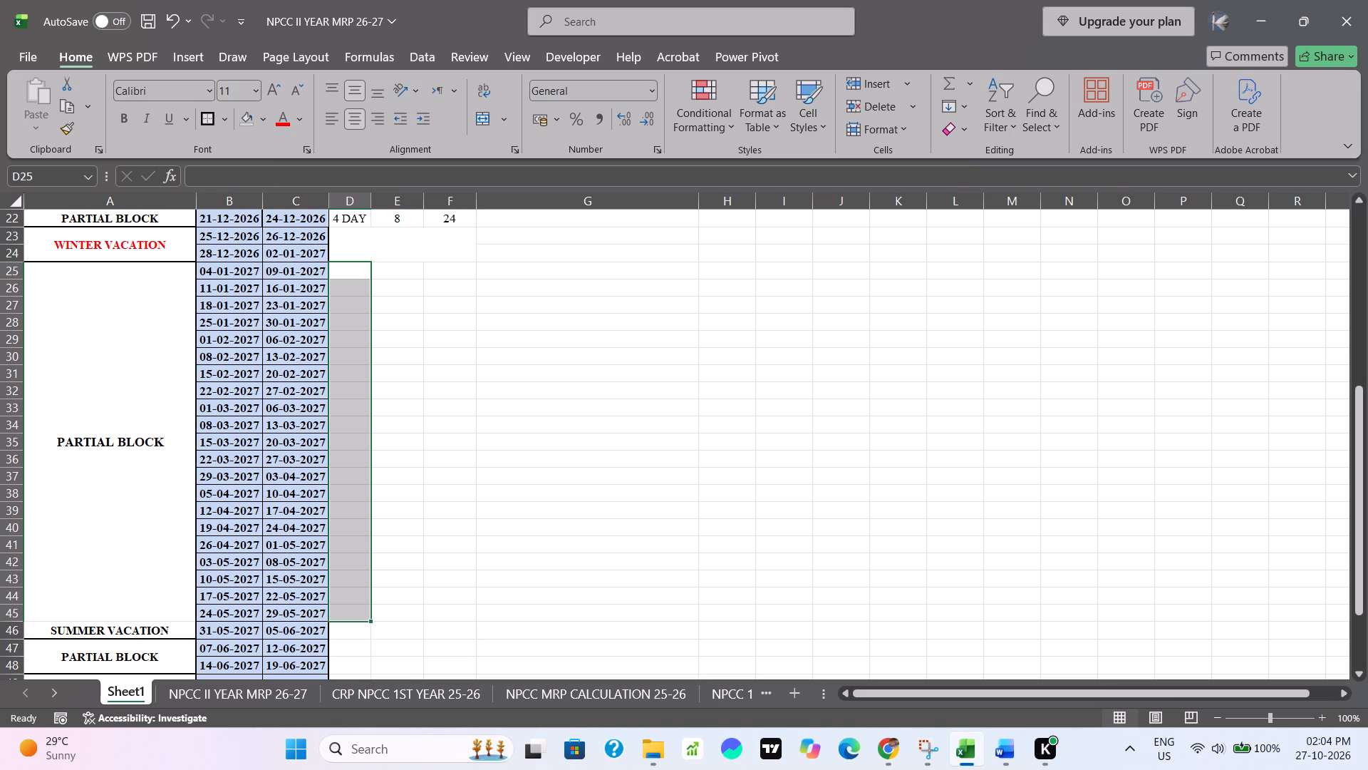
left_click(539, 553)
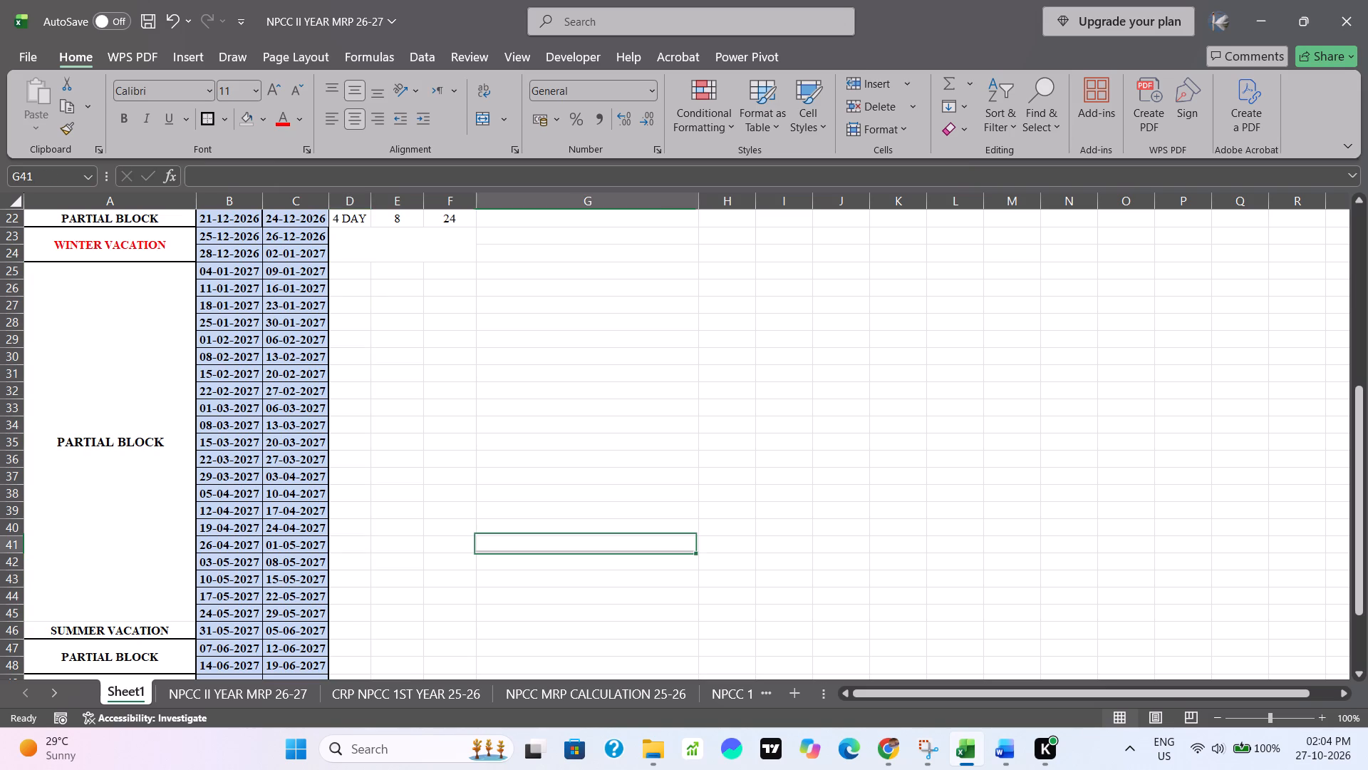
left_click_drag(232, 272, 239, 563)
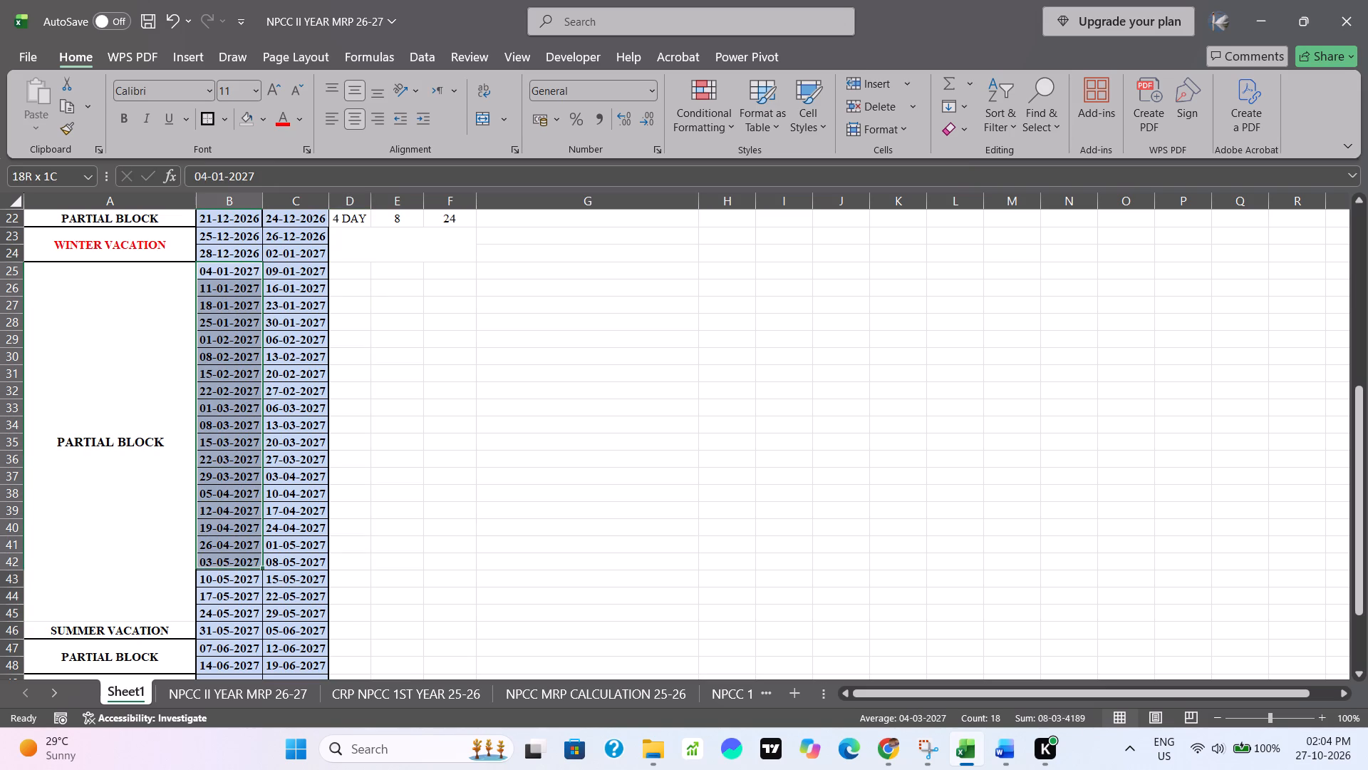
left_click_drag(239, 563, 235, 610)
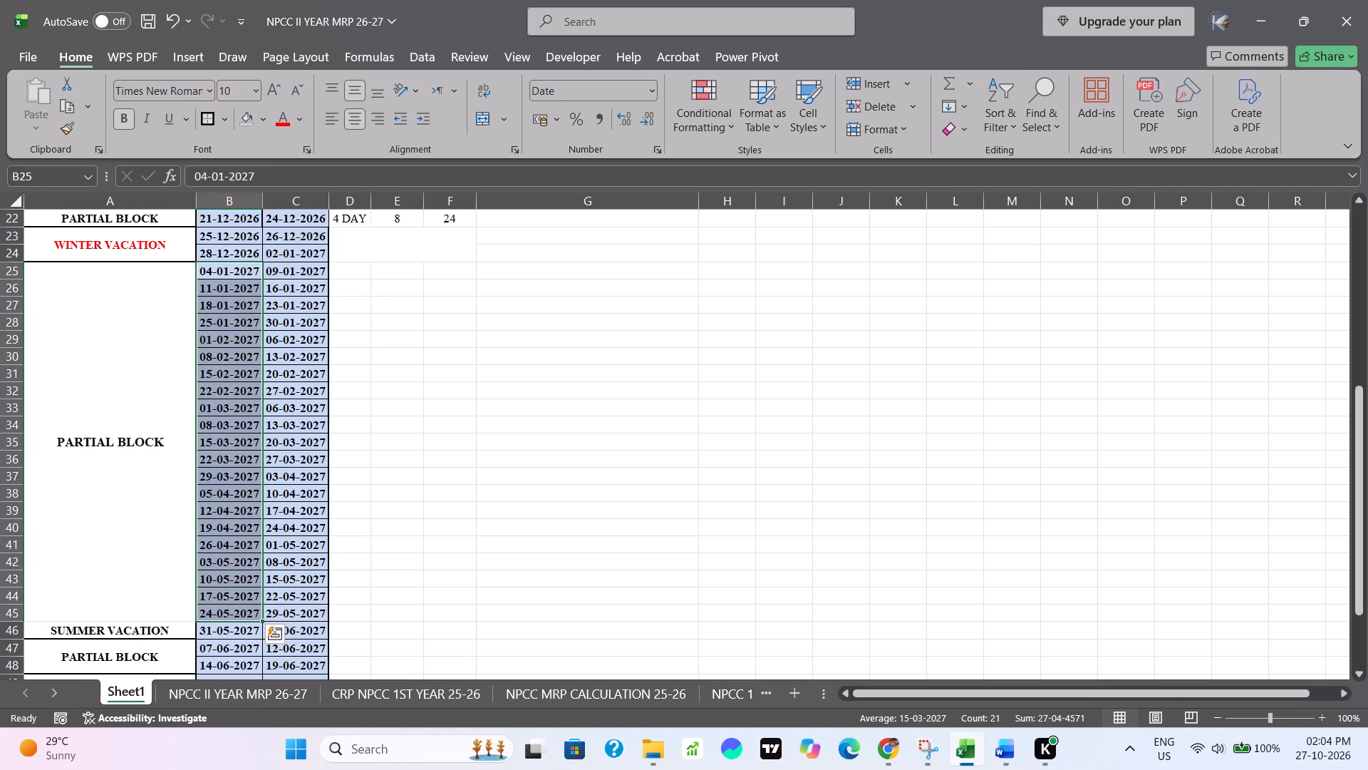
left_click(605, 516)
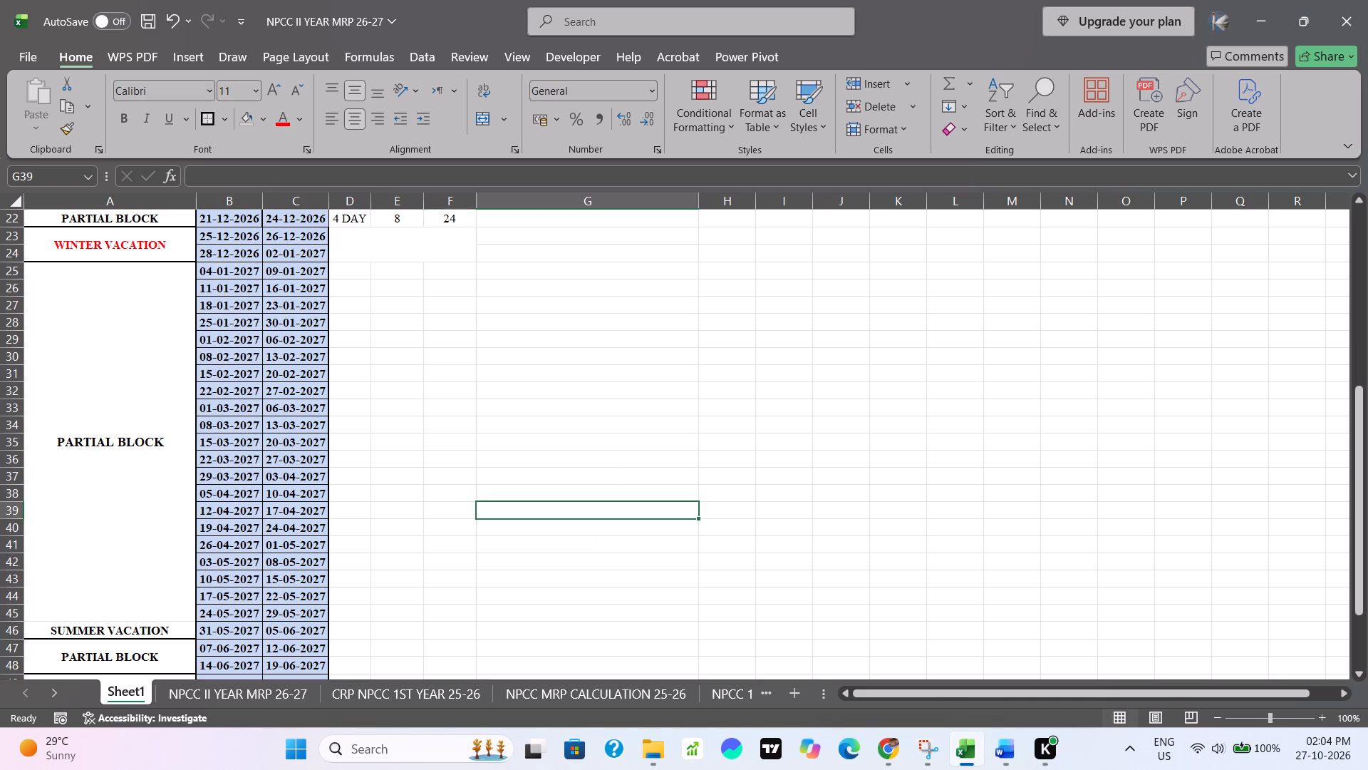
left_click_drag(356, 269, 358, 436)
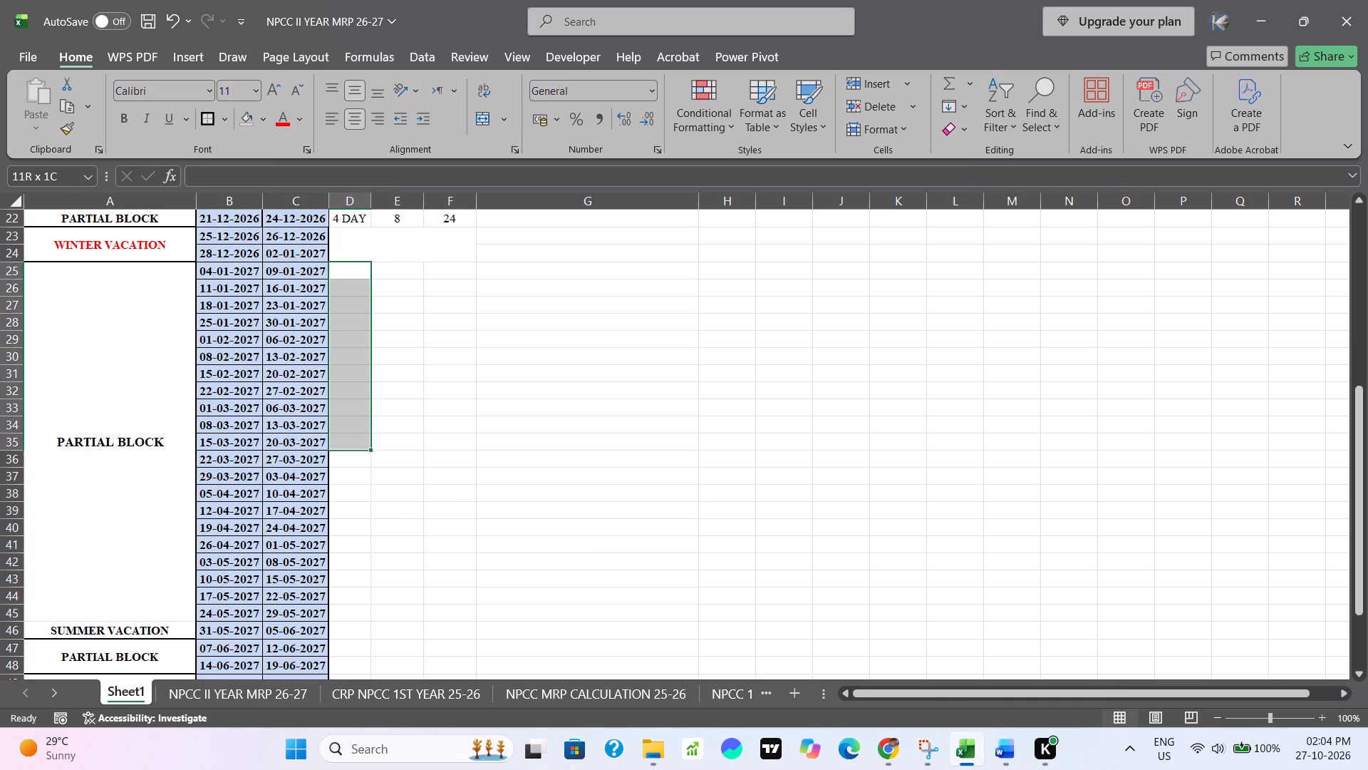
left_click_drag(358, 436, 356, 609)
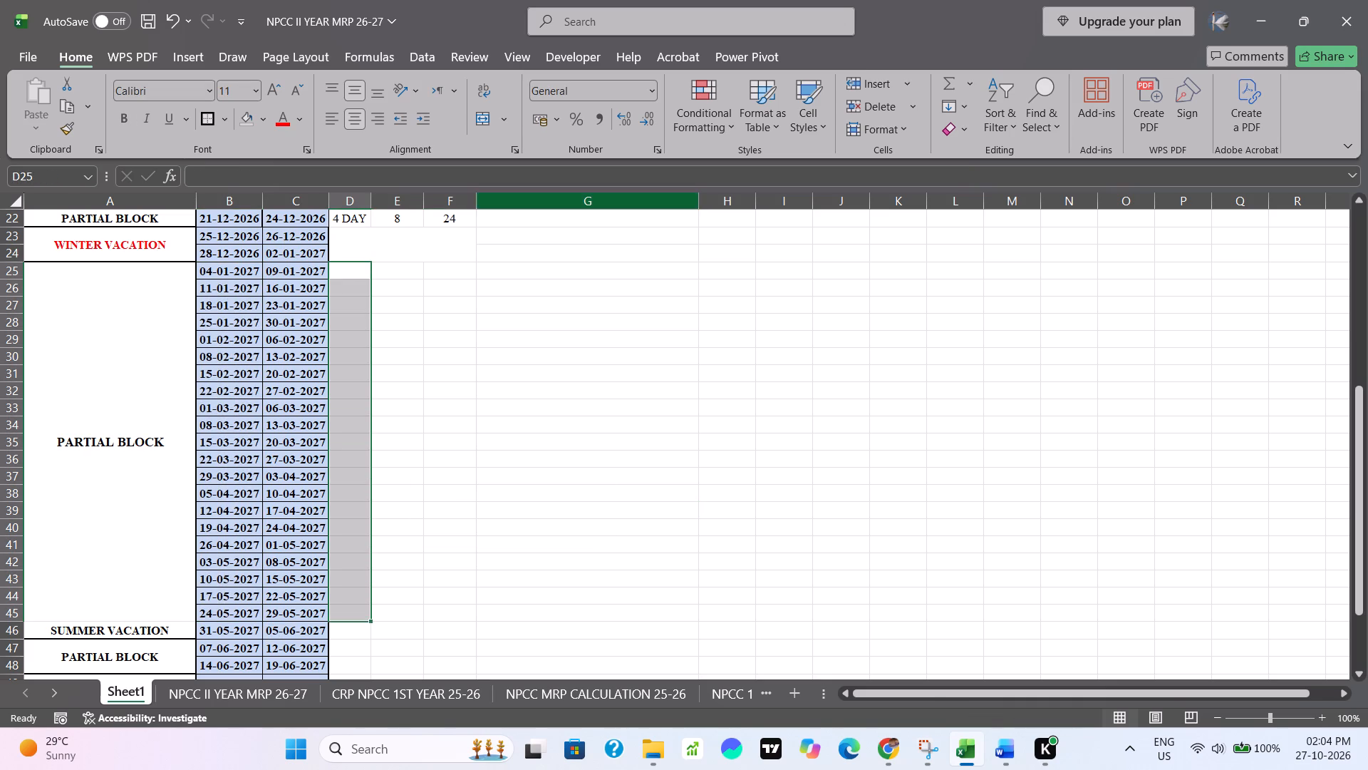
left_click(484, 116)
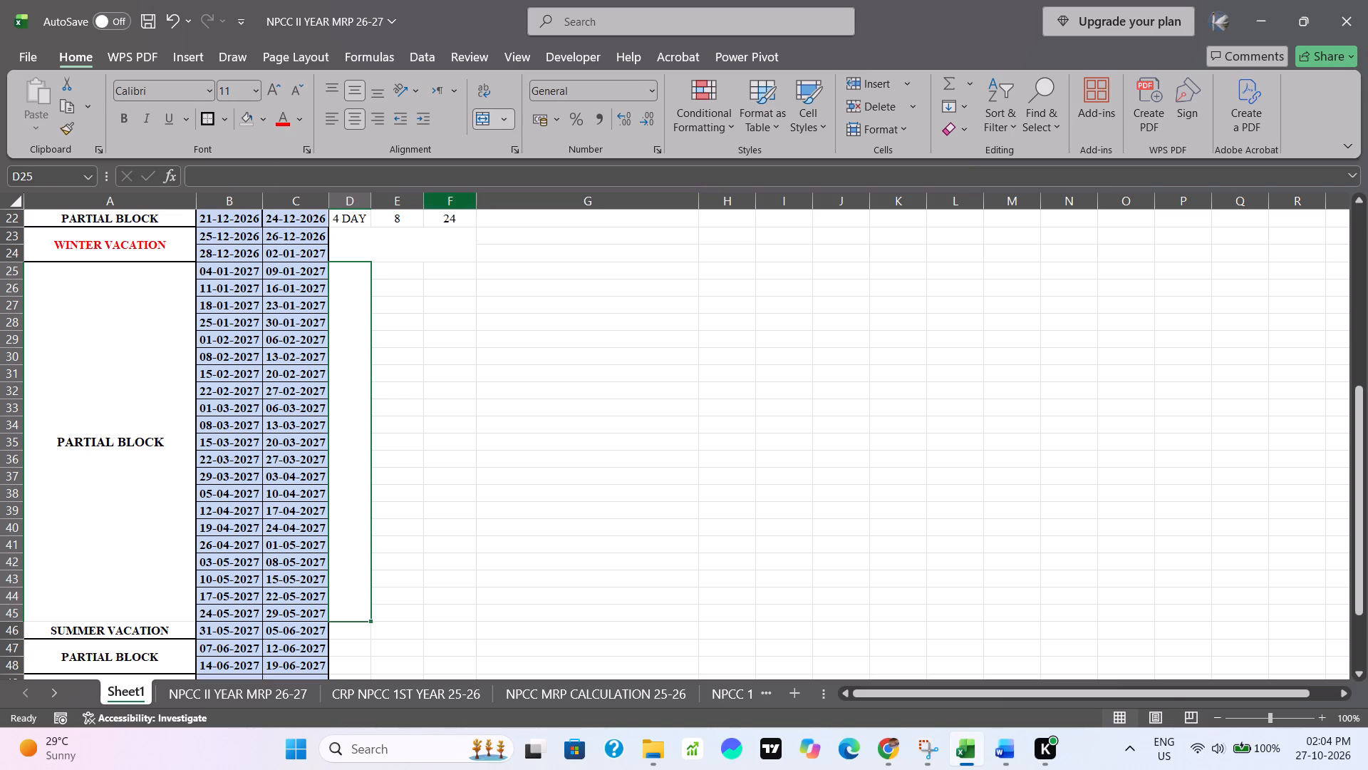
double_click(349, 445)
type("21")
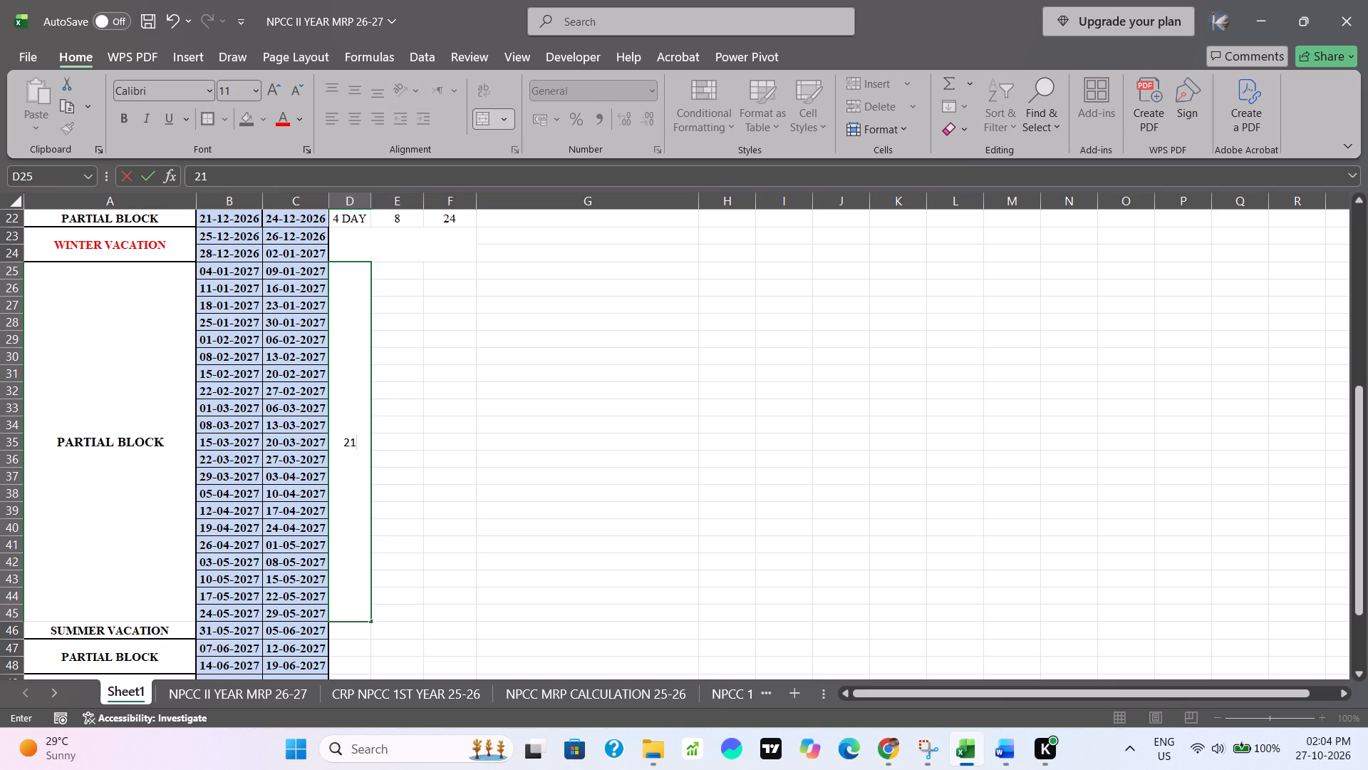
left_click(513, 471)
Recheck the week count, then merge the TH. HRS cells and the CL. HRS cells separately for the PARTIAL BLOCK in rows 25 to 45.
left_click_drag(232, 271, 244, 608)
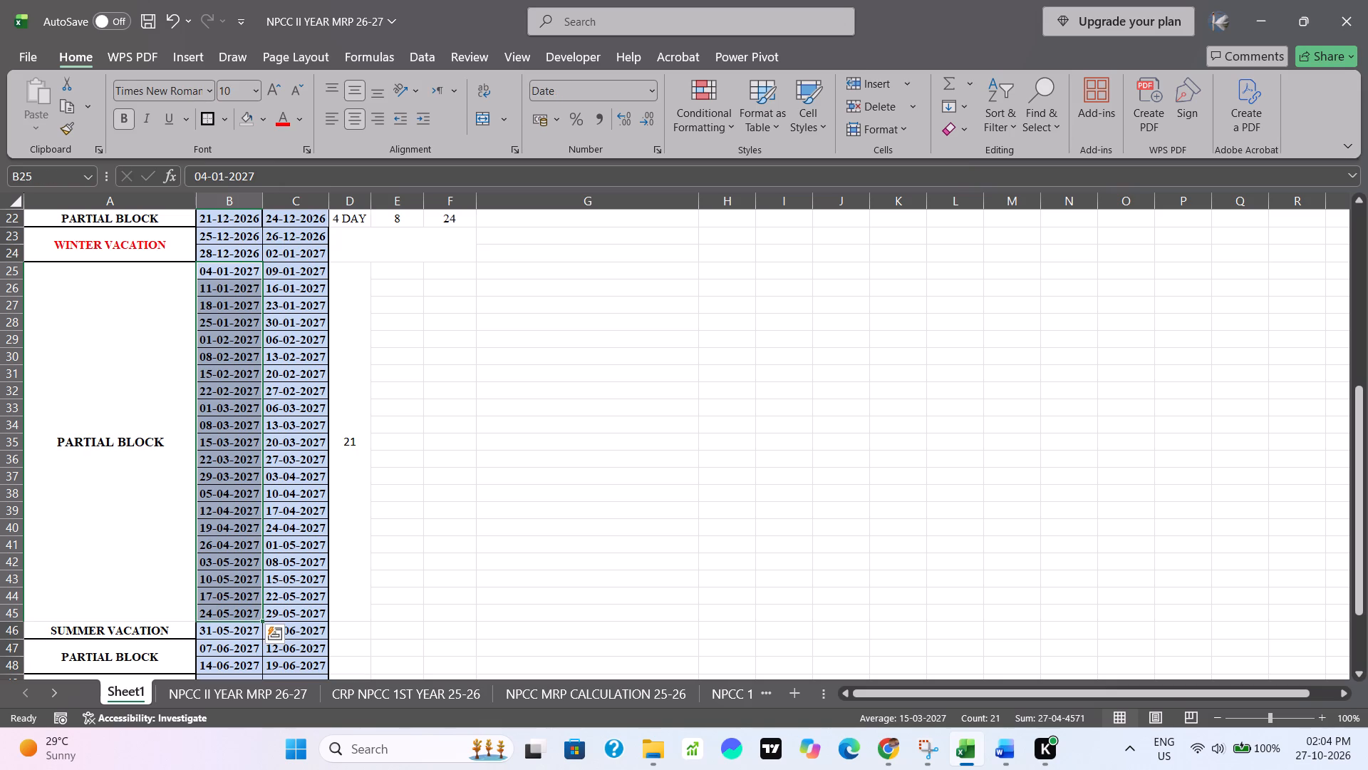
left_click_drag(401, 269, 404, 617)
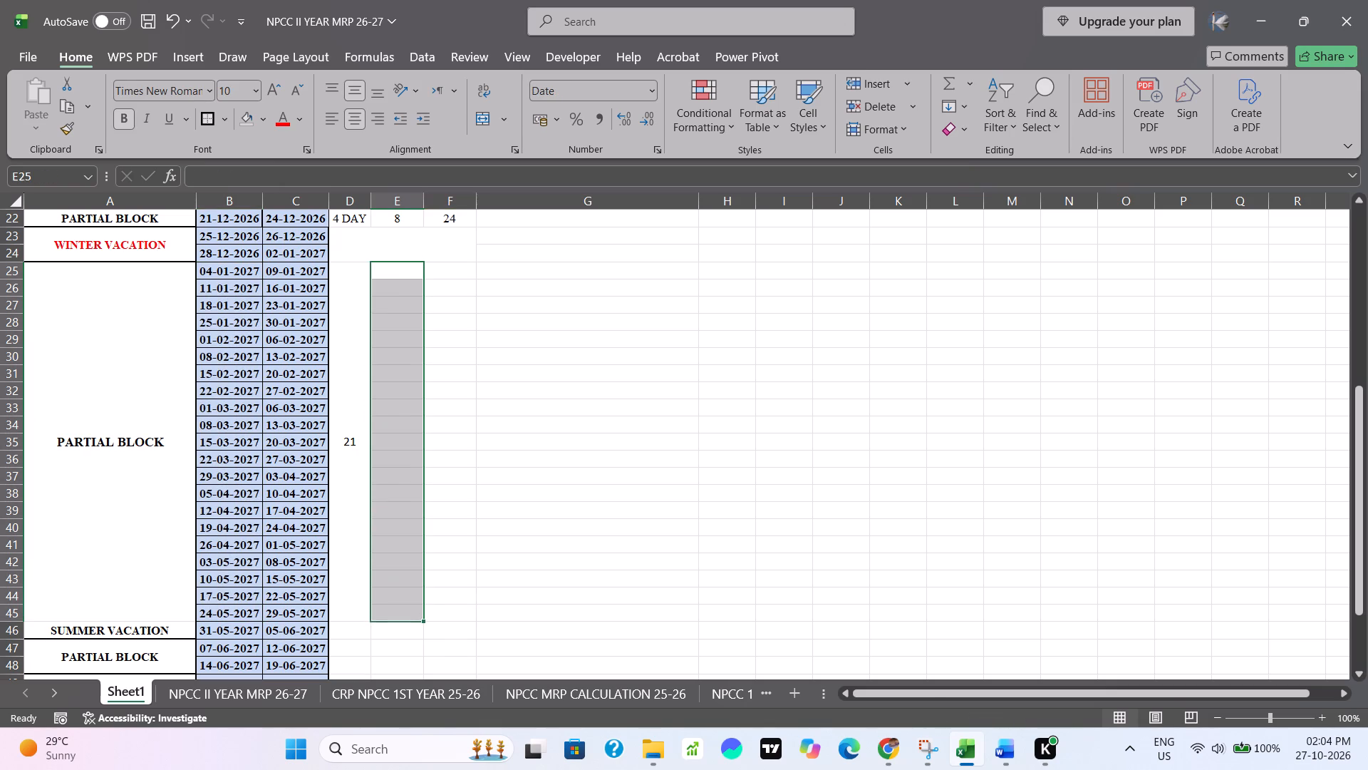
left_click(484, 117)
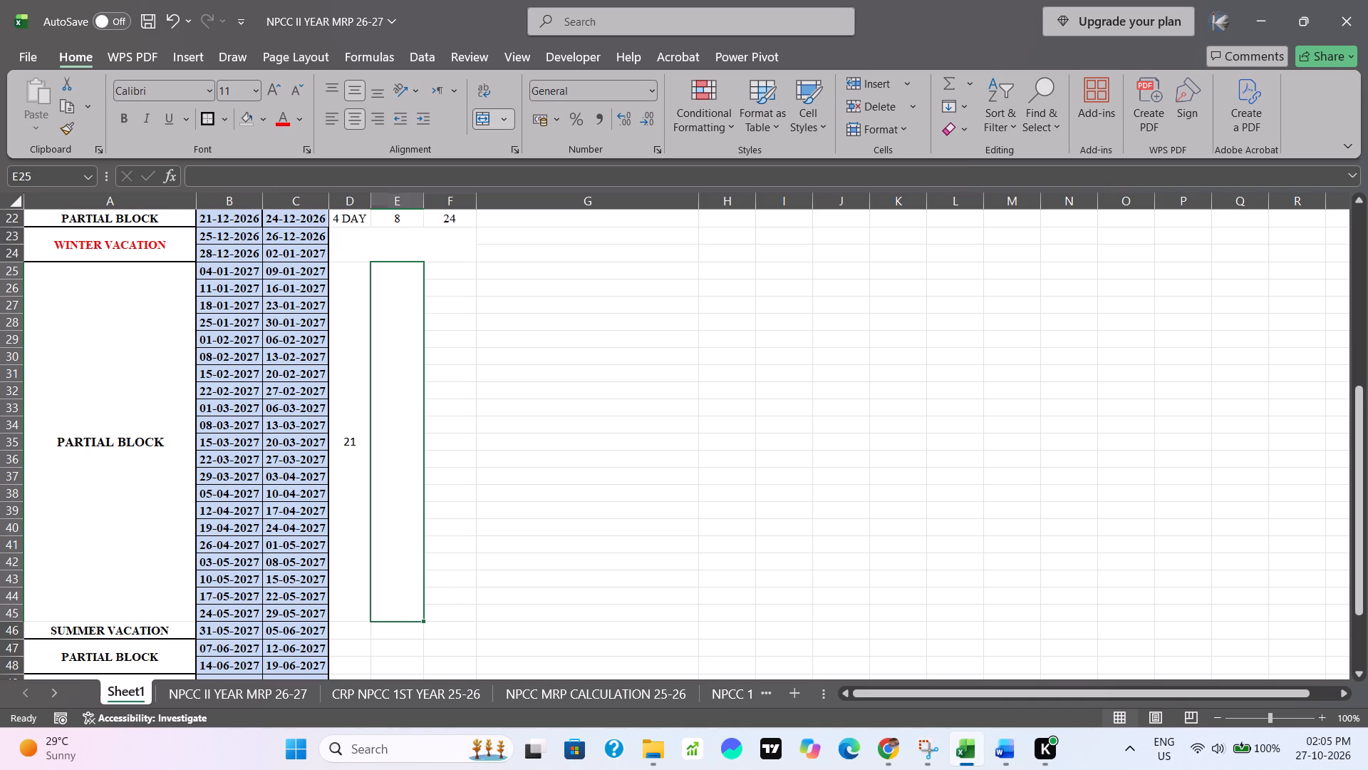
left_click_drag(460, 268, 458, 607)
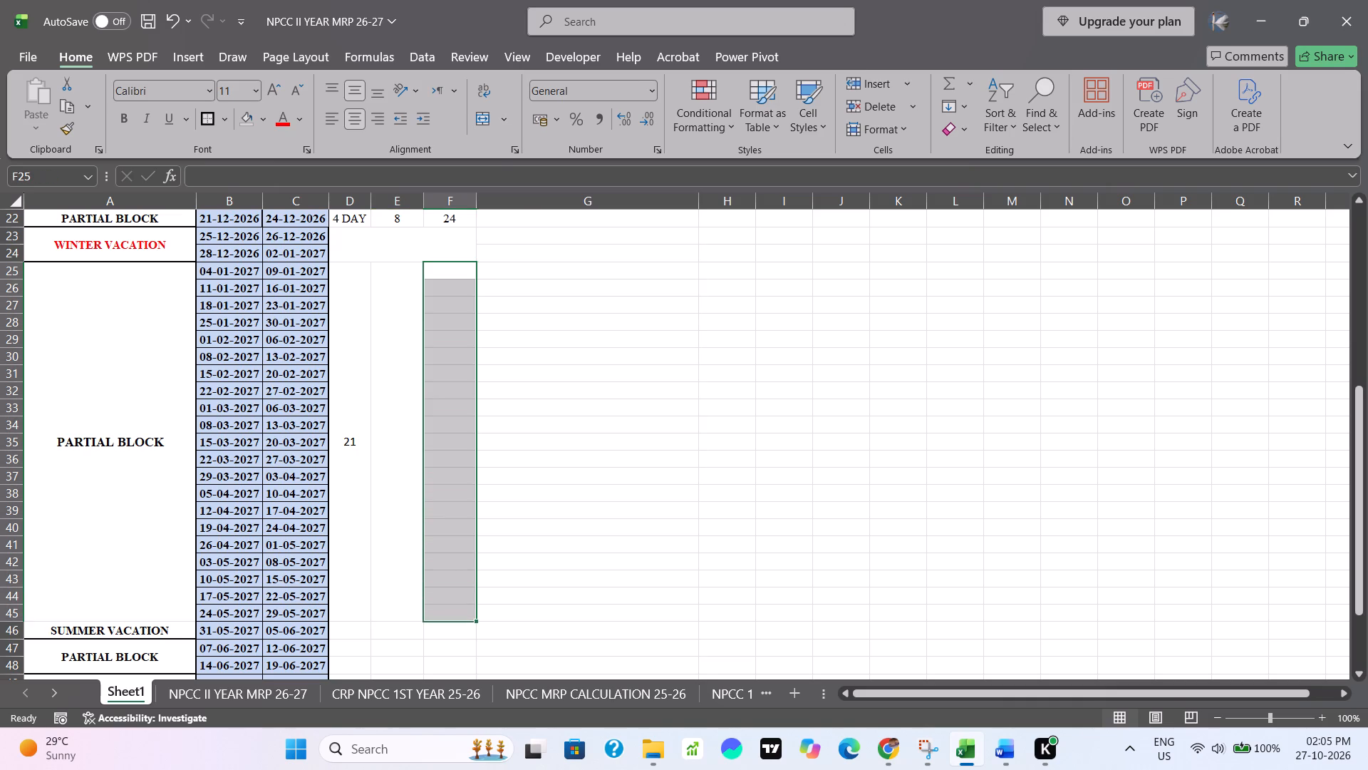
left_click(480, 118)
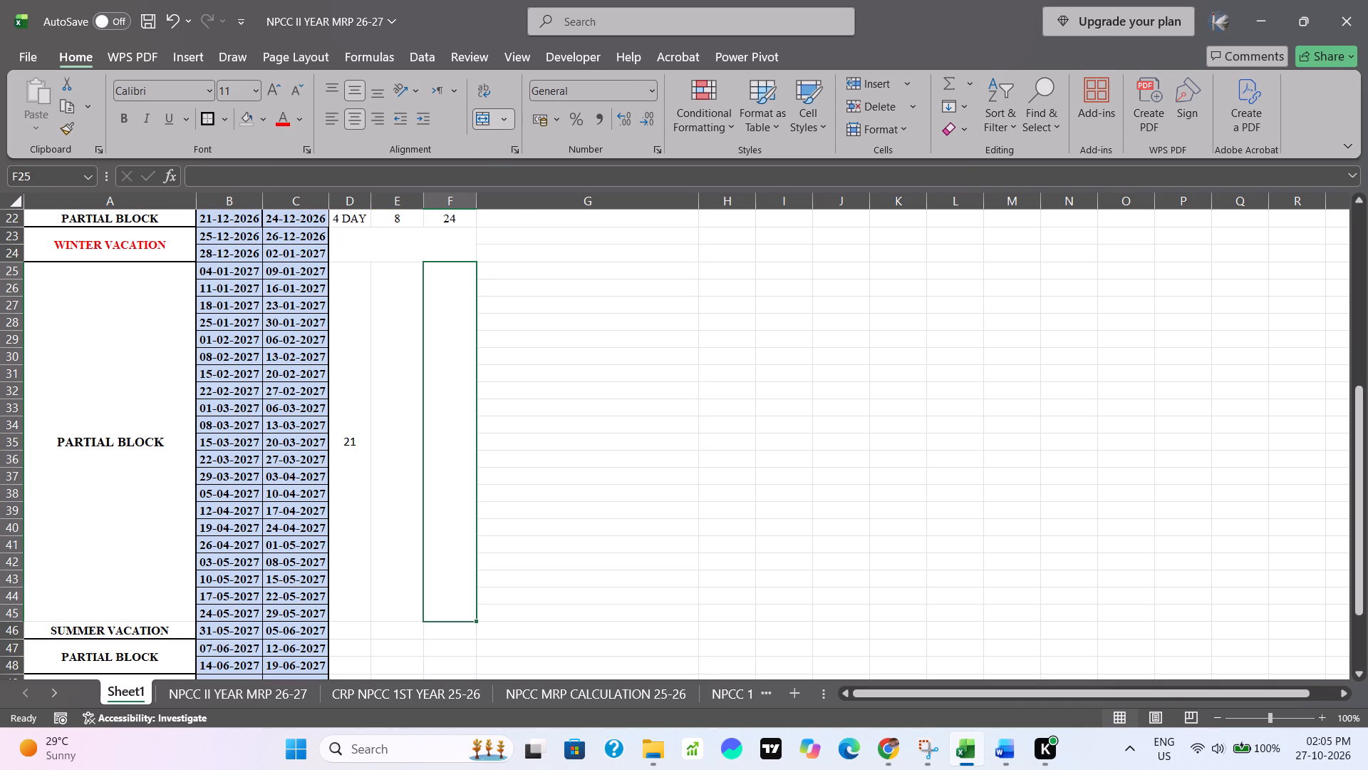
left_click(562, 390)
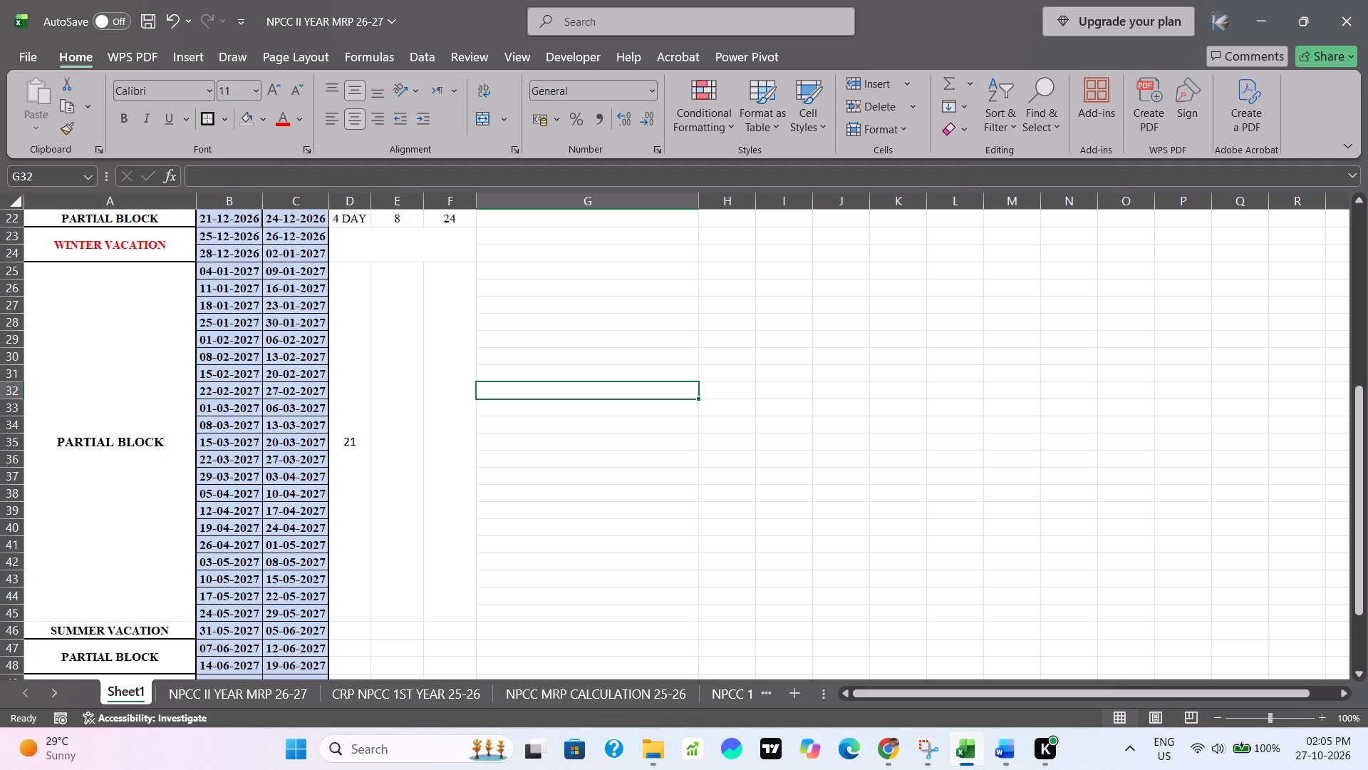
Enter TH. HRS 168 for the PARTIAL BLOCK in rows 25 to 45.
double_click(395, 448)
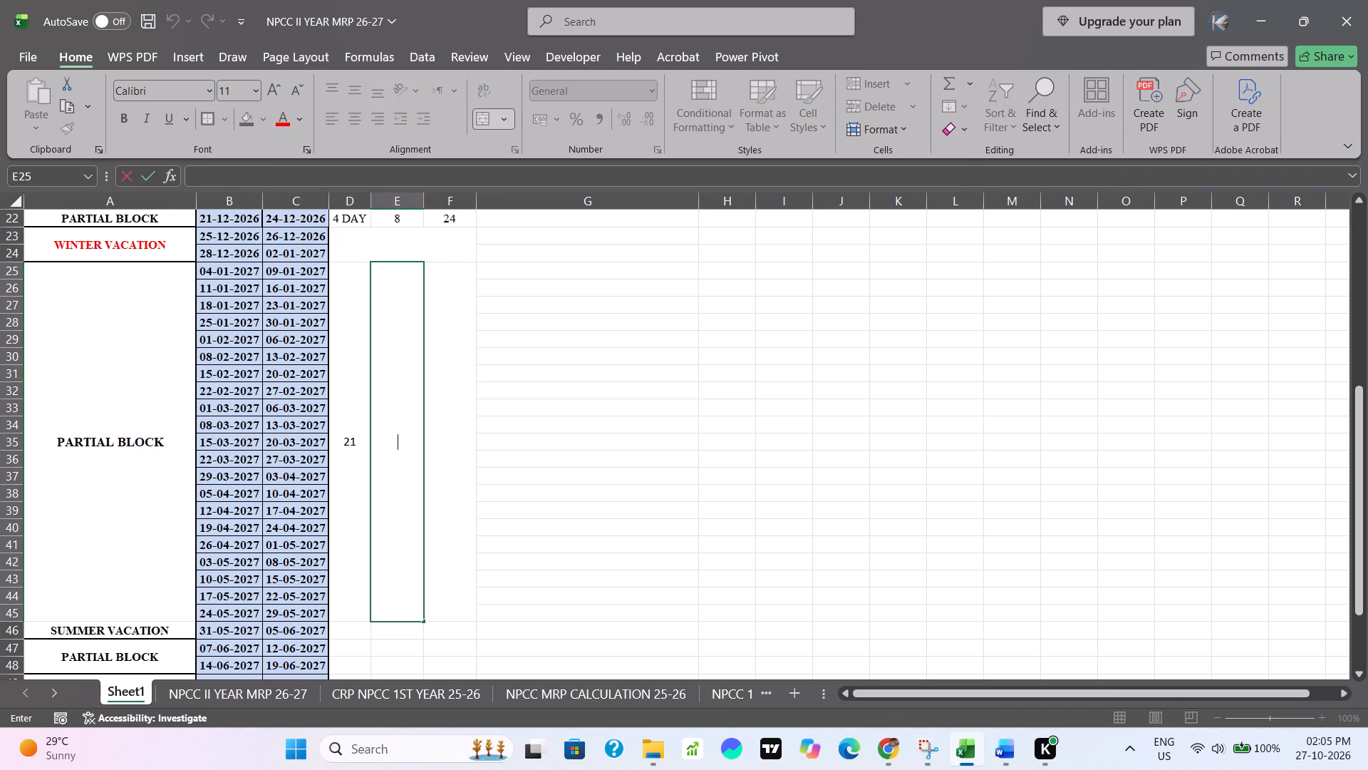
key("1")
type("68")
left_click(453, 450)
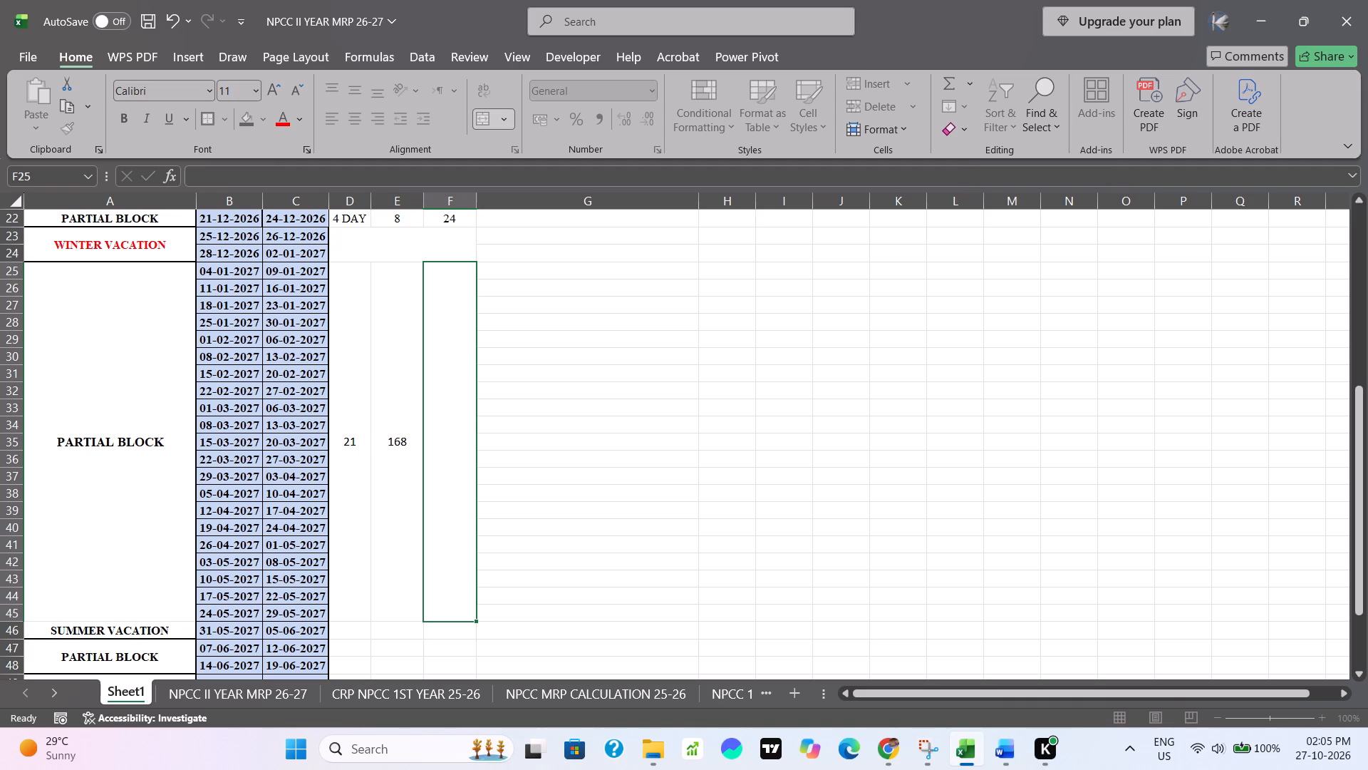
Enter CL. HRS 840 for the PARTIAL BLOCK in rows 25 to 45.
double_click(453, 443)
type("84")
key("0")
left_click(801, 438)
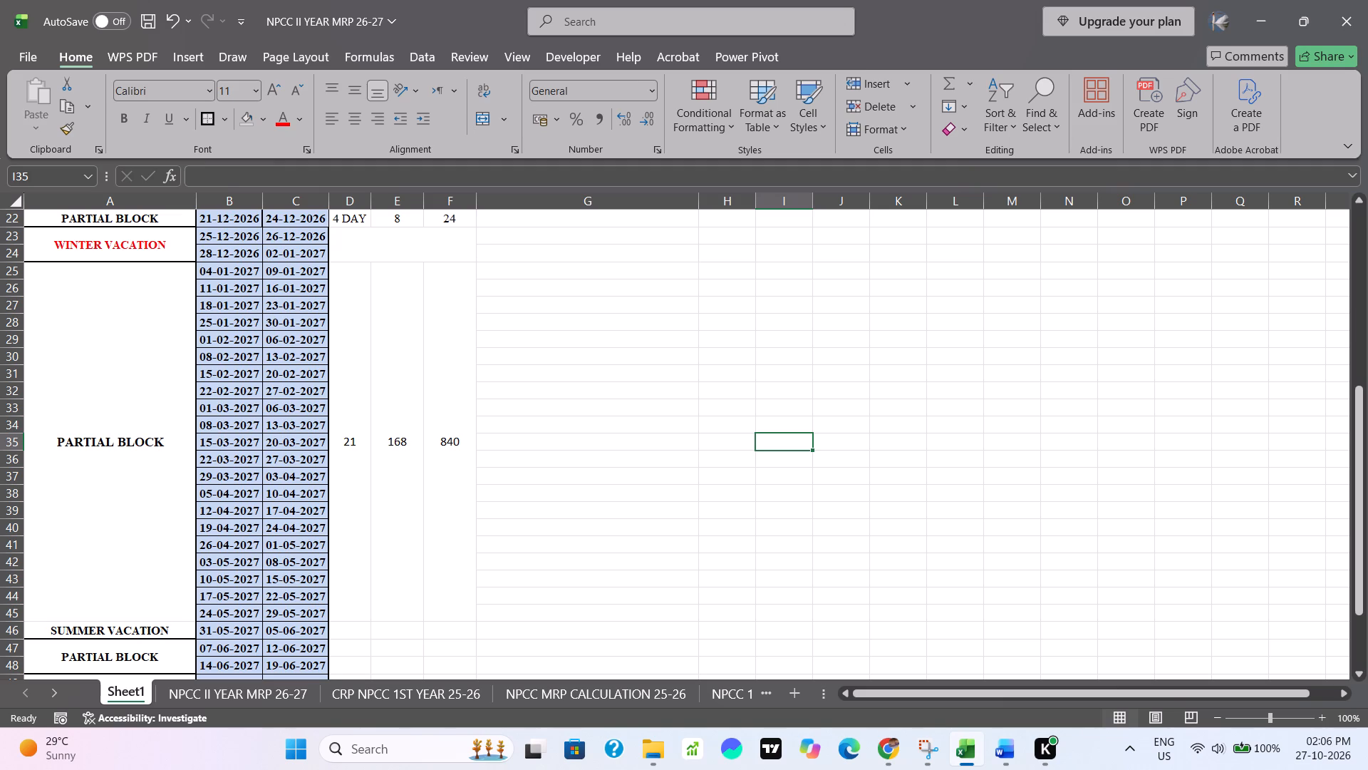
Copy the WEEK, TH. HRS and CL. HRS cells (2, 16, 80) of the PARTIAL BLOCK in rows 20 to 21 to the PARTIAL BLOCK in rows 47 to 48.
scroll(698, 513, "down", 2)
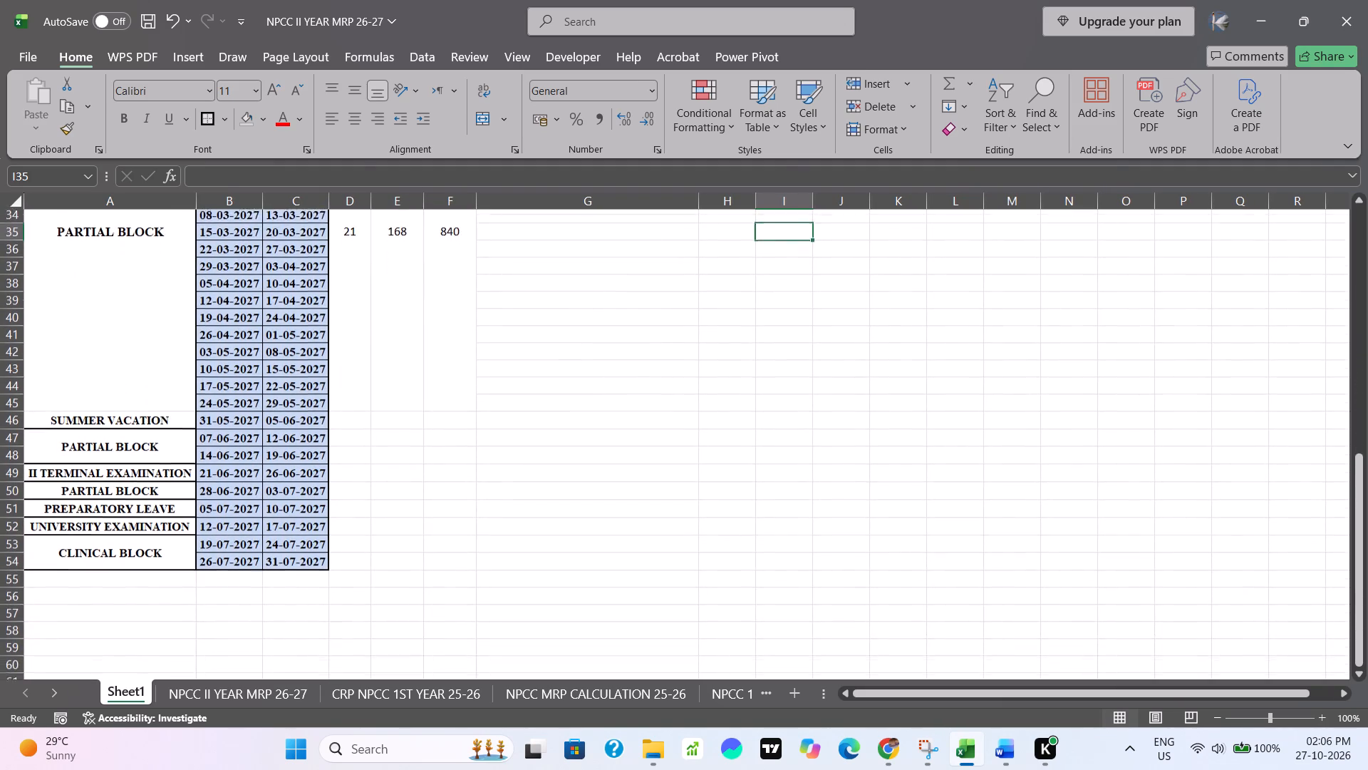
scroll(698, 513, "down", 1)
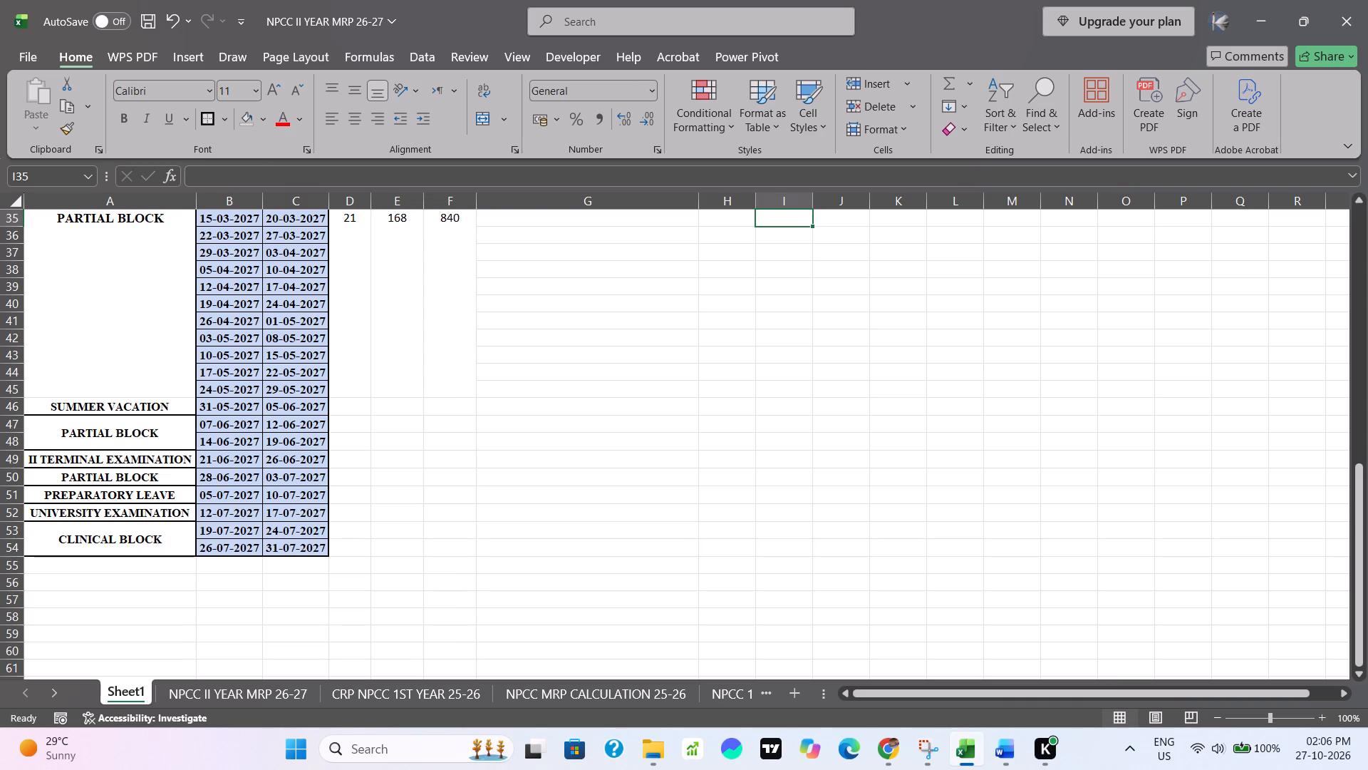
scroll(386, 330, "up", 3)
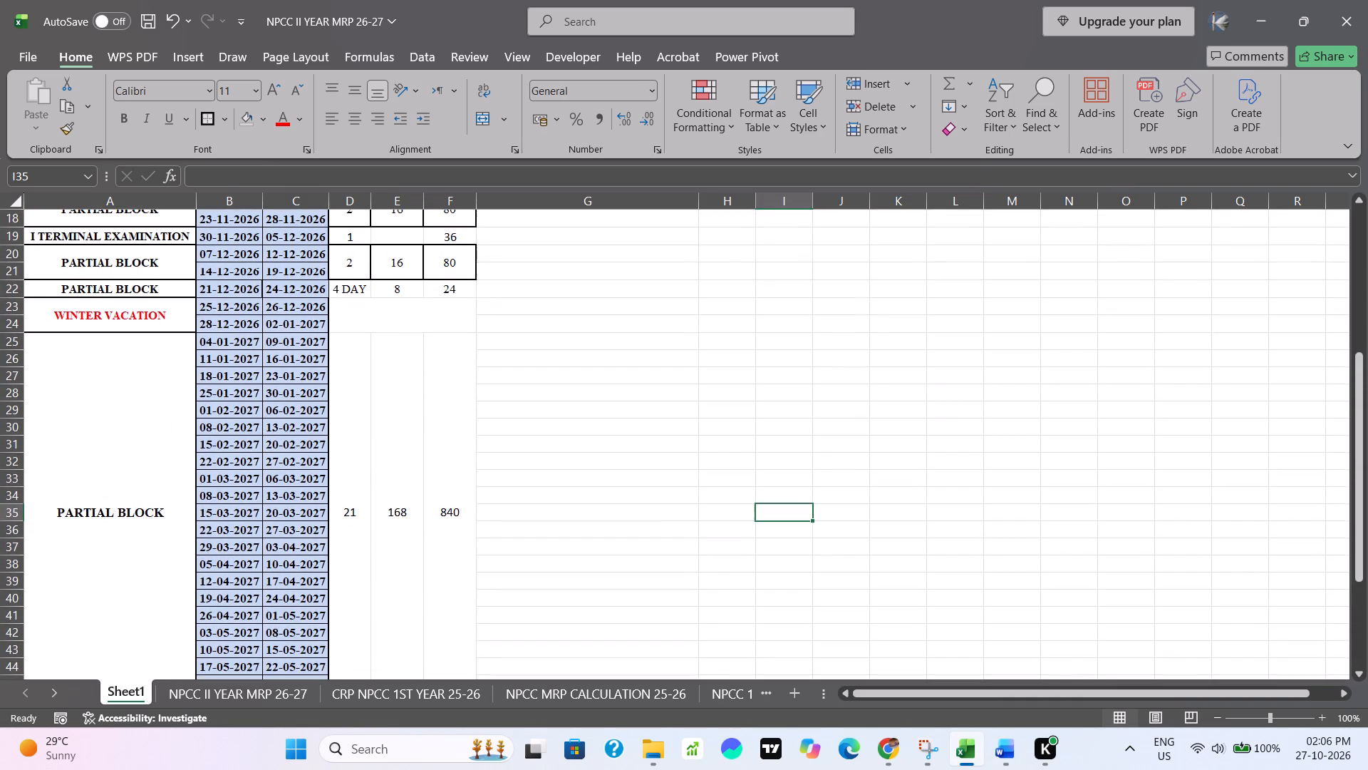
left_click_drag(348, 260, 435, 265)
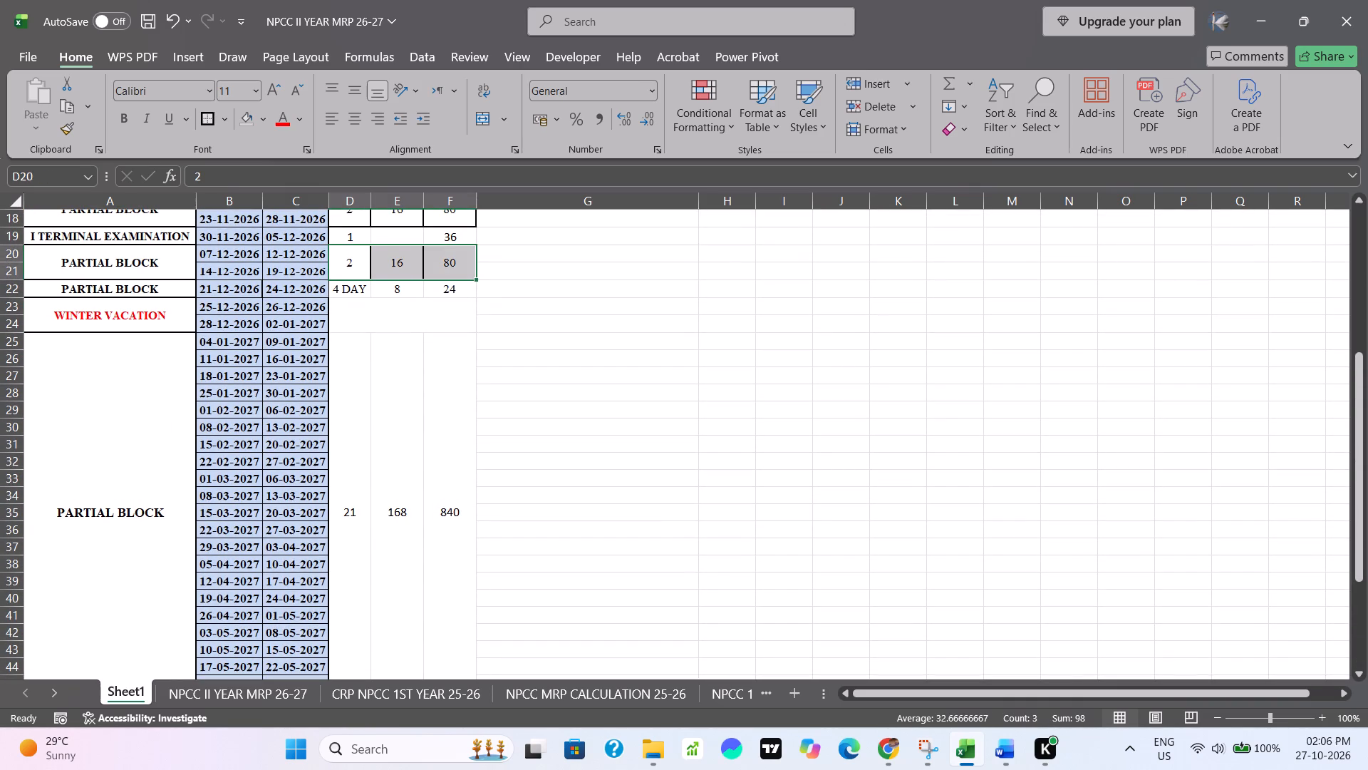
key("ctrl+c")
scroll(528, 527, "down", 2)
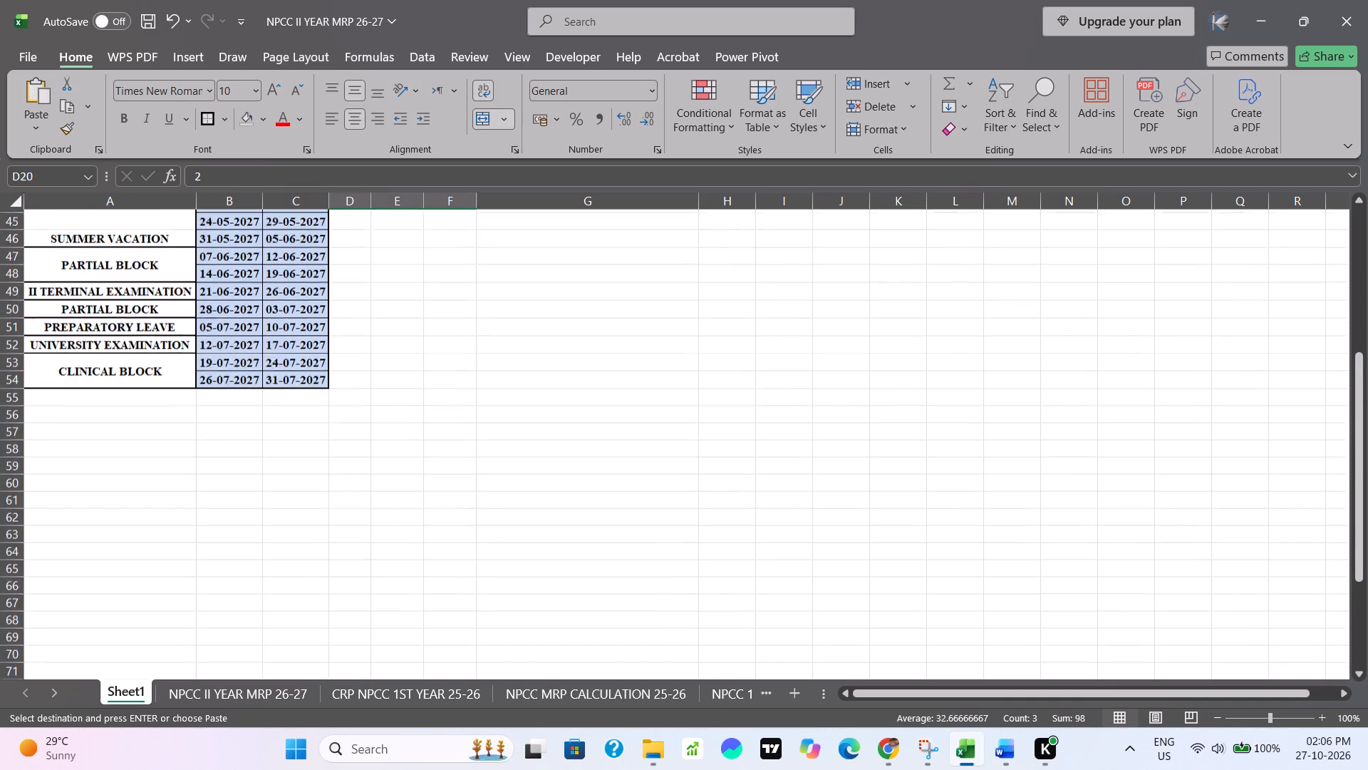
scroll(528, 527, "down", 2)
scroll(528, 527, "up", 1)
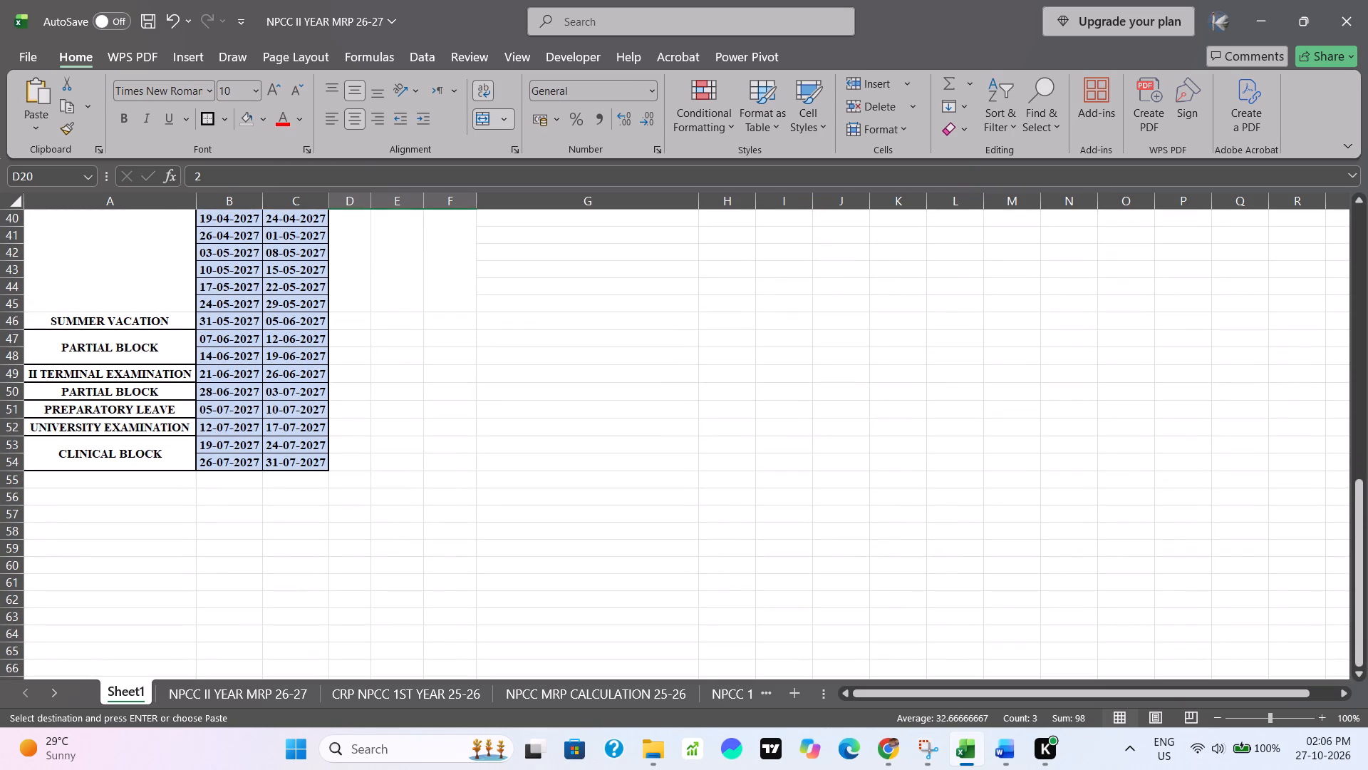
left_click(350, 337)
key("ctrl+v")
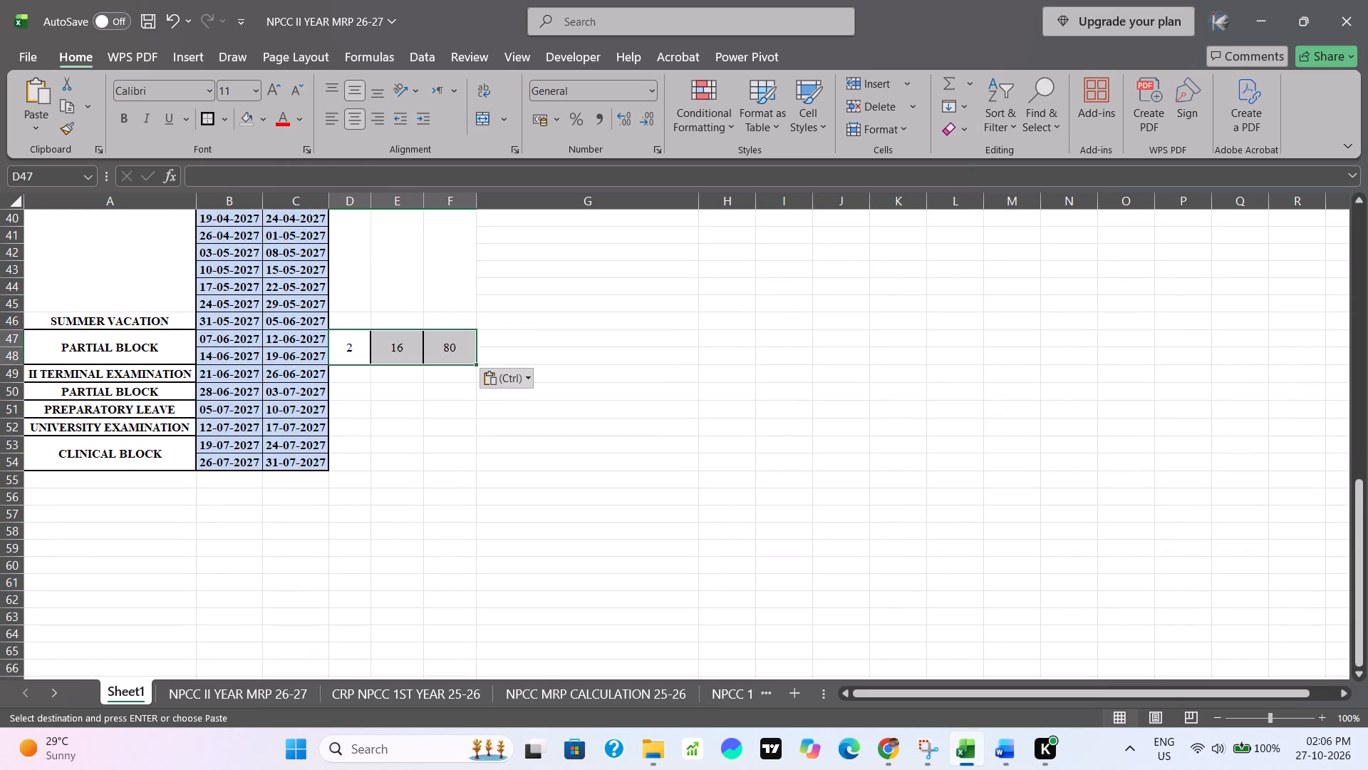
left_click(636, 438)
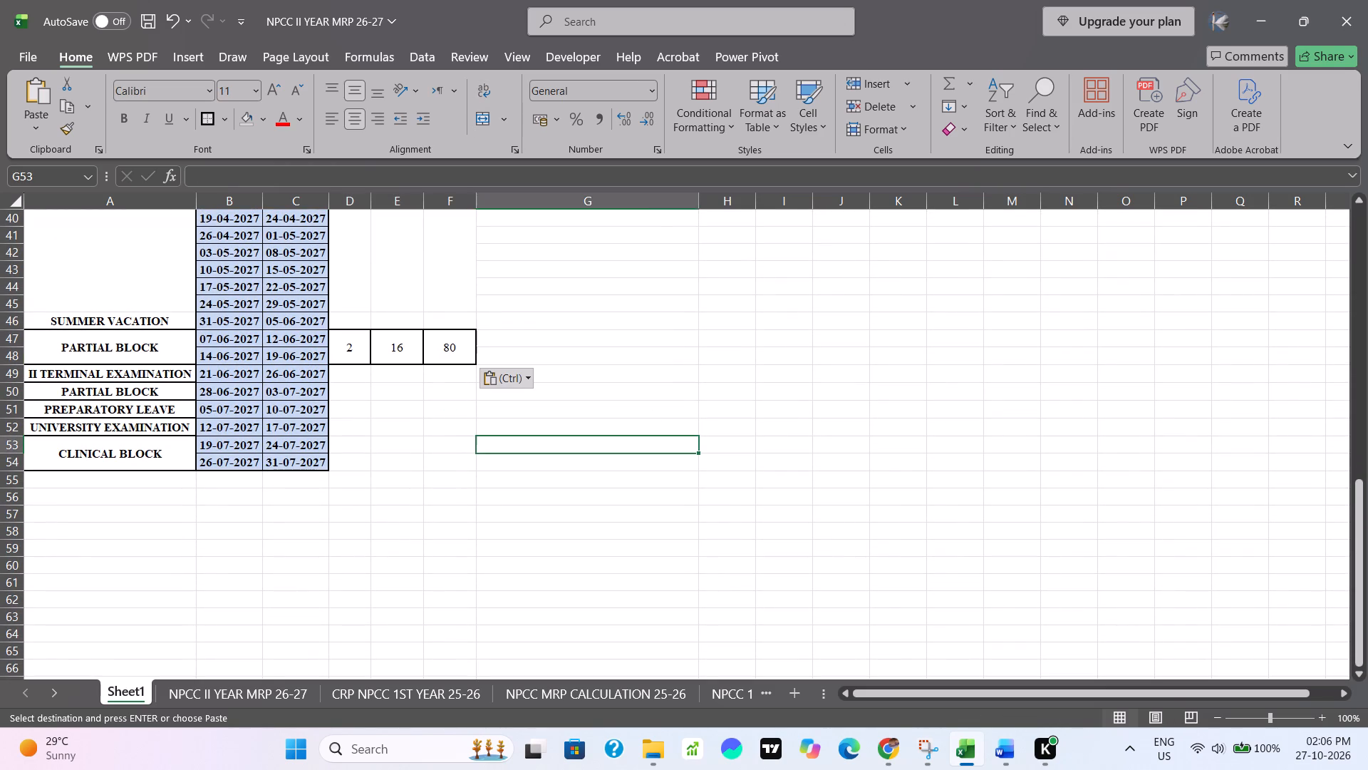
Copy the I TERMINAL EXAMINATION week and hours cells, with WEEK 1 and CL. HRS 36, to the II TERMINAL EXAMINATION row 49.
scroll(668, 339, "up", 3)
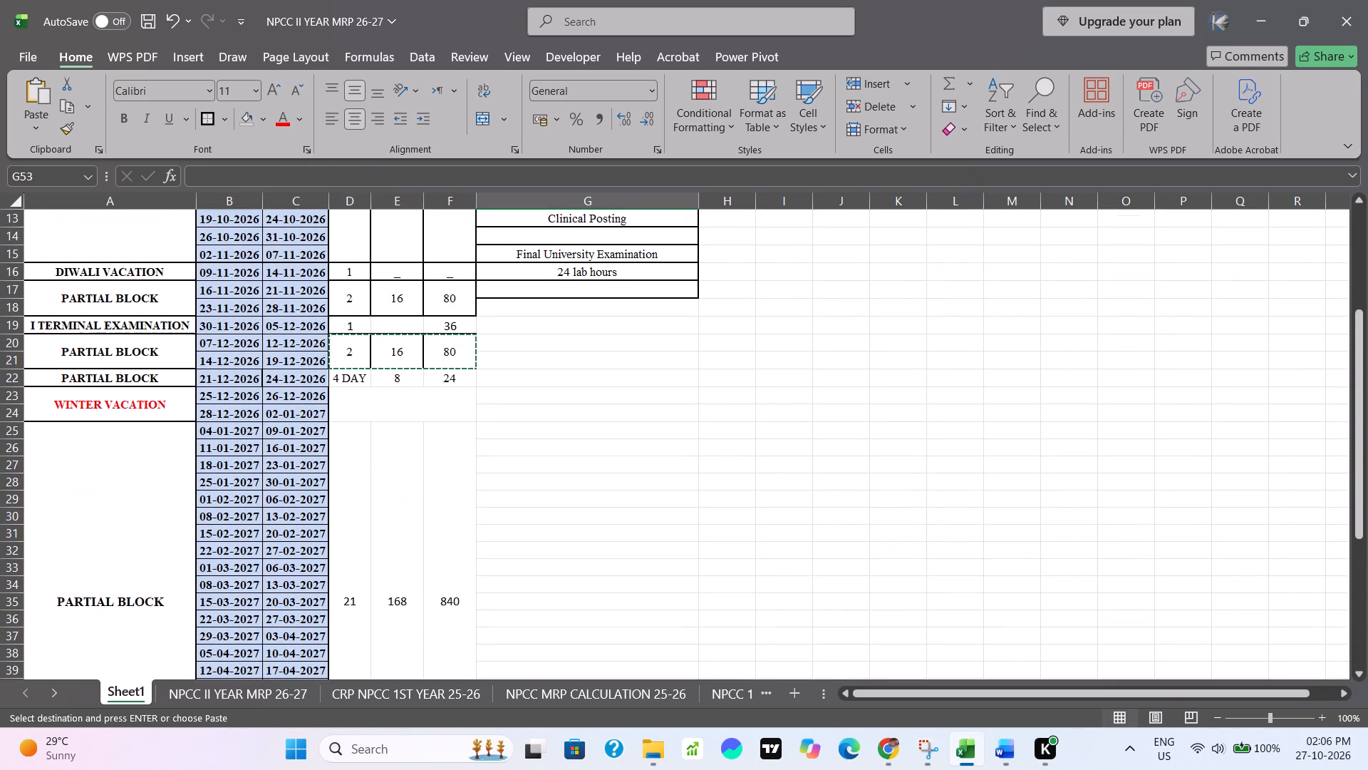
left_click(441, 326)
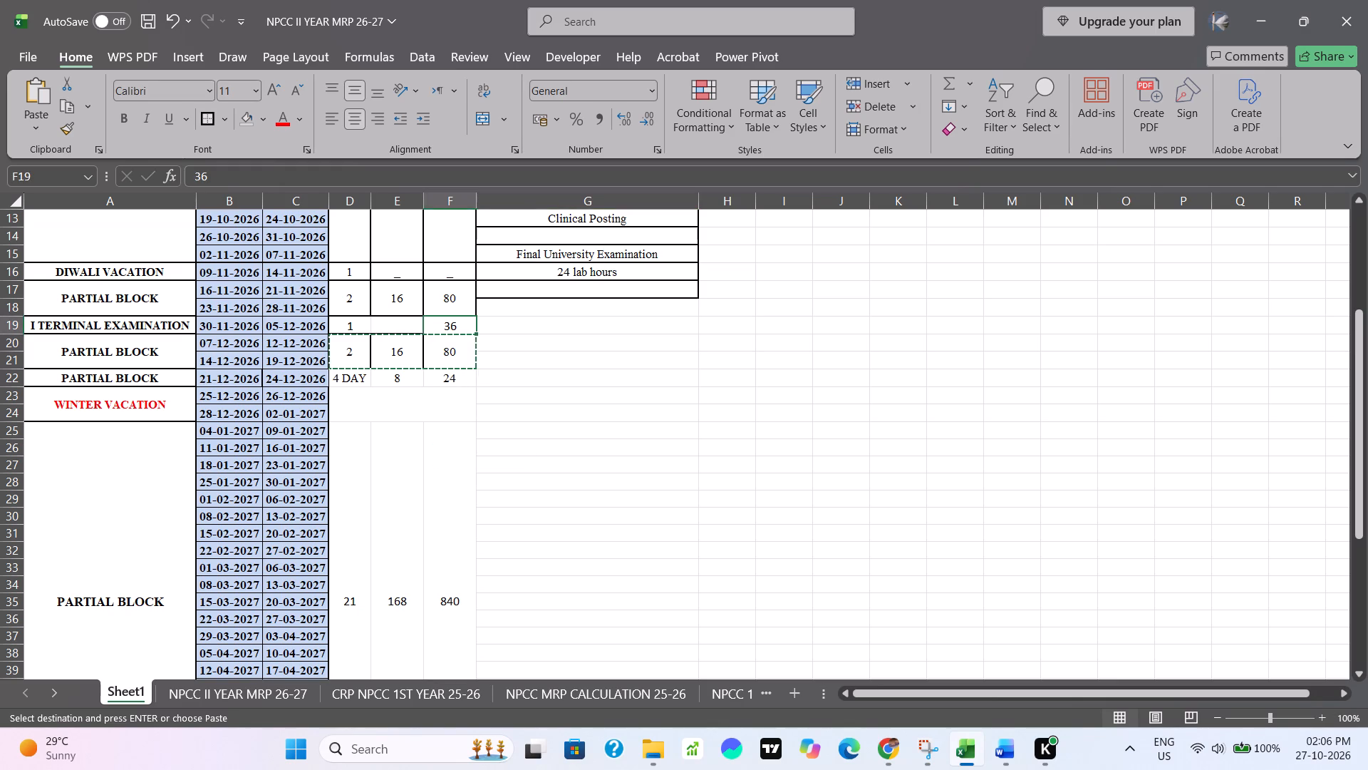
left_click_drag(354, 325, 457, 332)
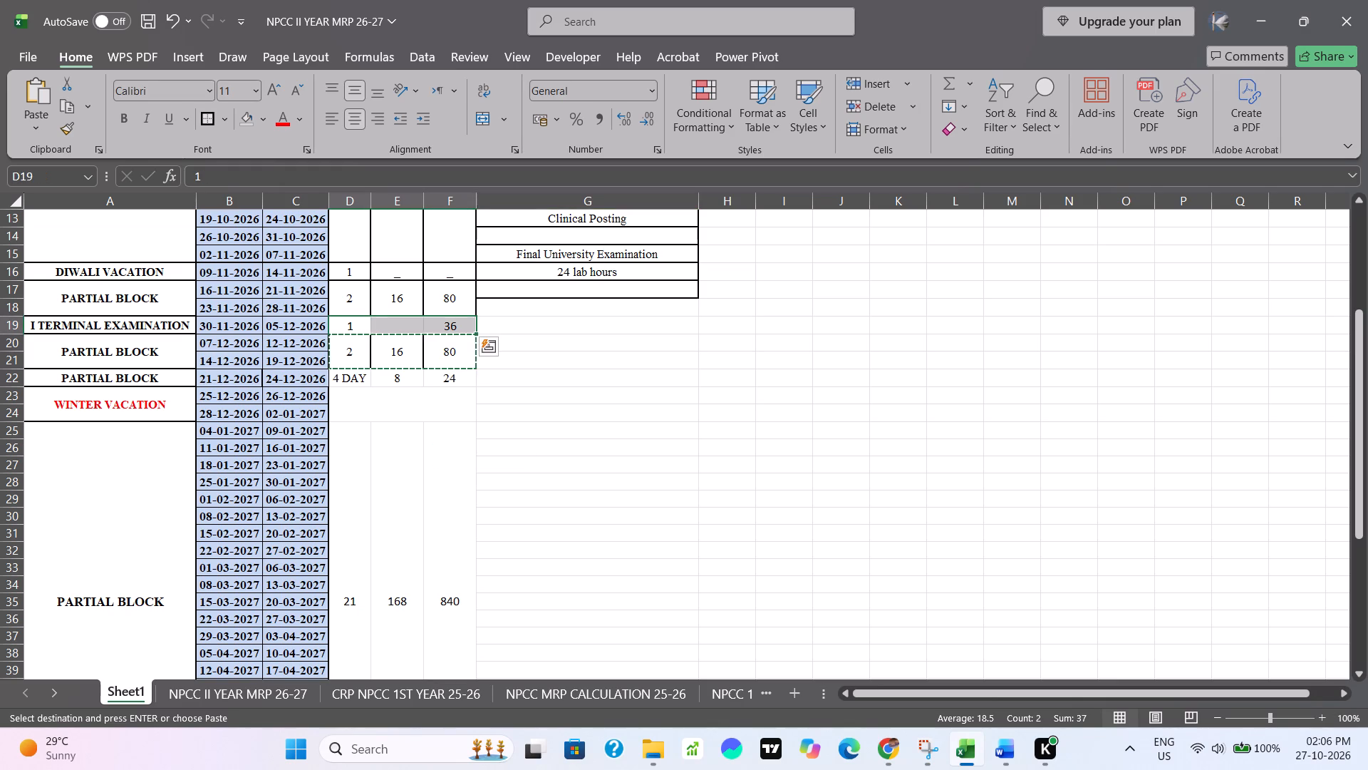
key("ctrl+c")
scroll(631, 471, "down", 4)
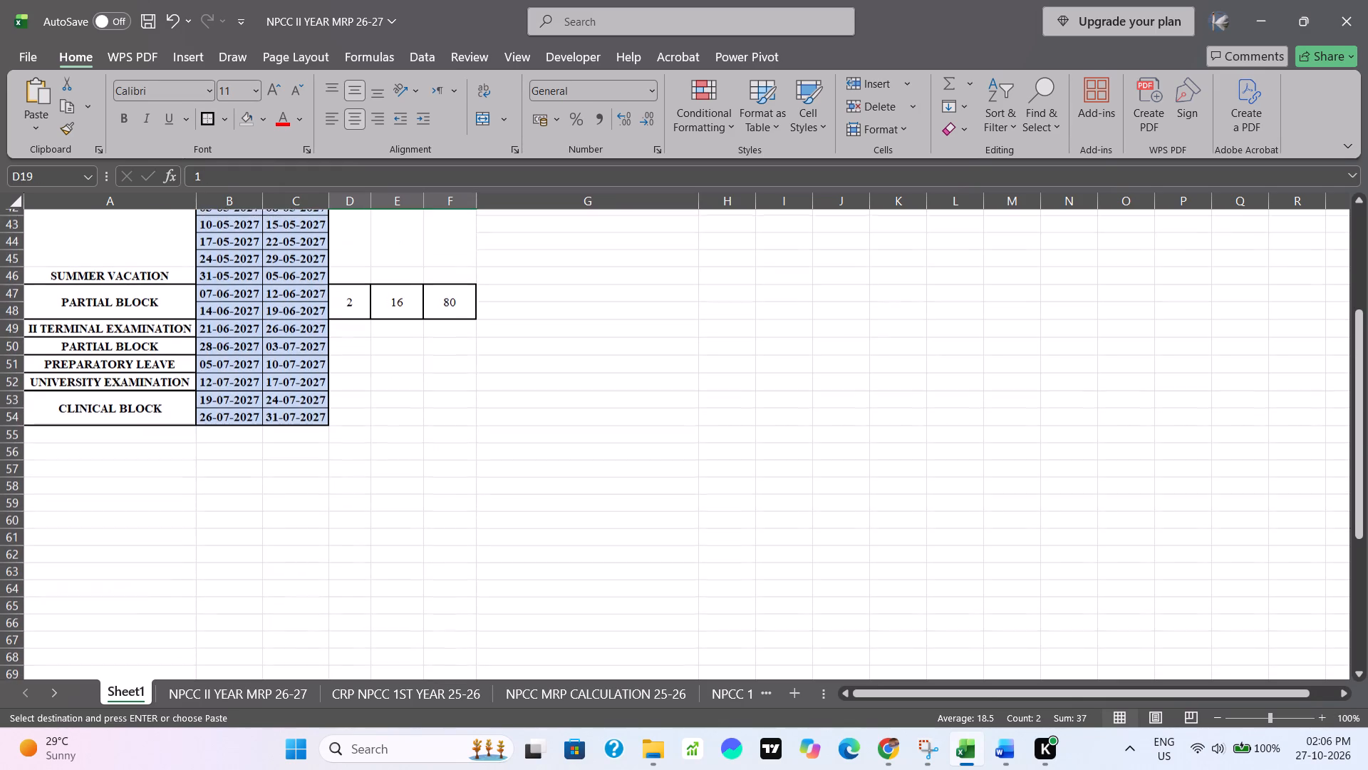
left_click(349, 326)
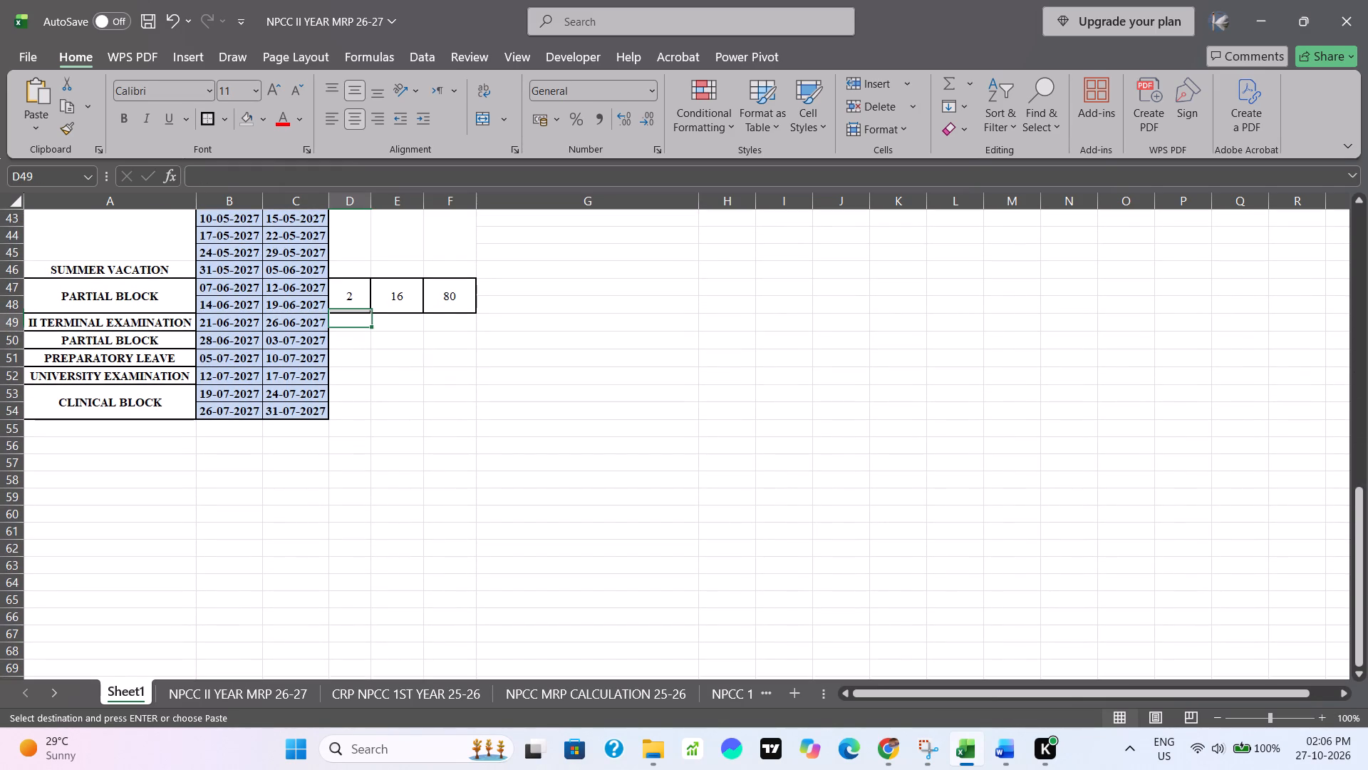
key("ctrl+v")
left_click(806, 291)
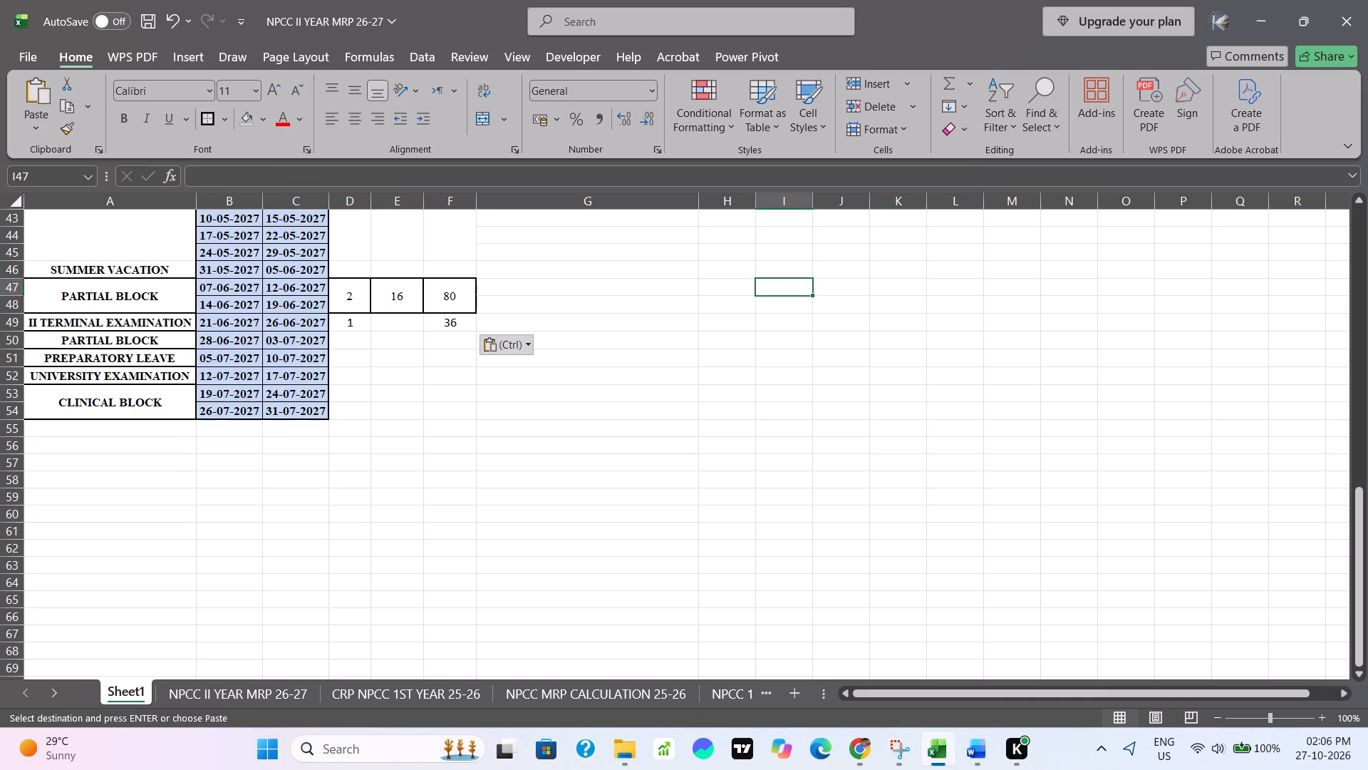
Enter WEEK 1, TH. HRS 8 and CL. HRS 40 for the PARTIAL BLOCK in row 50.
scroll(620, 267, "up", 4)
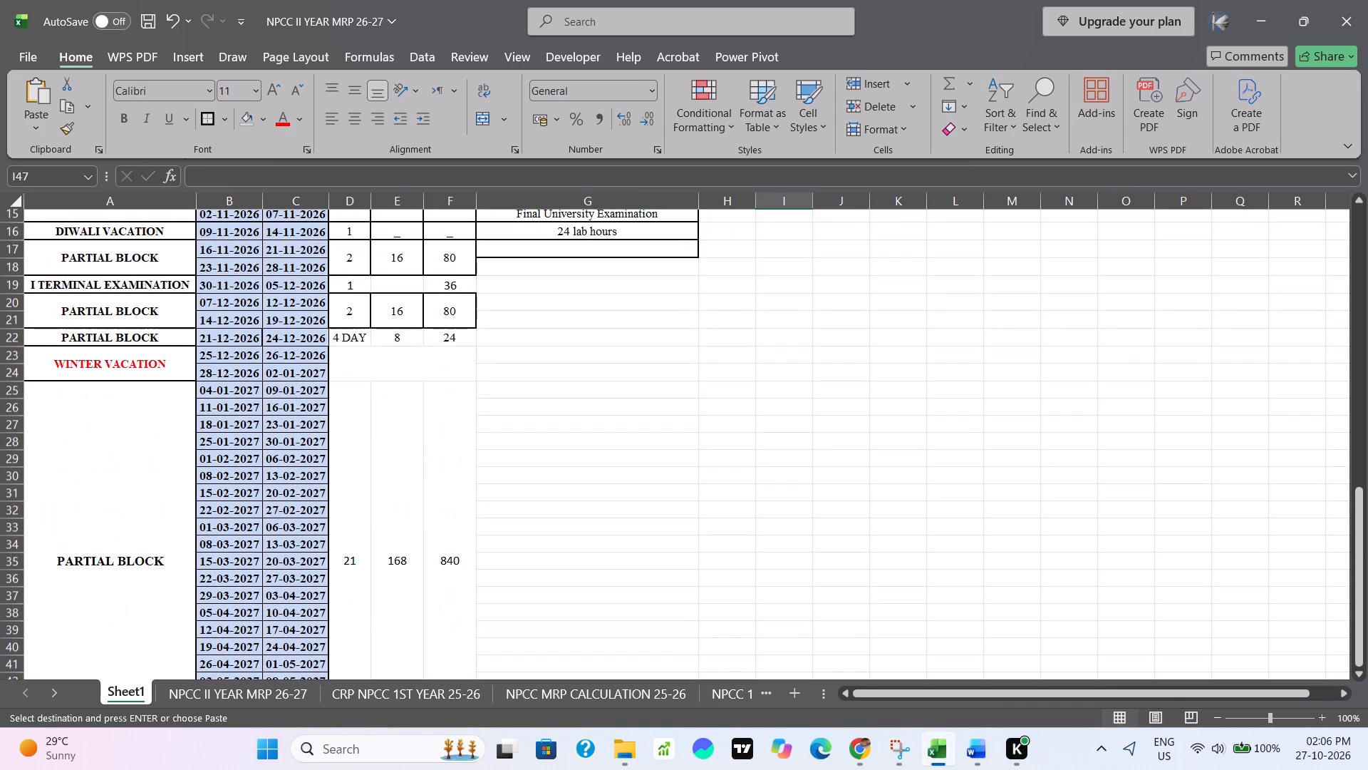
scroll(620, 267, "up", 2)
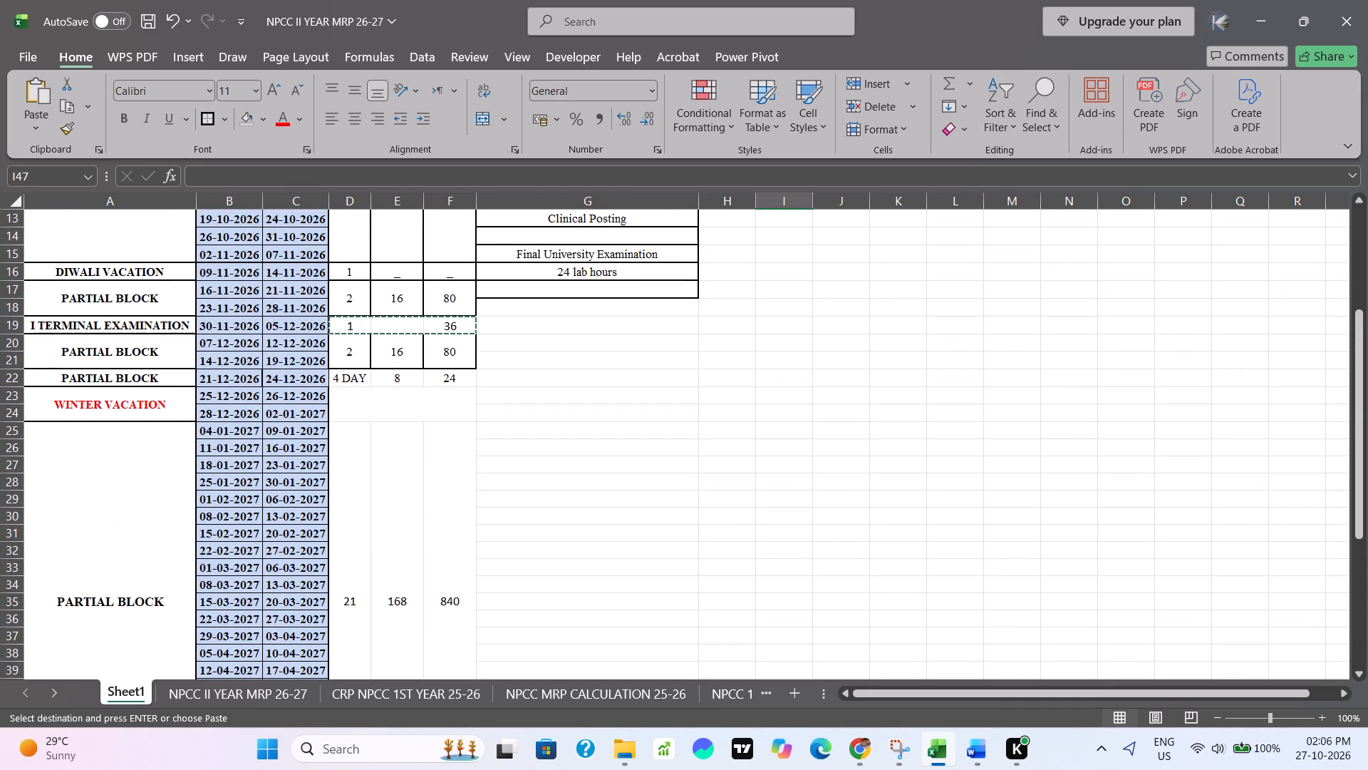
scroll(620, 267, "down", 1)
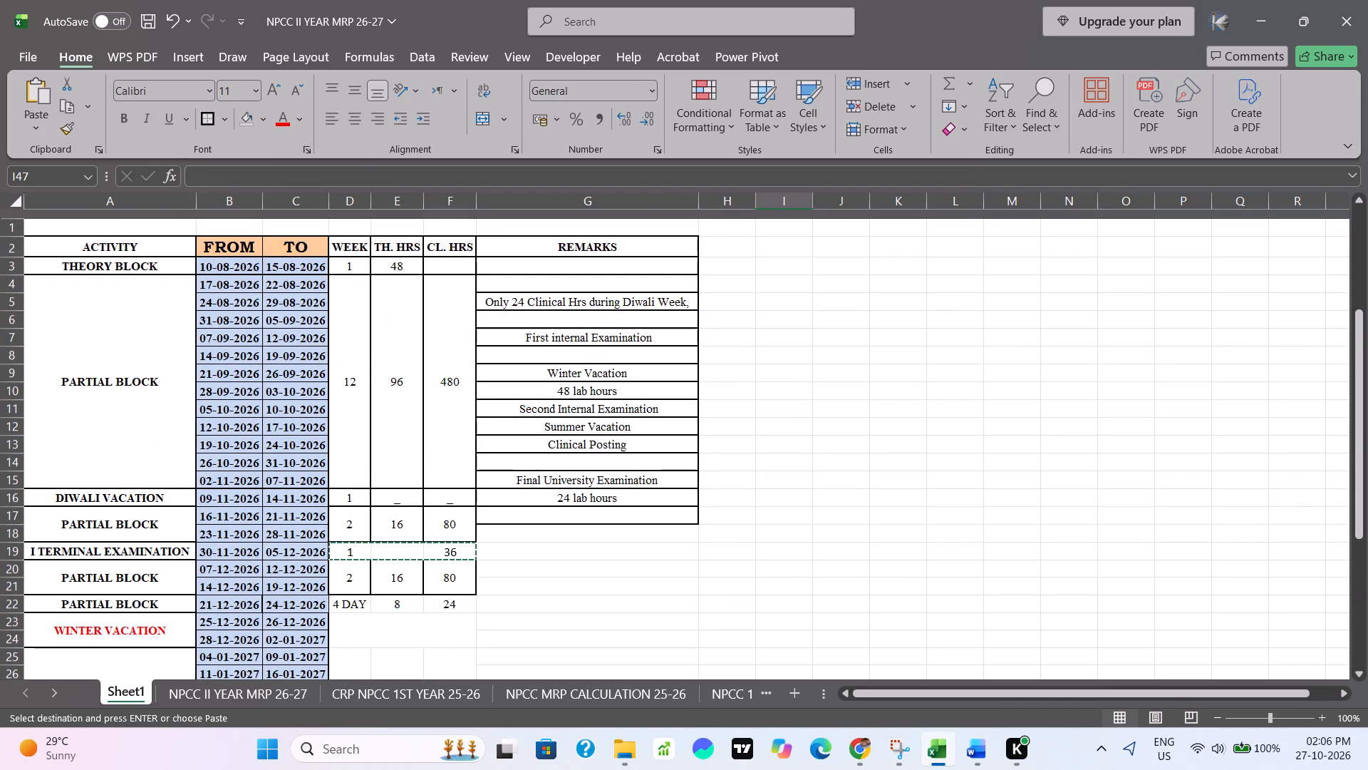
scroll(620, 267, "down", 1)
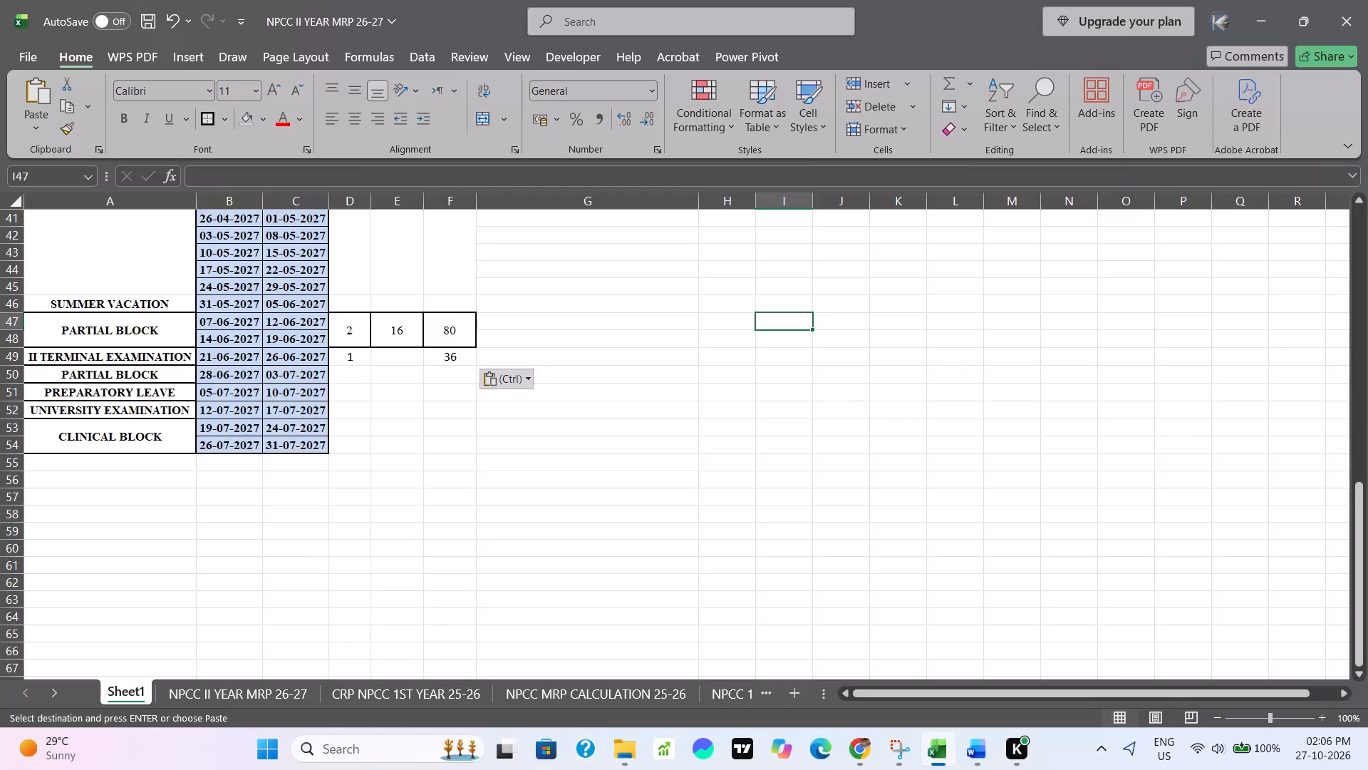
left_click(356, 377)
key("1")
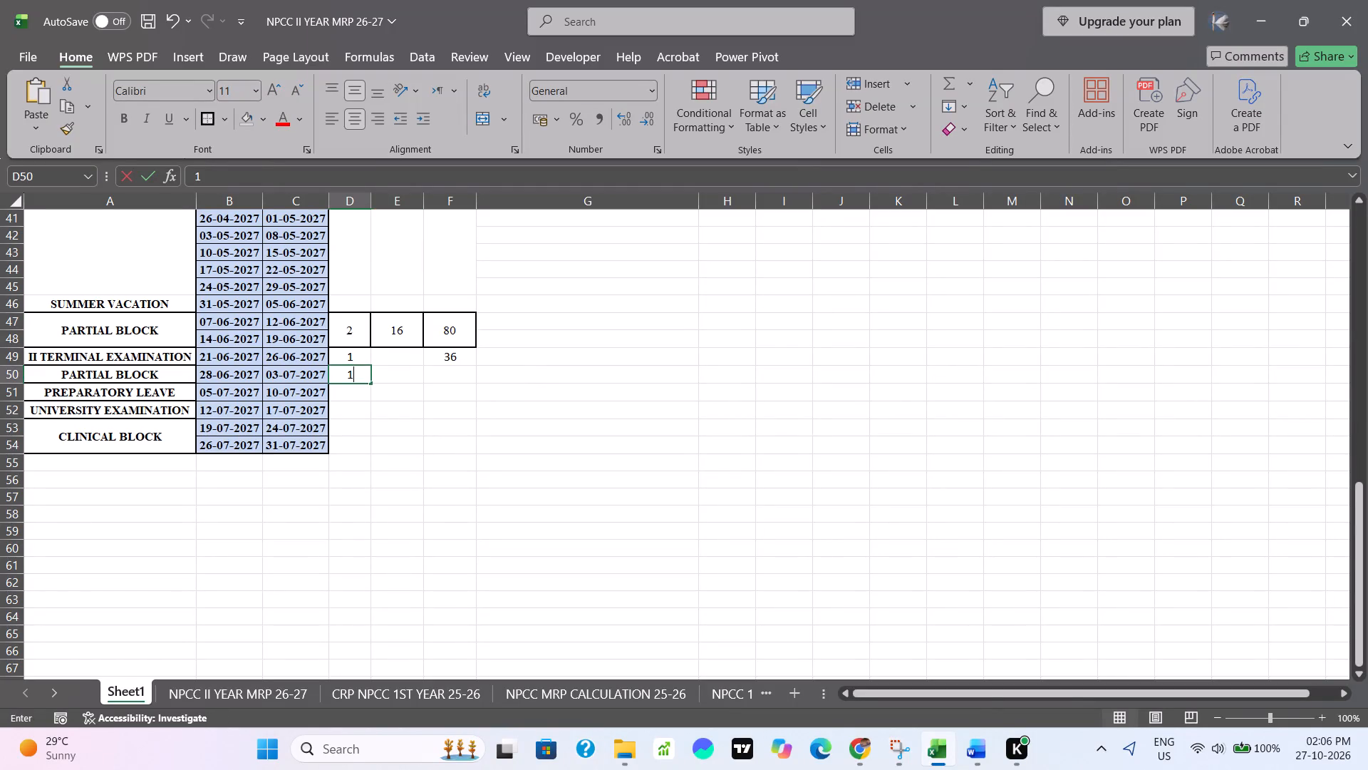
left_click(405, 375)
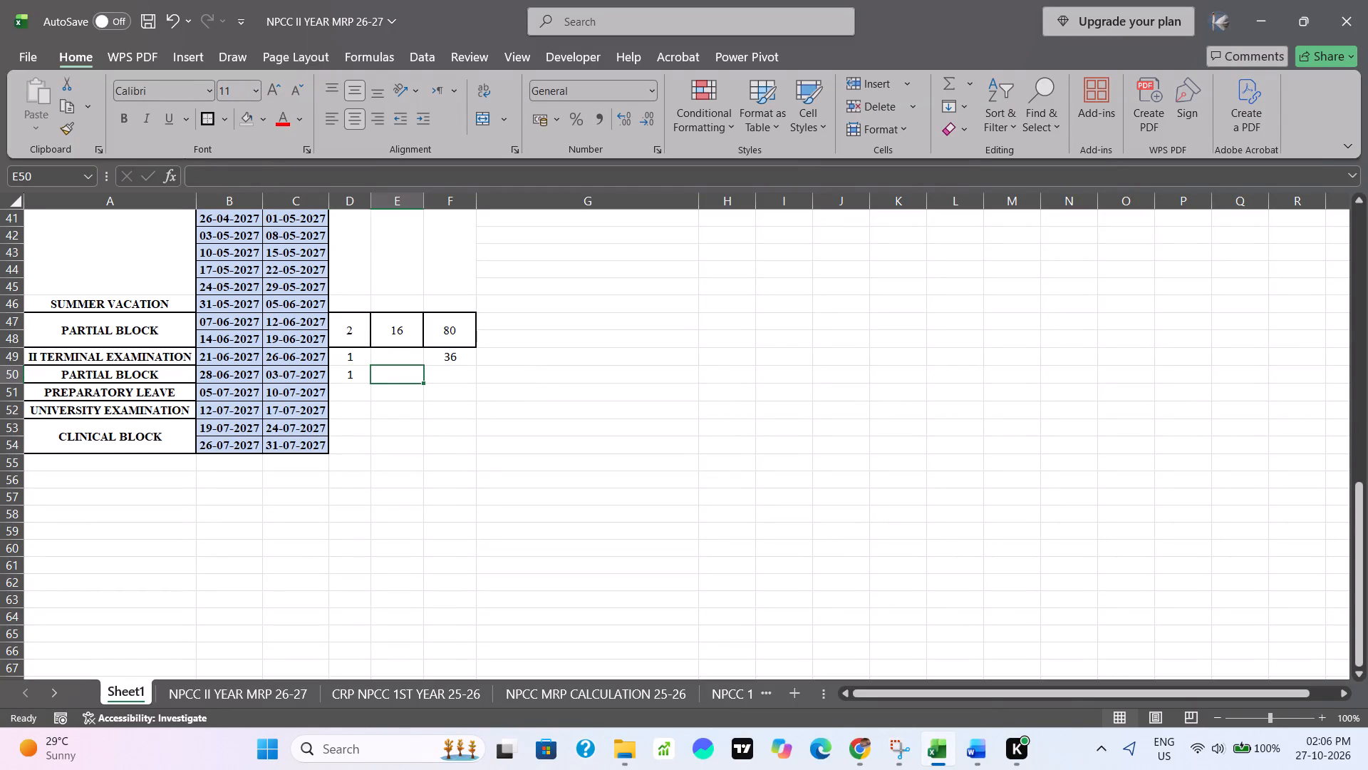
key("8")
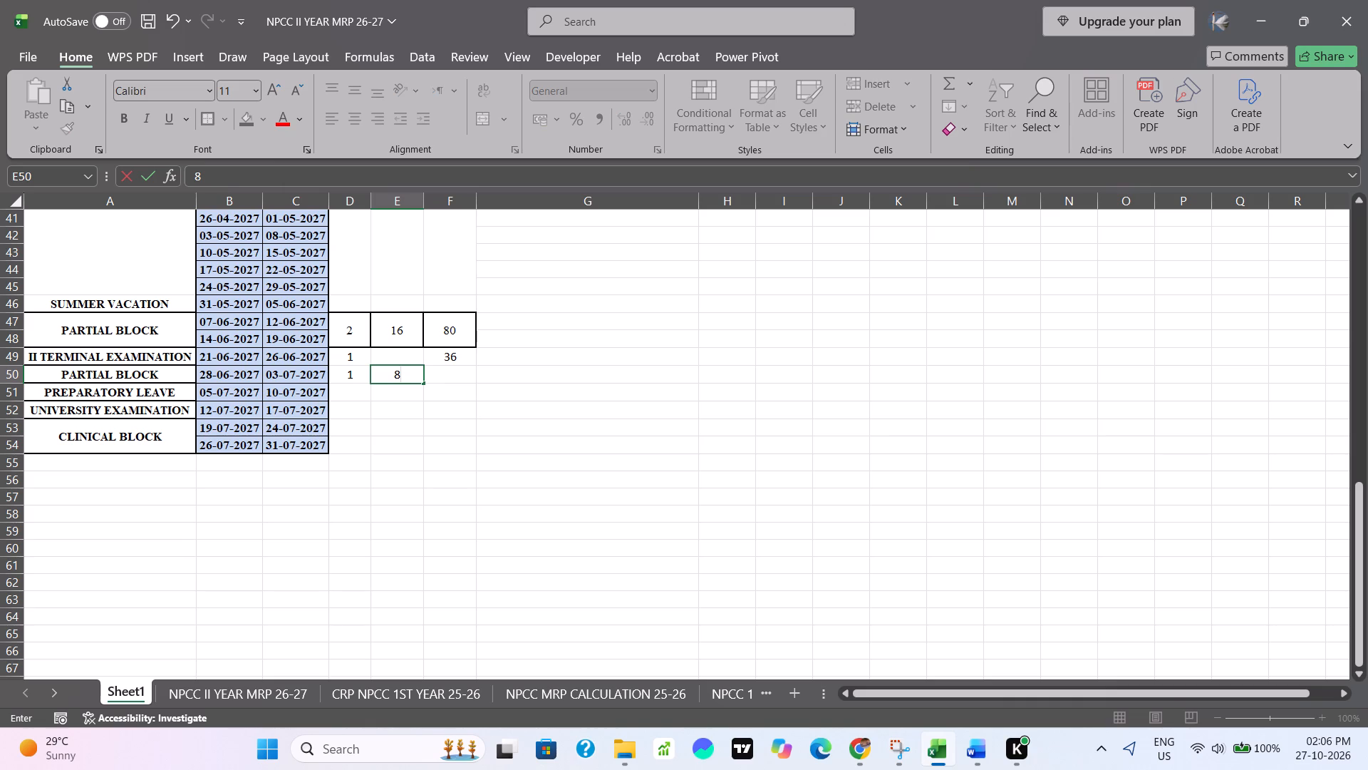
key("Right")
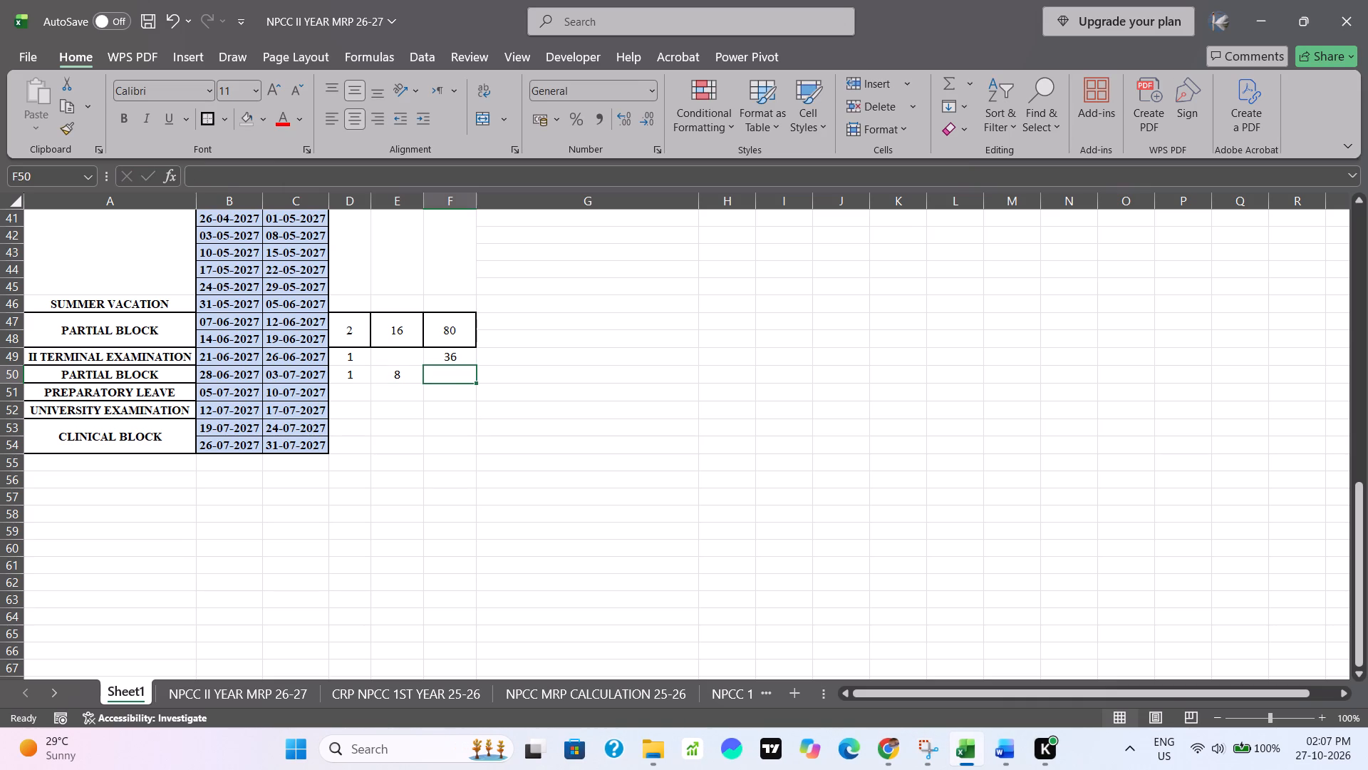
type("40")
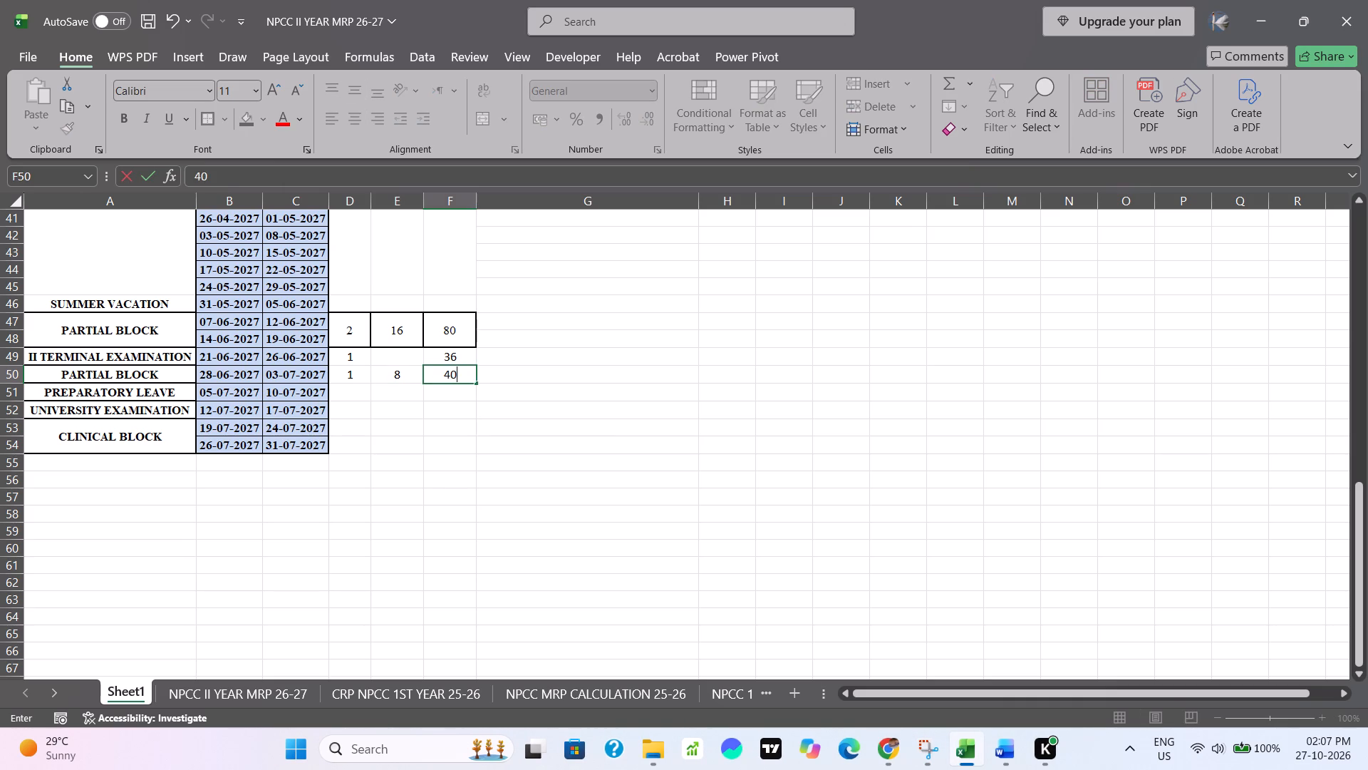
left_click(643, 461)
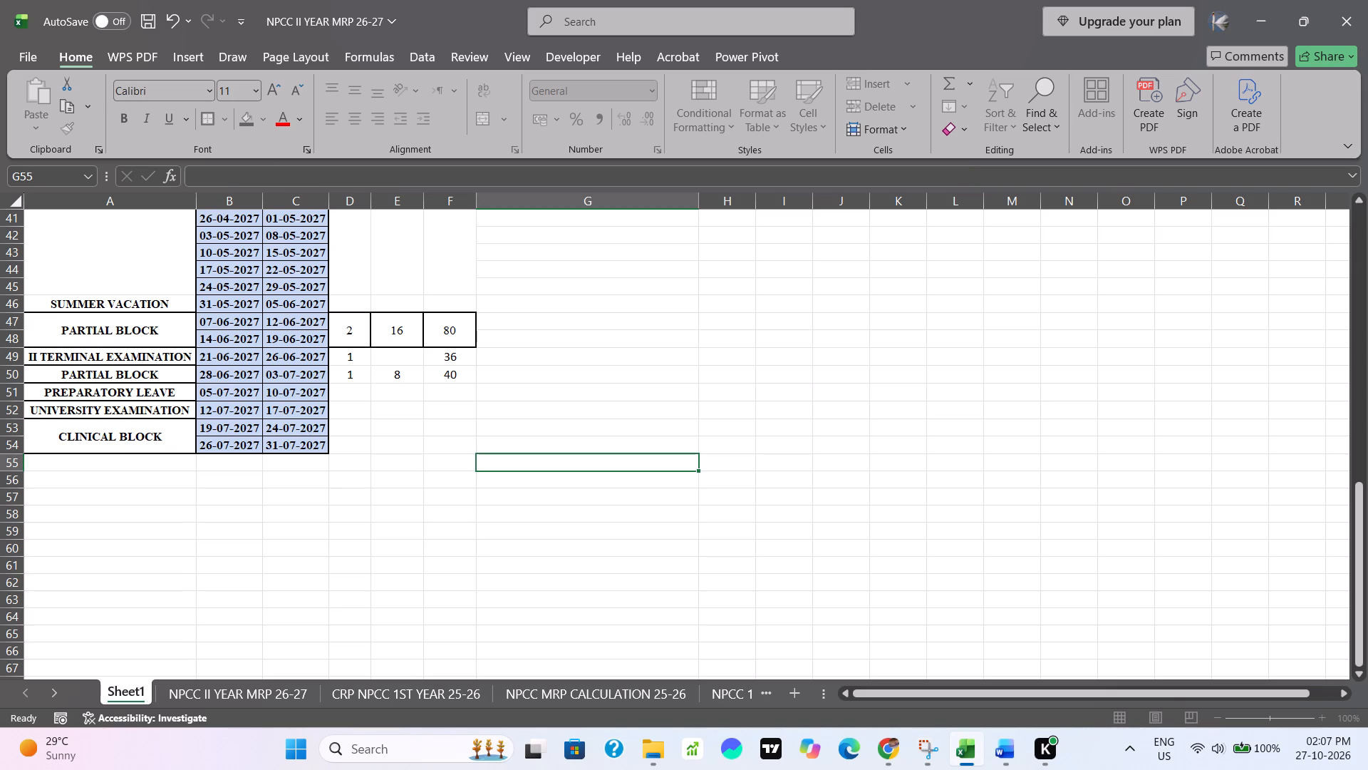
Merge the WEEK, TH. HRS and CL. HRS cells separately for the CLINICAL BLOCK in rows 53 to 54.
left_click_drag(357, 431, 357, 444)
left_click(482, 115)
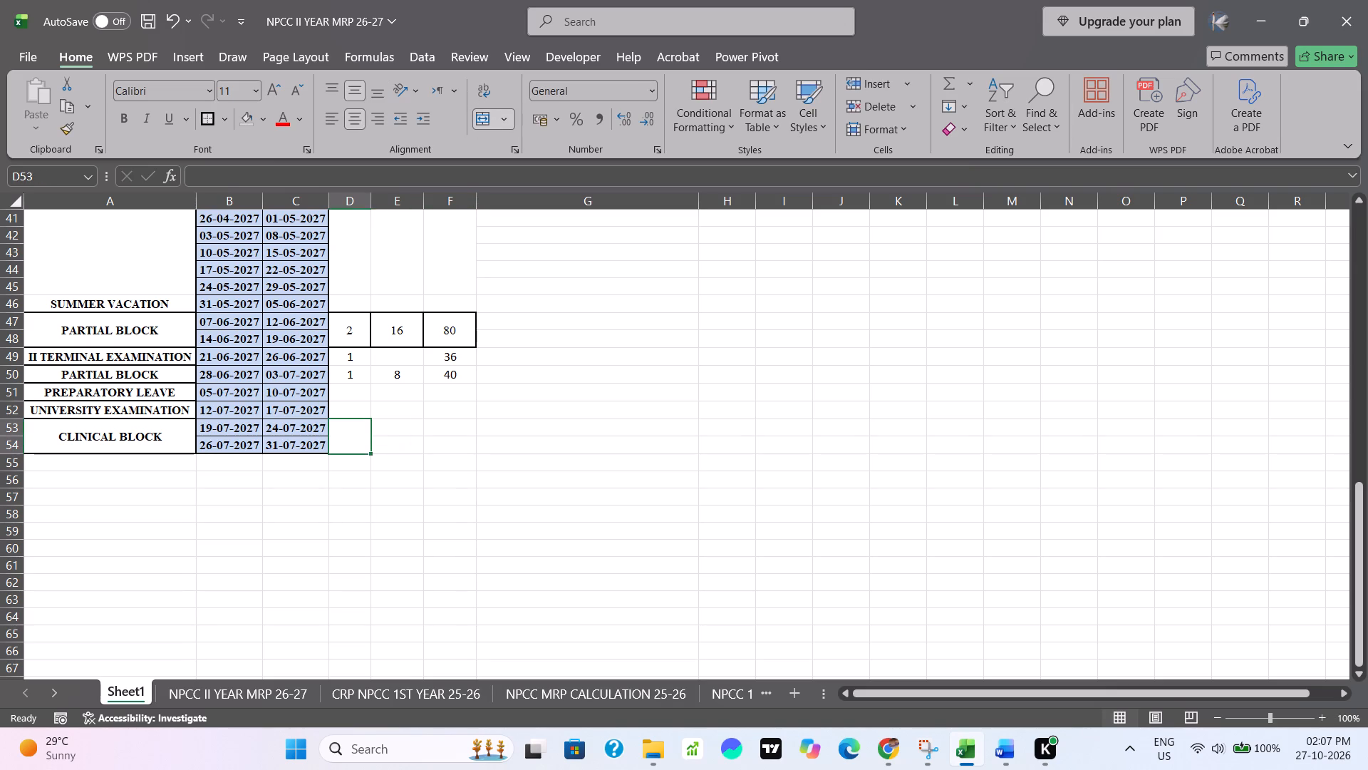
left_click_drag(393, 429, 393, 441)
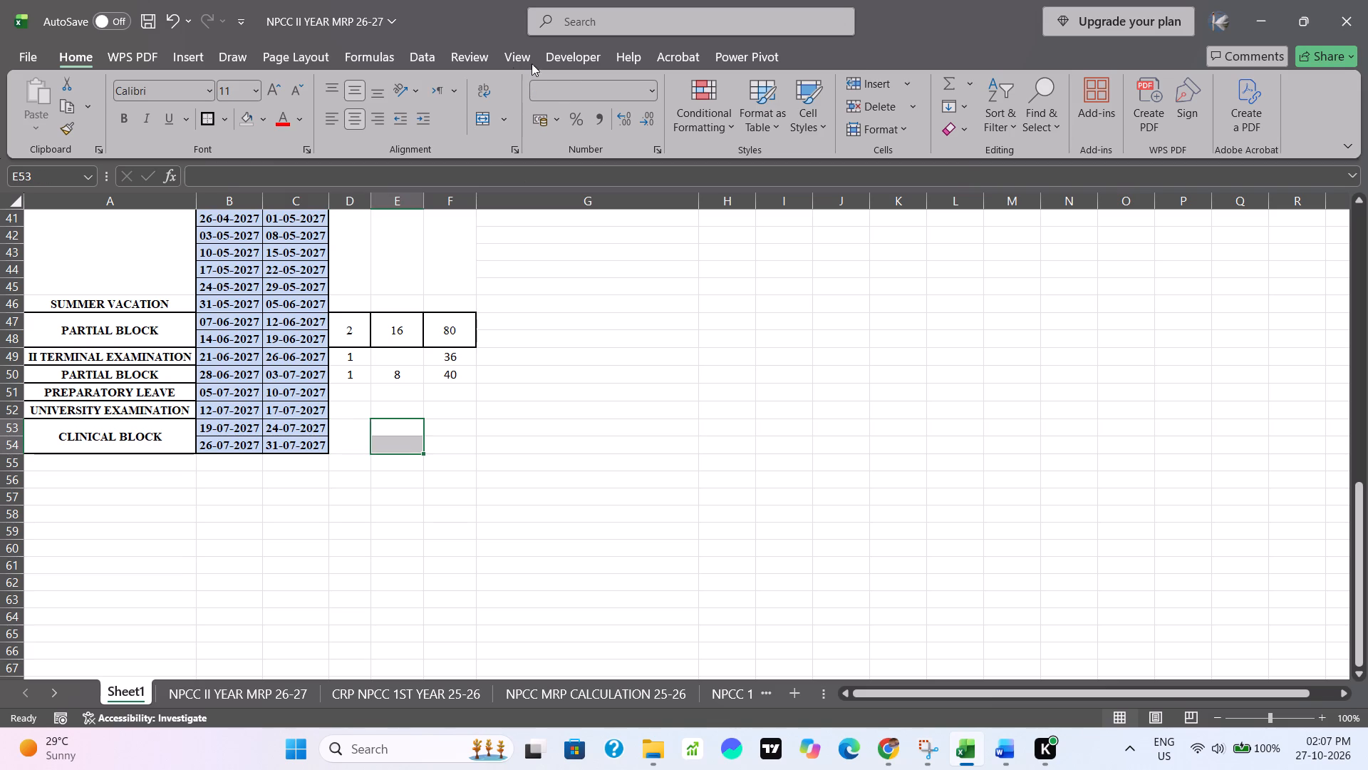
left_click(482, 114)
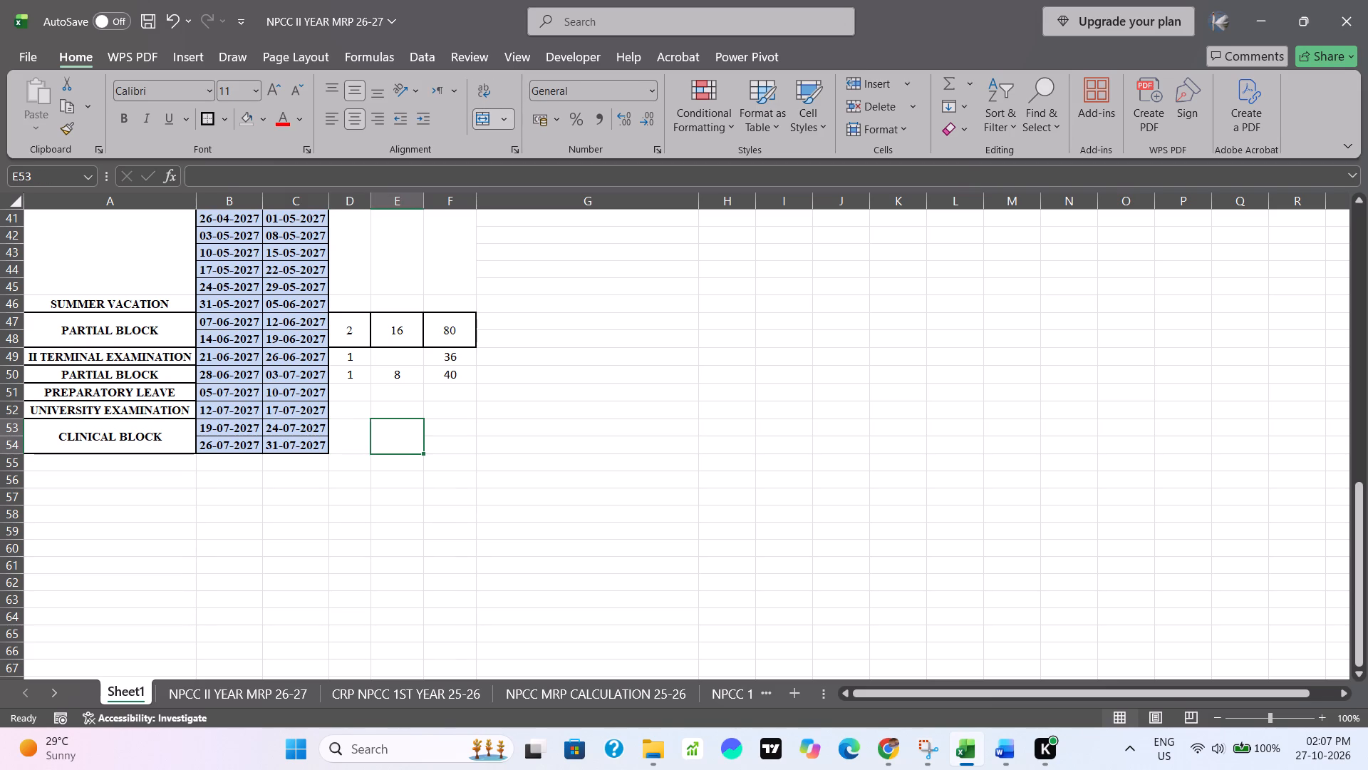
left_click_drag(457, 426, 457, 444)
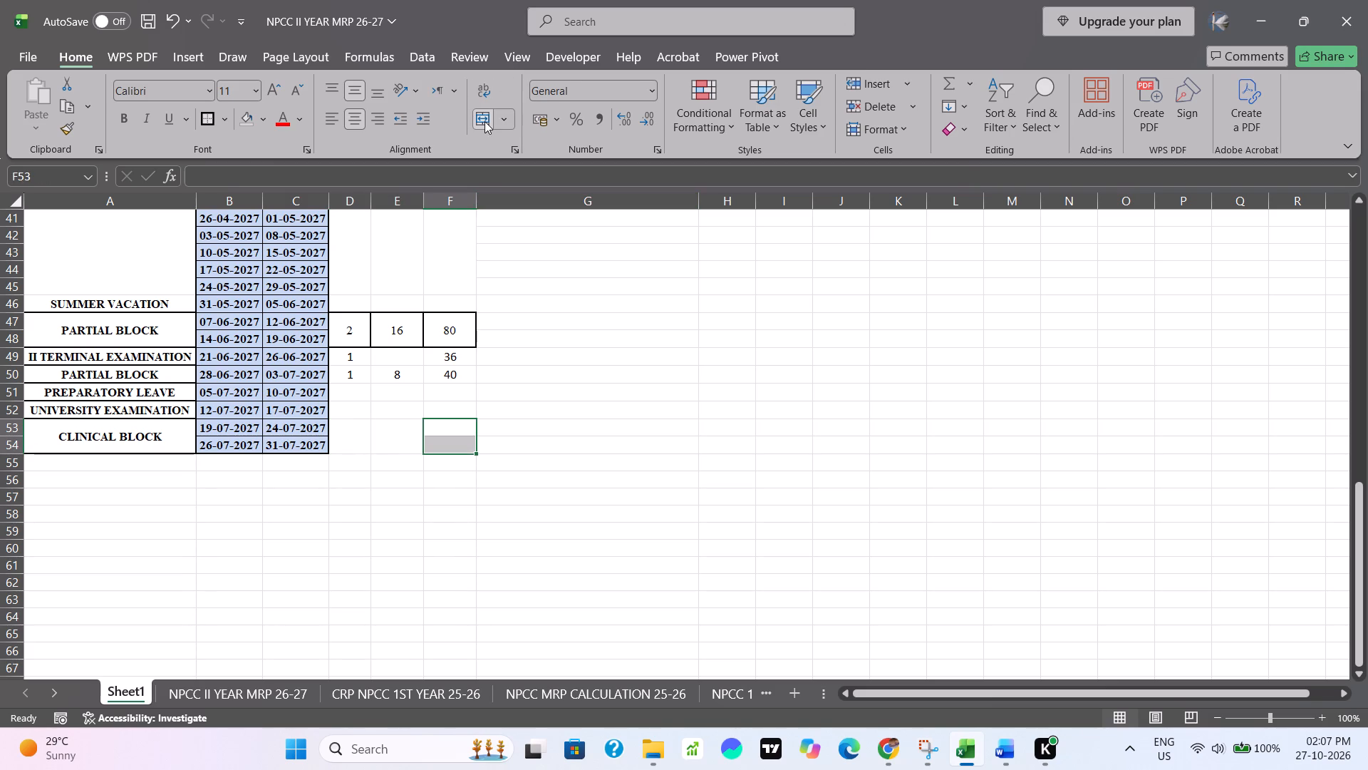
left_click(484, 121)
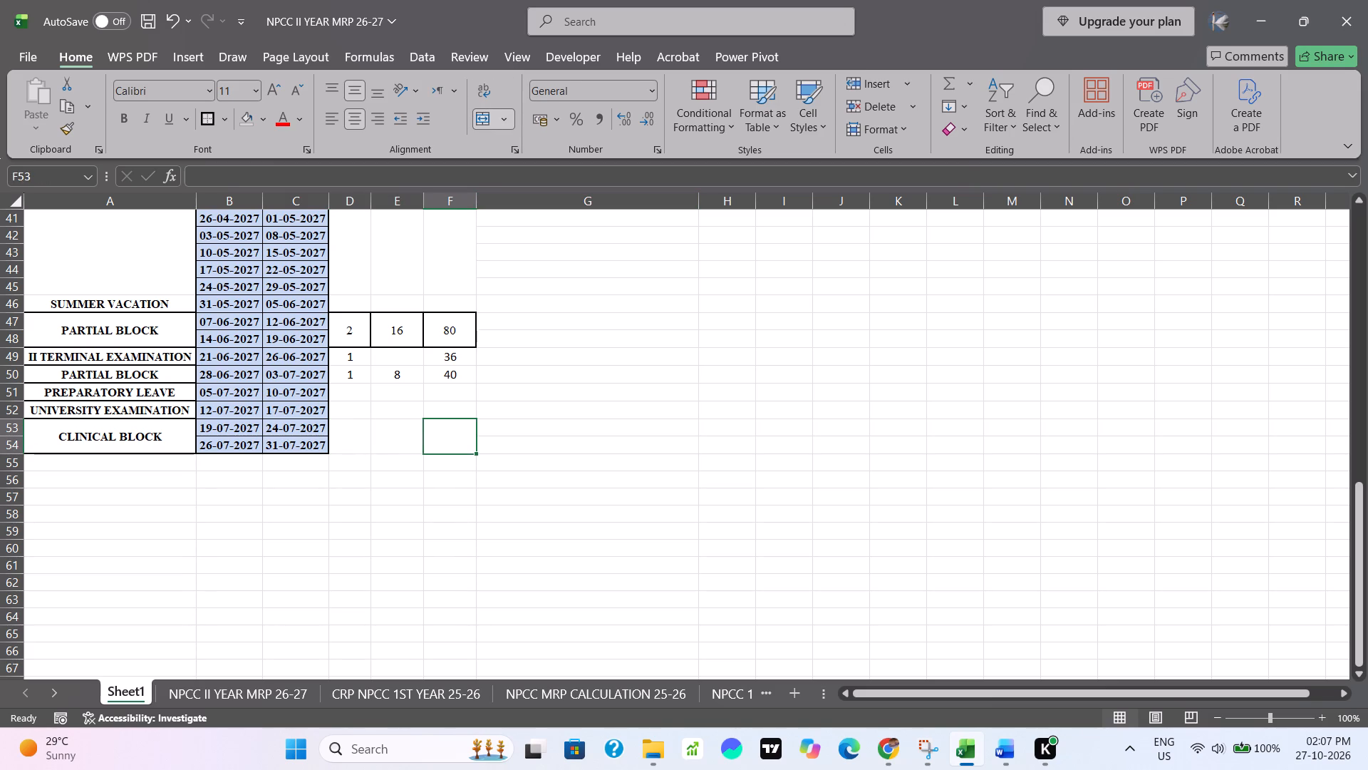
Enter WEEK 2 and CL. HRS 96 for the CLINICAL BLOCK in rows 53 to 54.
double_click(447, 436)
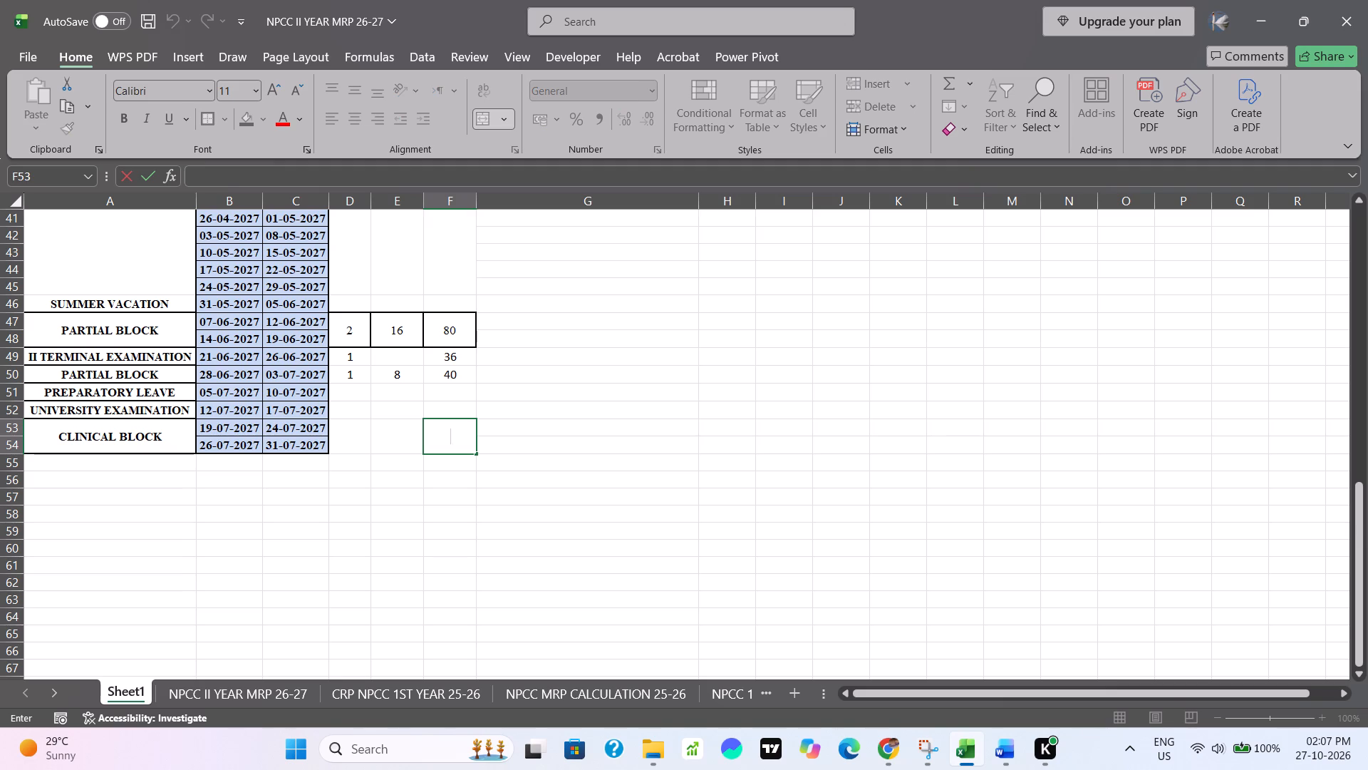
double_click(353, 436)
key("2")
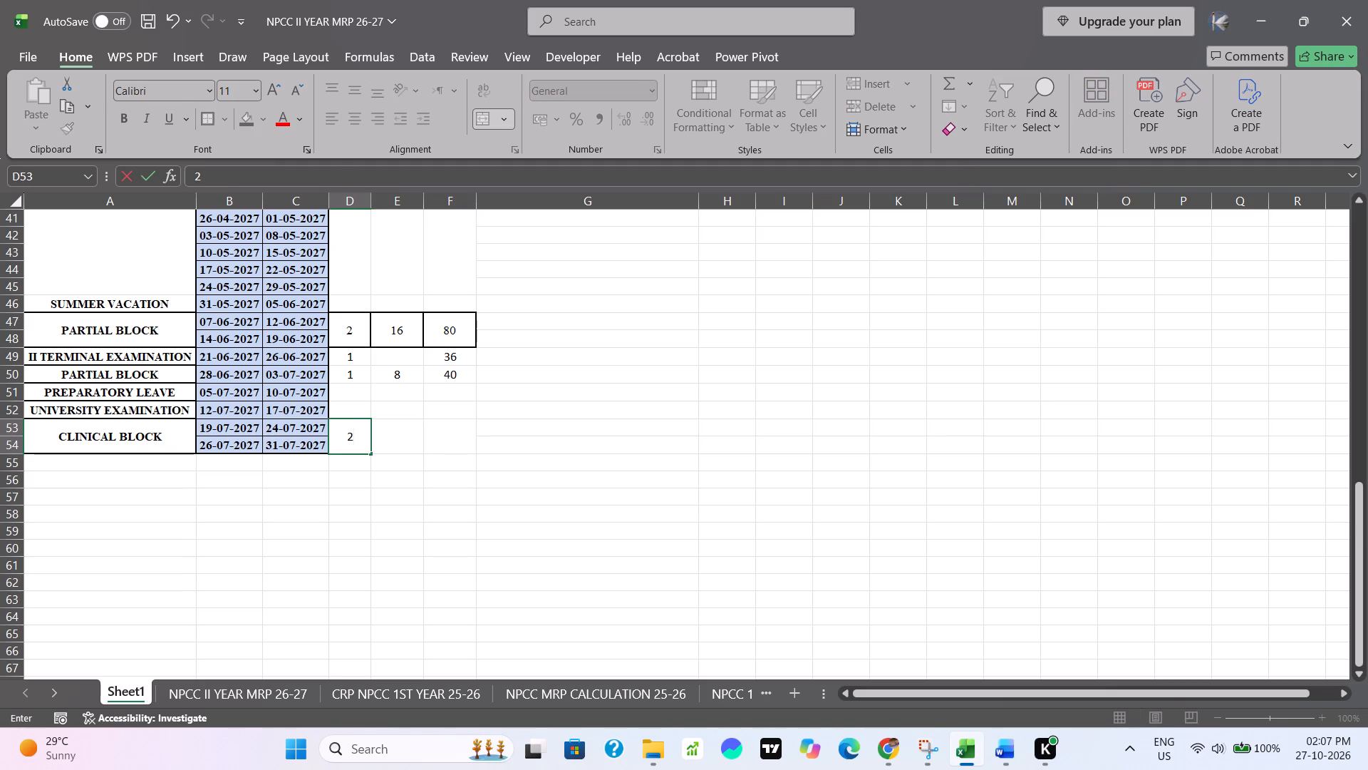
double_click(443, 437)
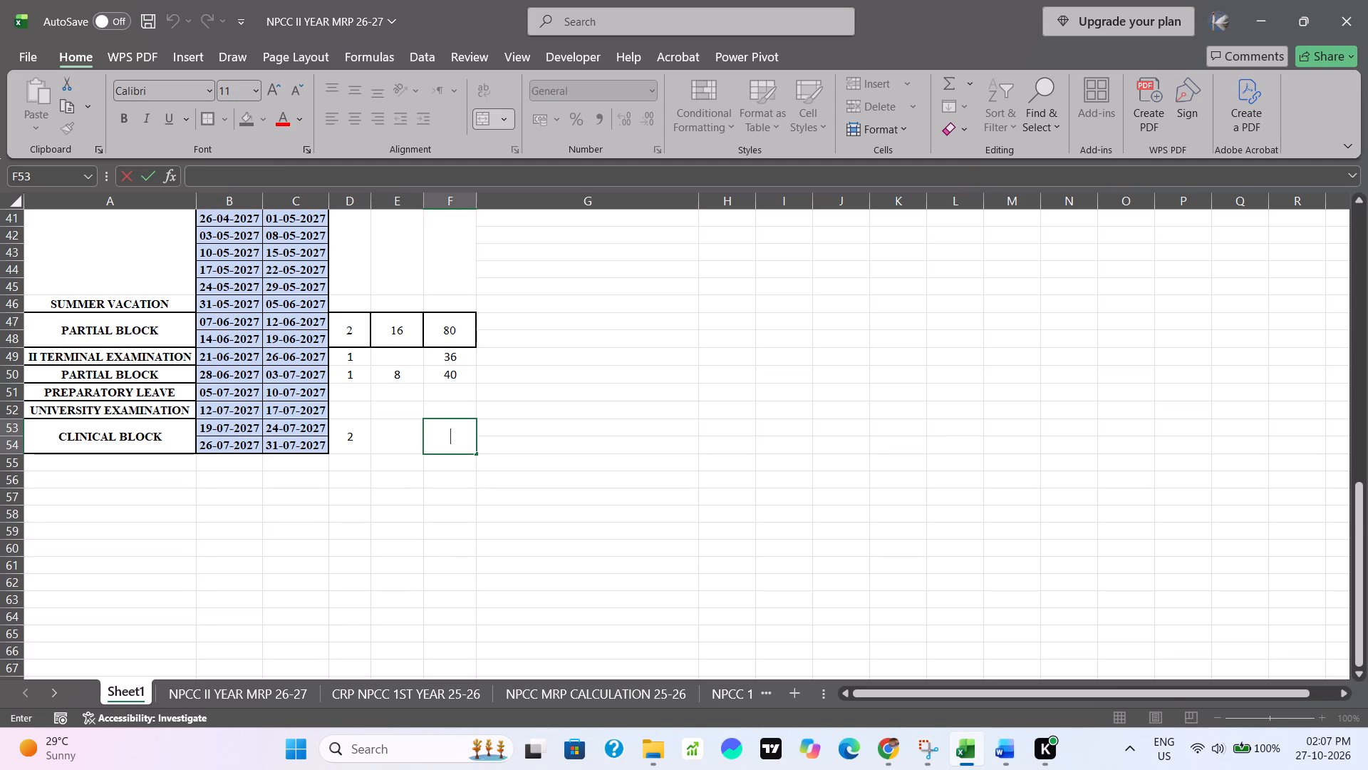
triple_click(443, 437)
type("96")
left_click(625, 451)
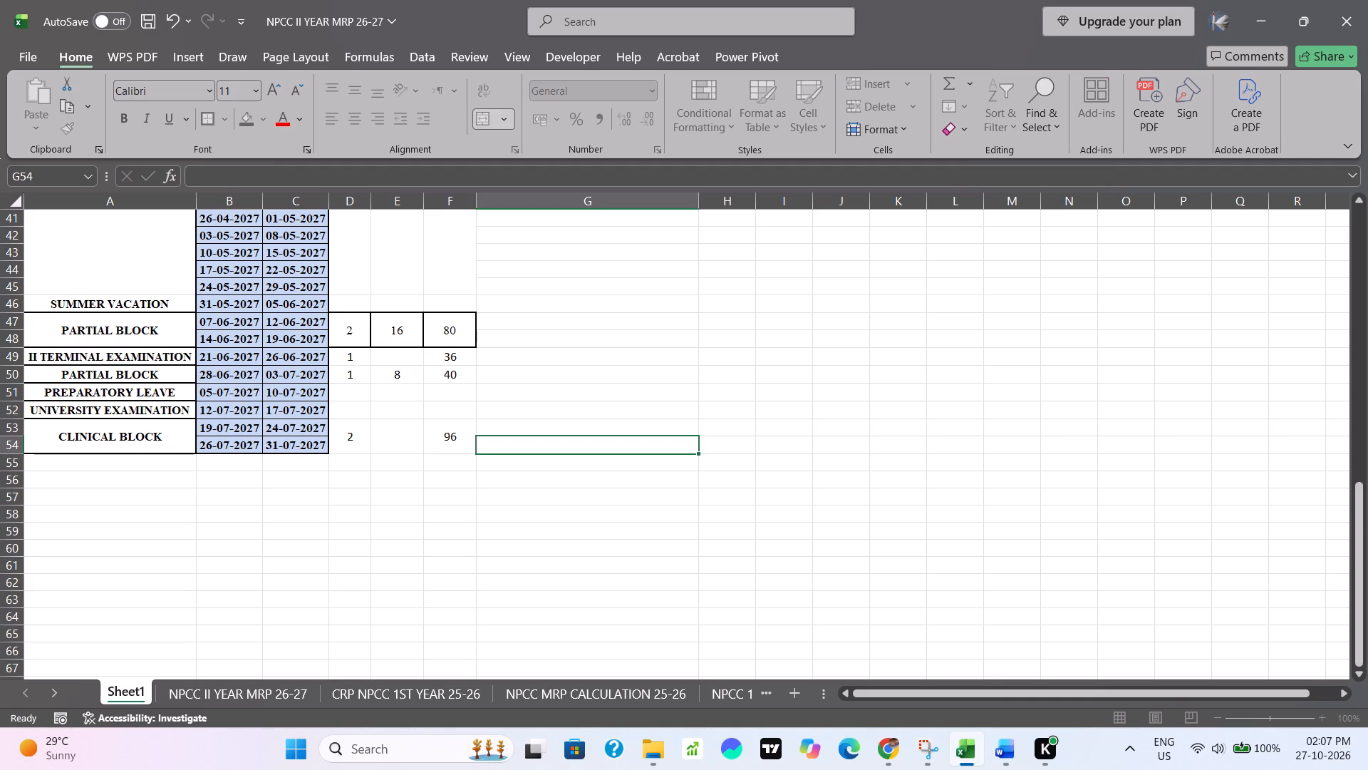
scroll(625, 451, "up", 7)
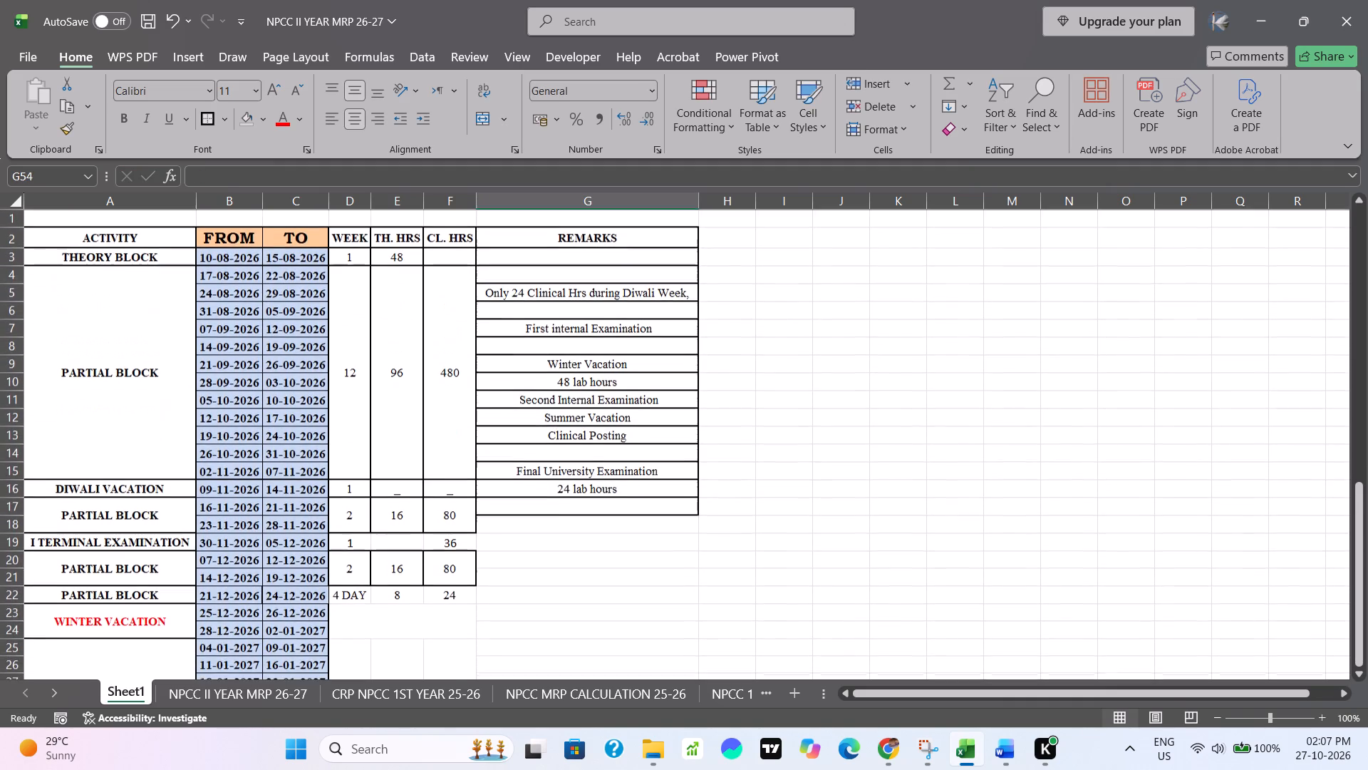
Apply thick outside borders, followed by all borders, to the WEEK, TH. HRS and CL. HRS cells in rows 3 to 54.
left_click_drag(350, 258, 450, 622)
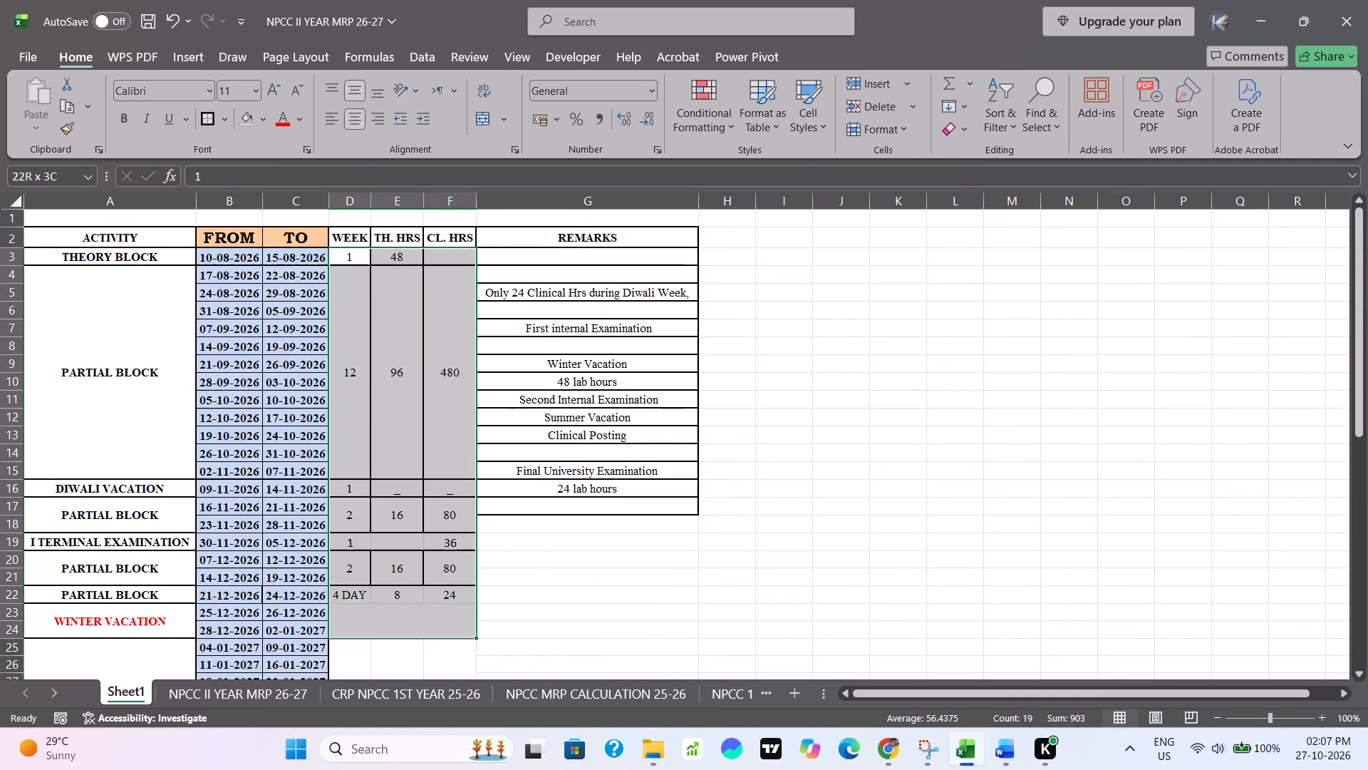
left_click_drag(450, 622, 452, 741)
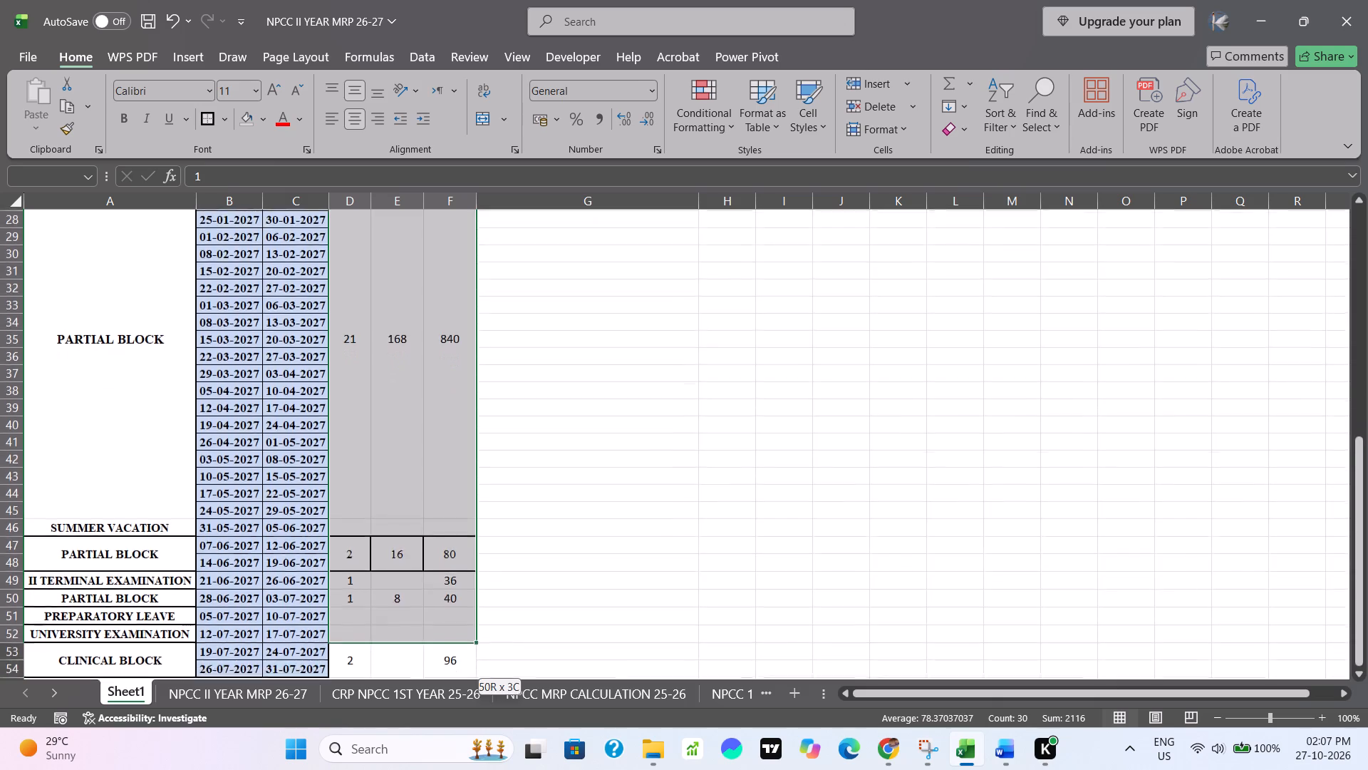
left_click_drag(452, 741, 440, 590)
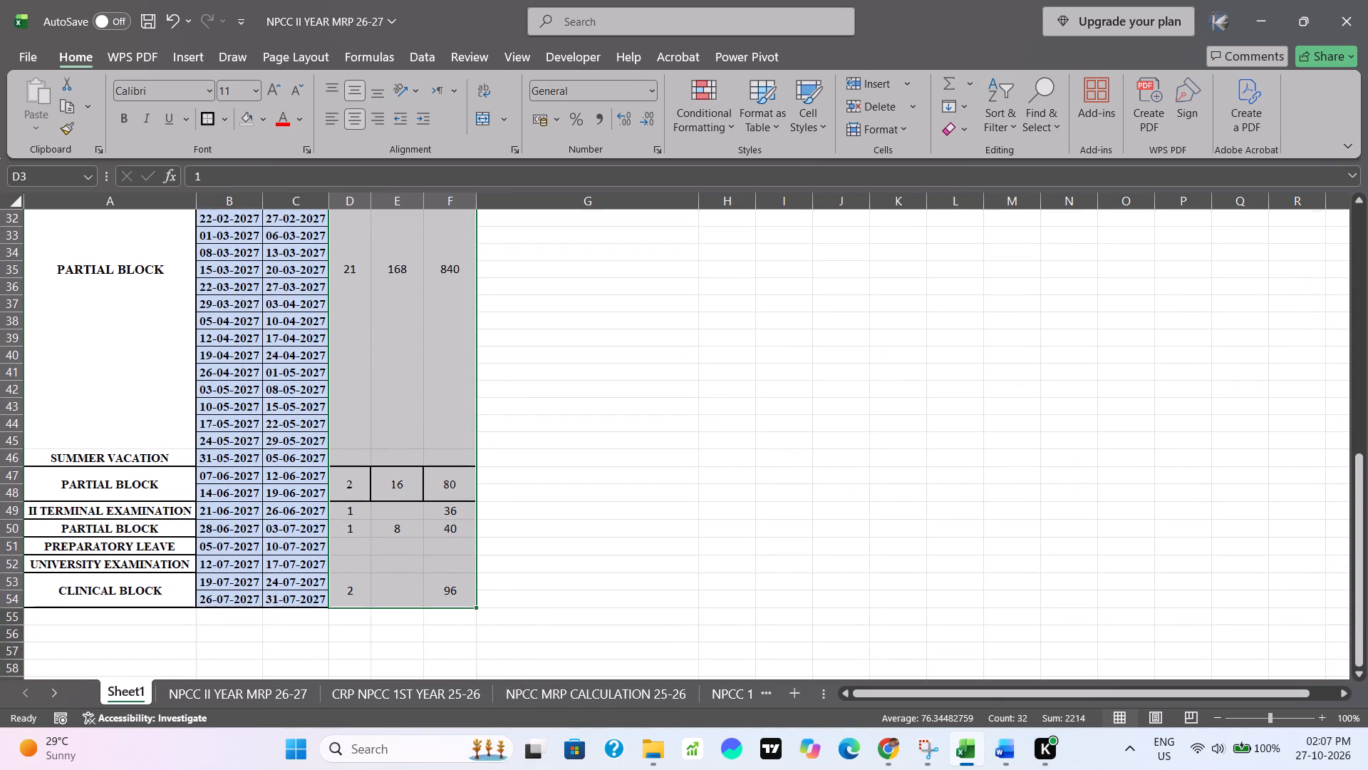
left_click(223, 123)
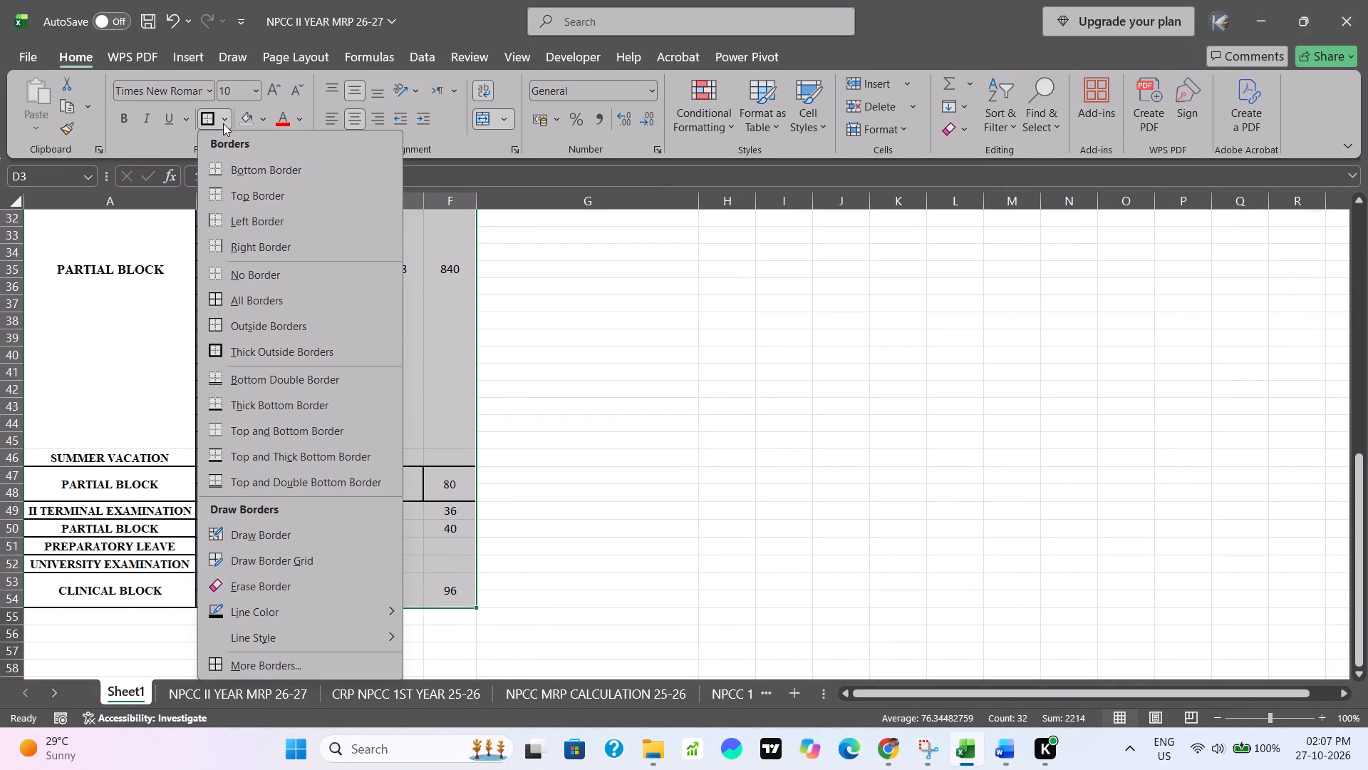
left_click(269, 356)
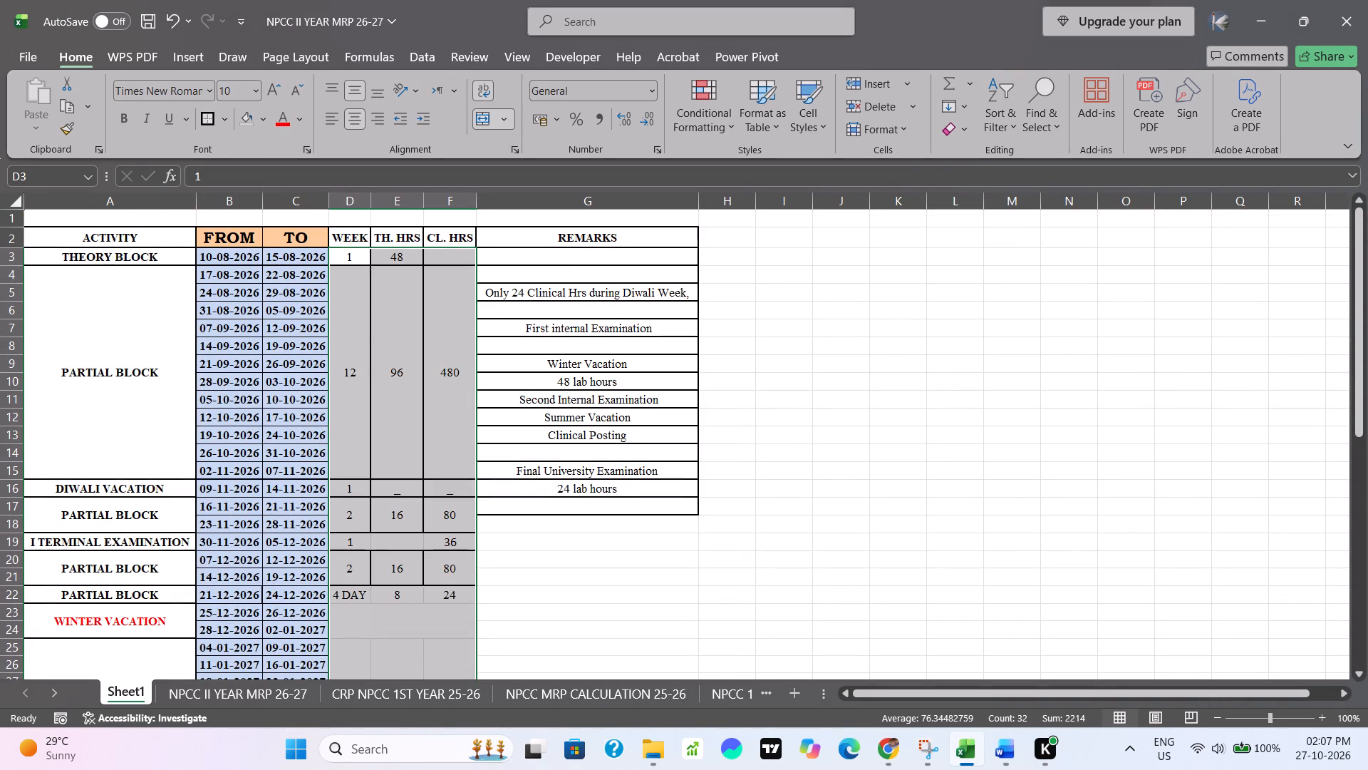
scroll(507, 604, "down", 3)
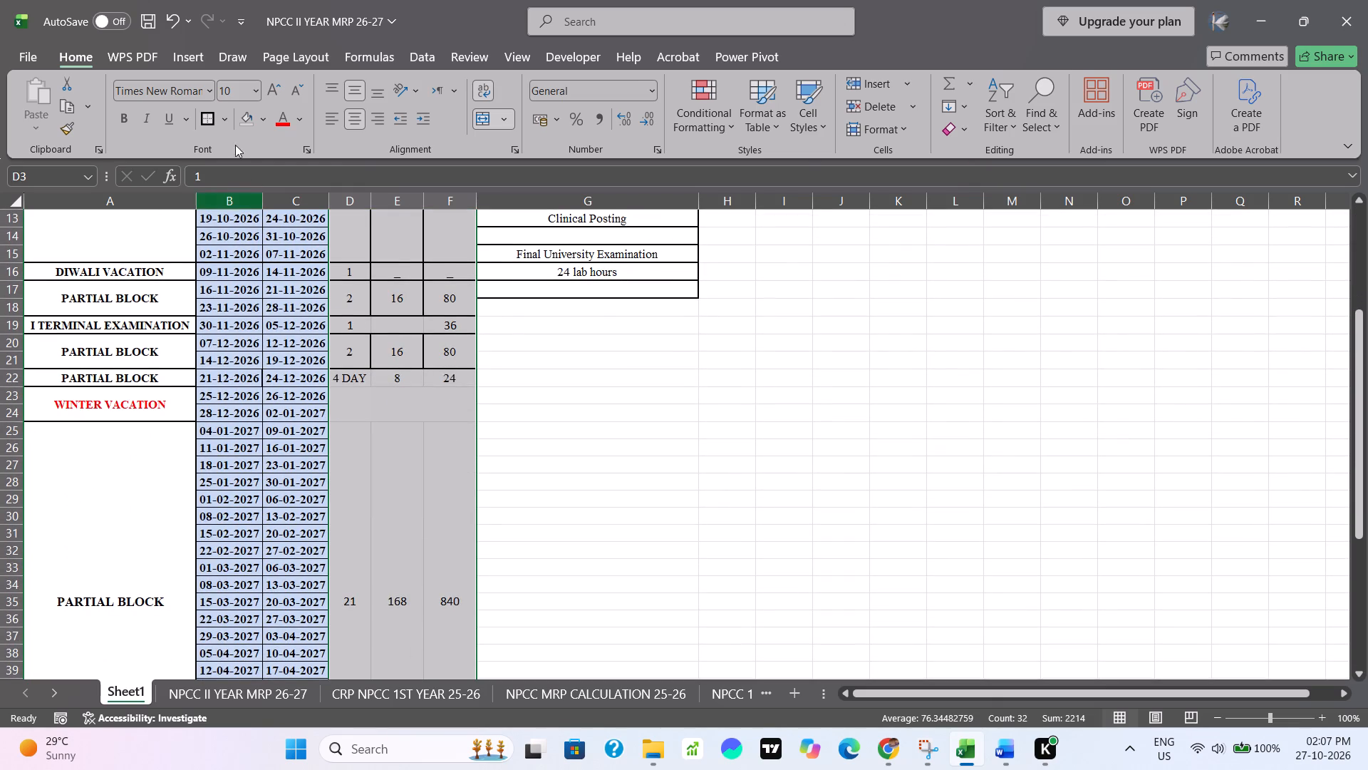
left_click(224, 113)
left_click(287, 304)
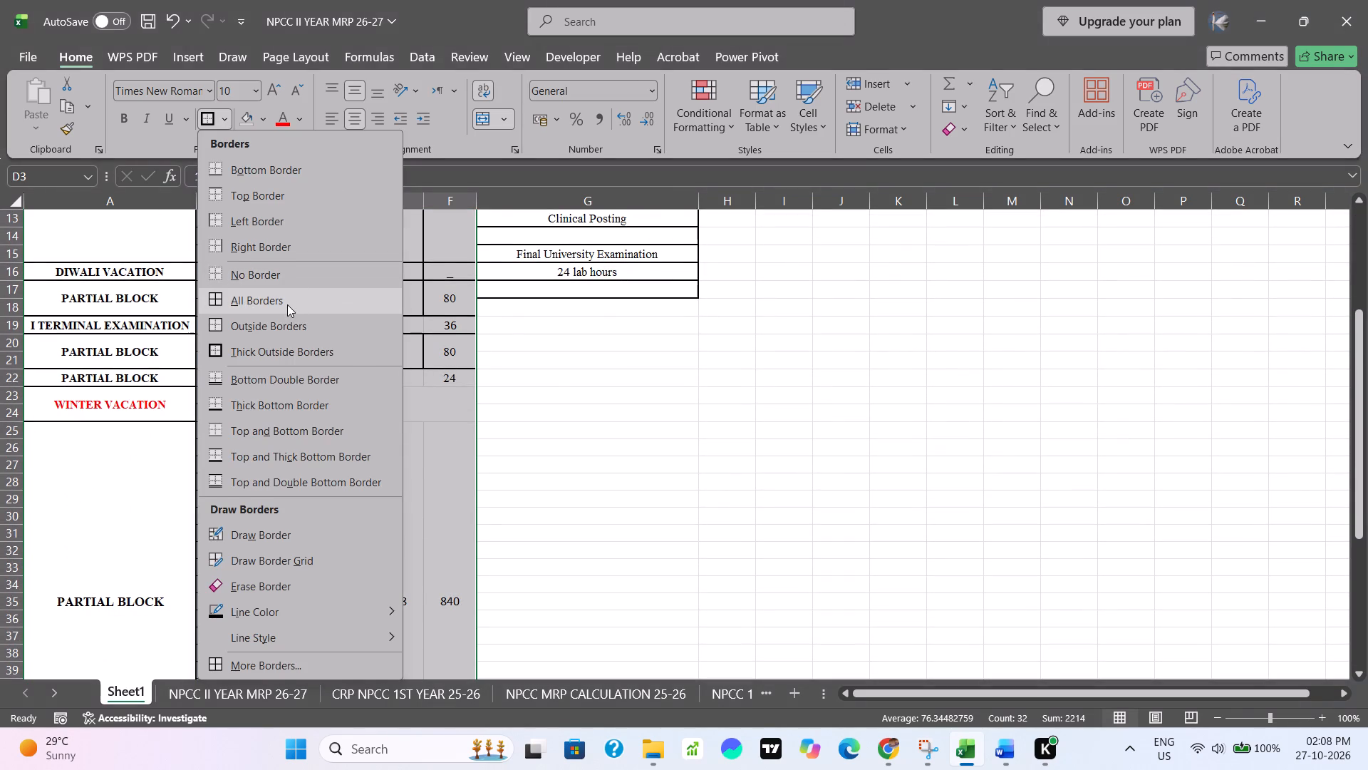
left_click(594, 585)
Clear the old REMARKS entries in rows 5 to 16, from the Diwali Week clinical hours note through 24 lab hours.
scroll(594, 585, "down", 1)
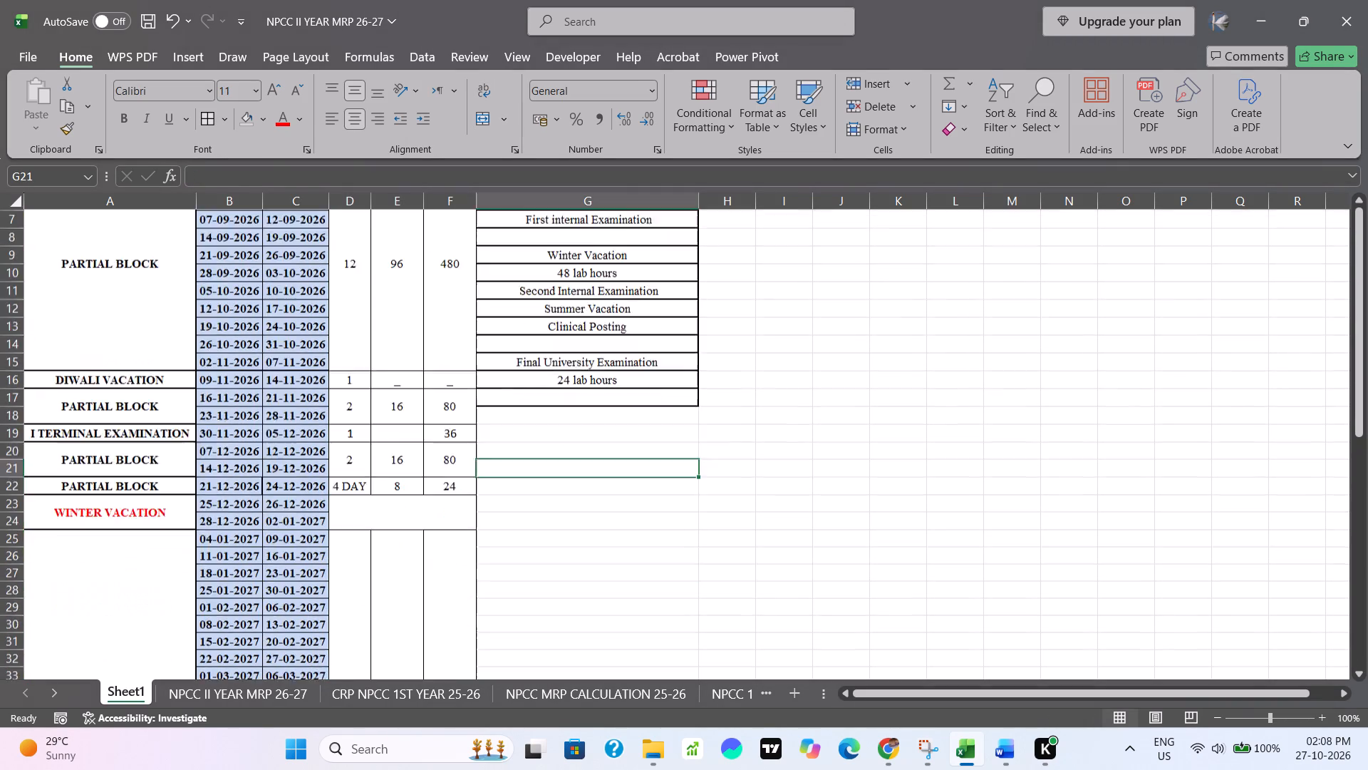
scroll(594, 585, "down", 4)
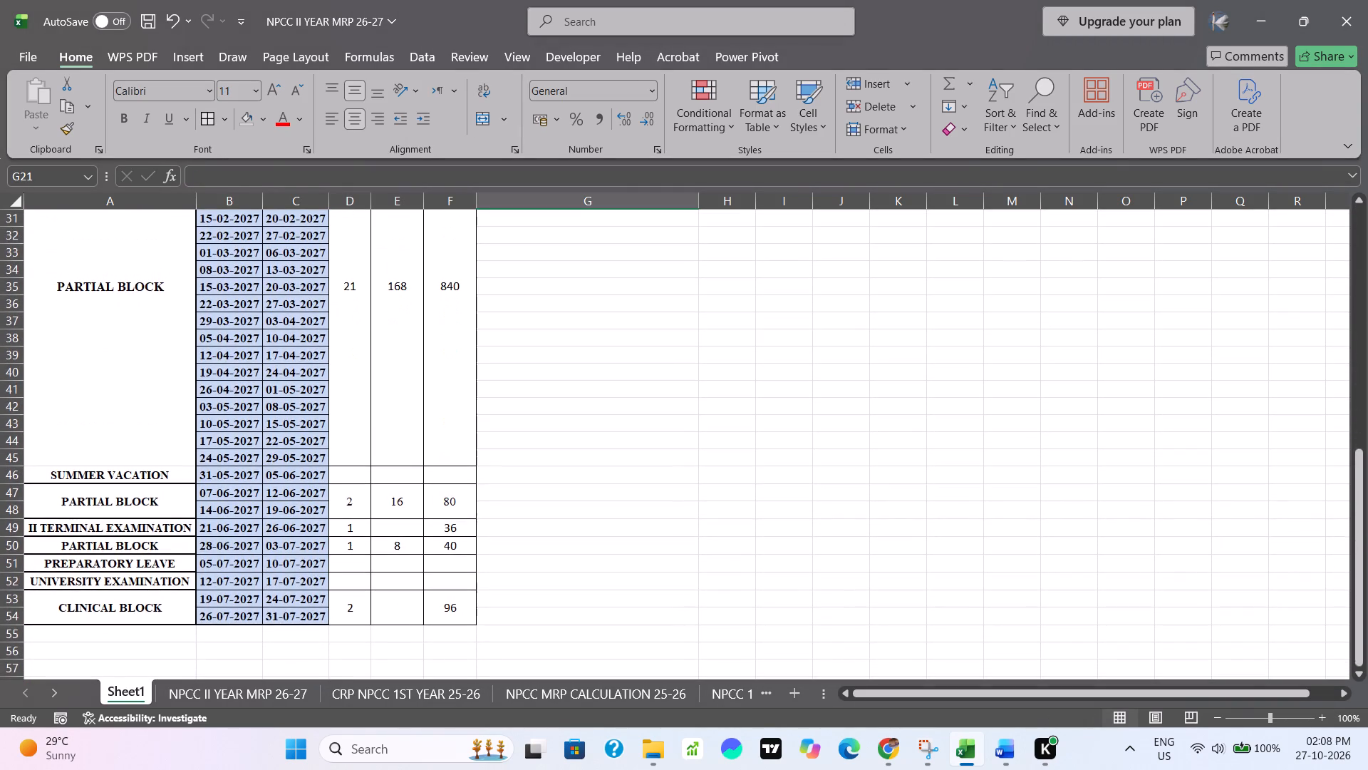
scroll(594, 585, "up", 5)
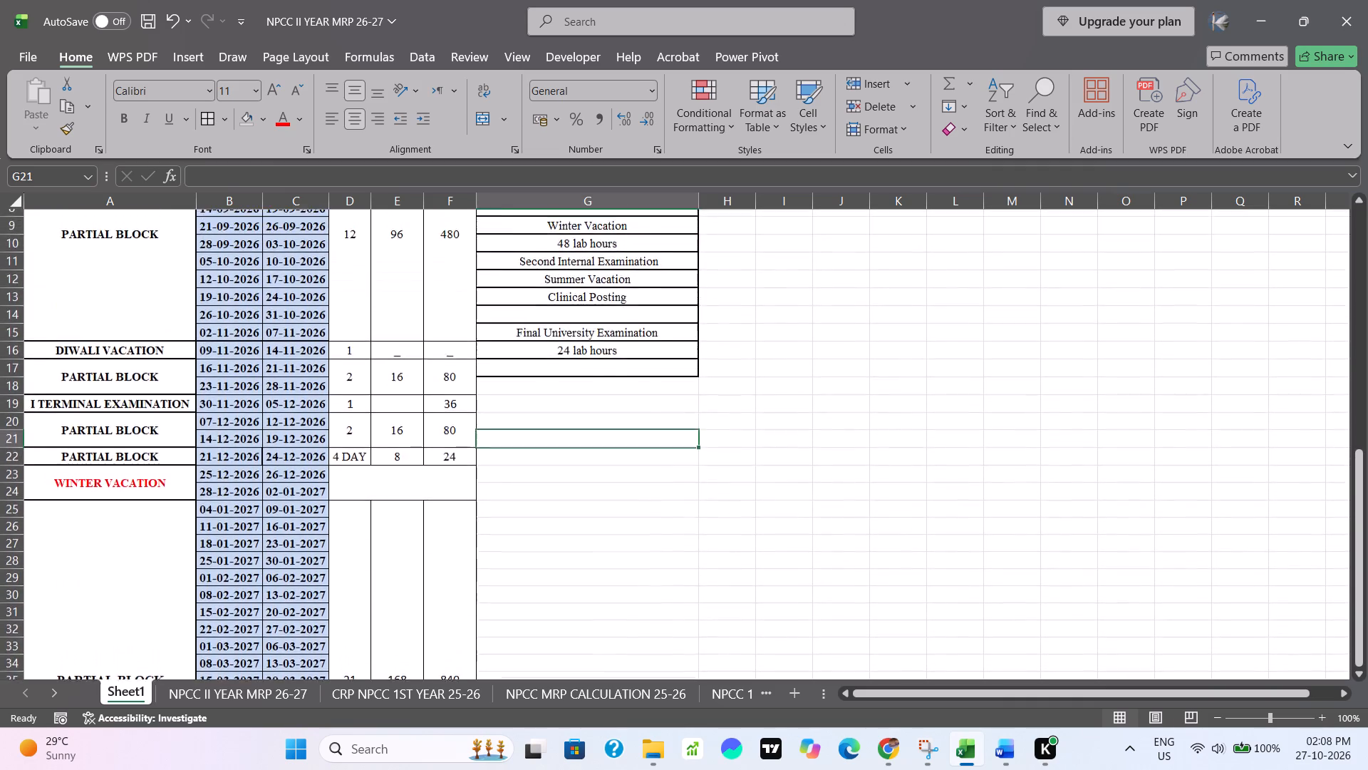
scroll(594, 585, "up", 2)
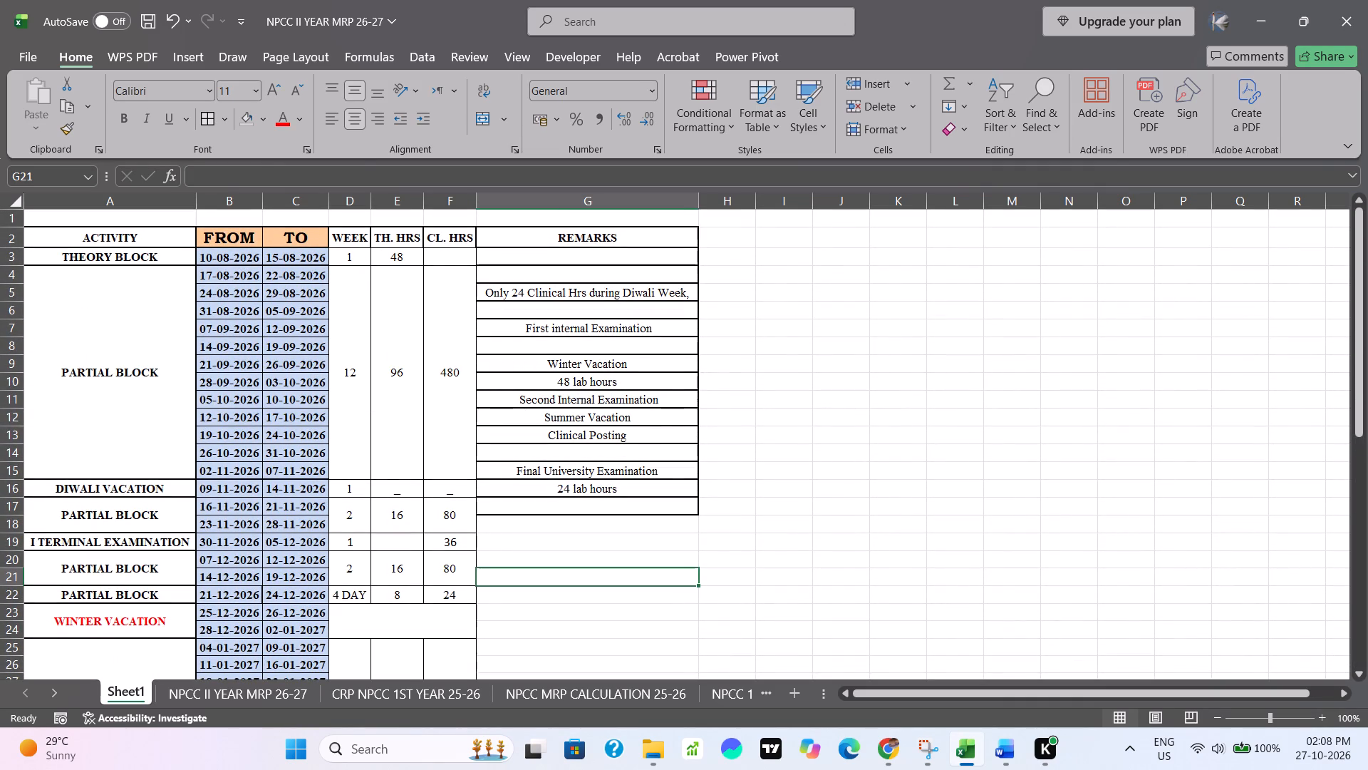
left_click_drag(568, 276, 558, 465)
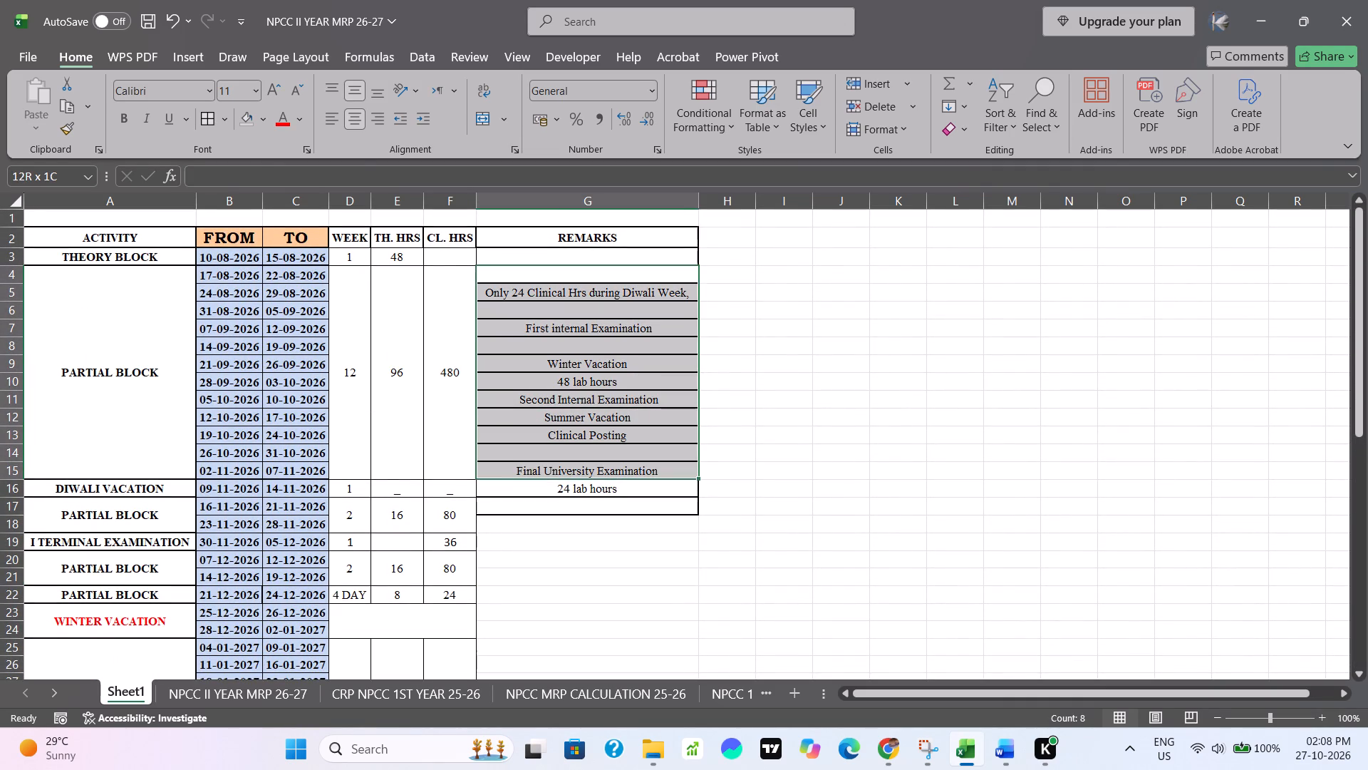
left_click_drag(558, 465, 558, 466)
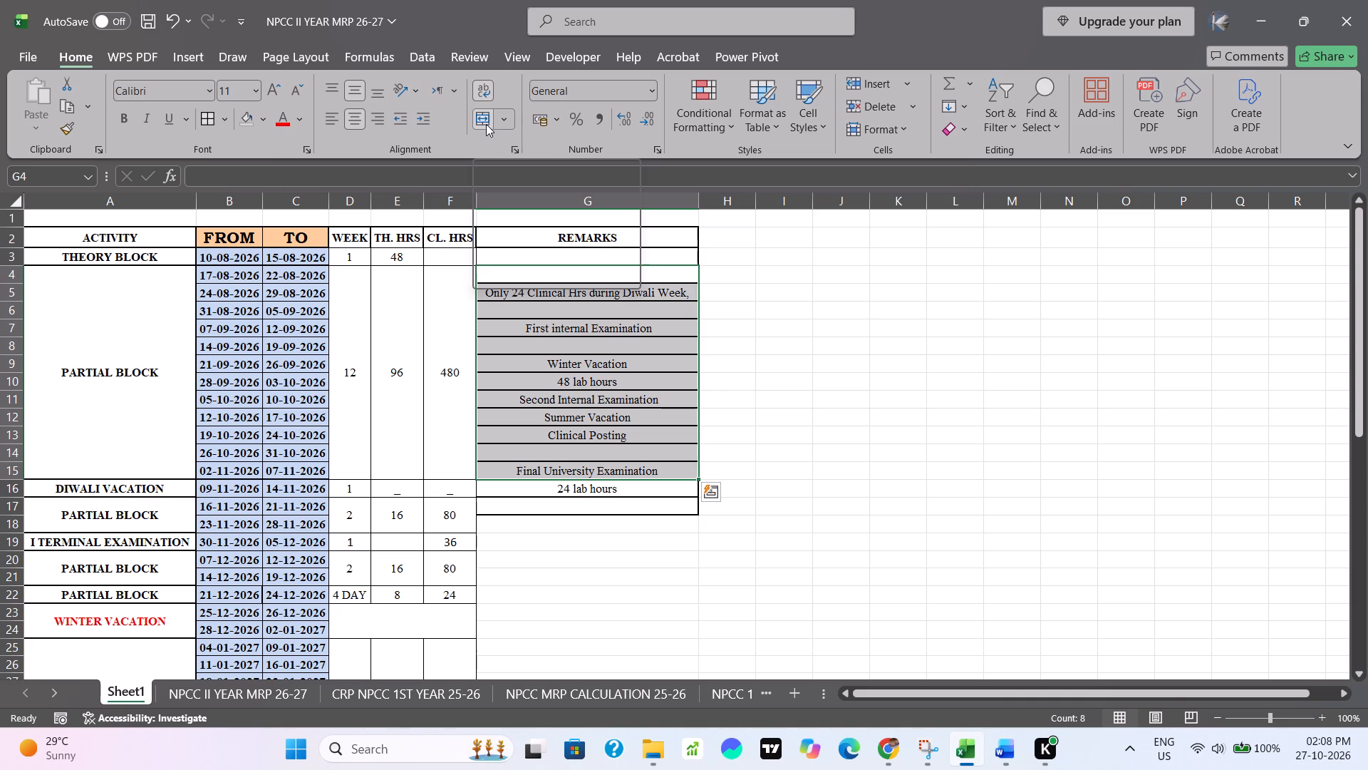
left_click(870, 411)
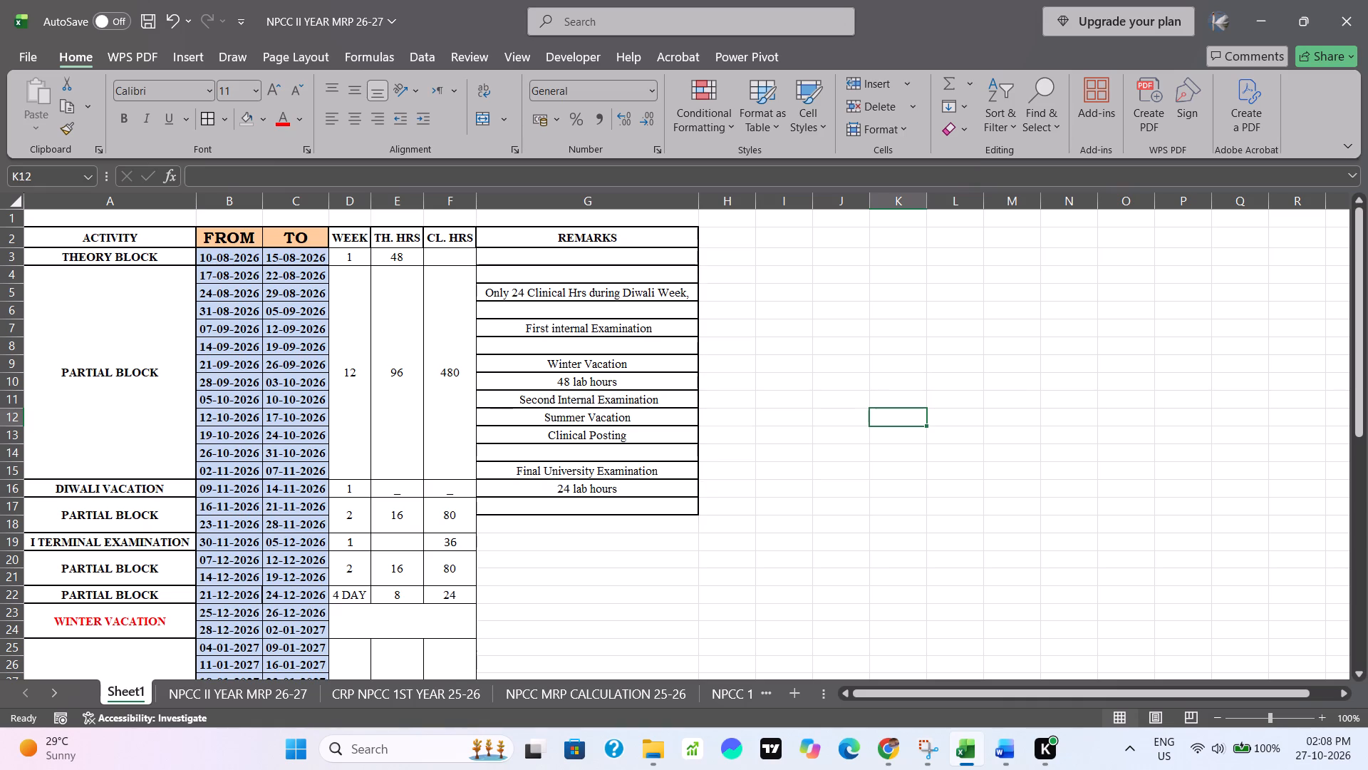
left_click_drag(581, 294, 579, 426)
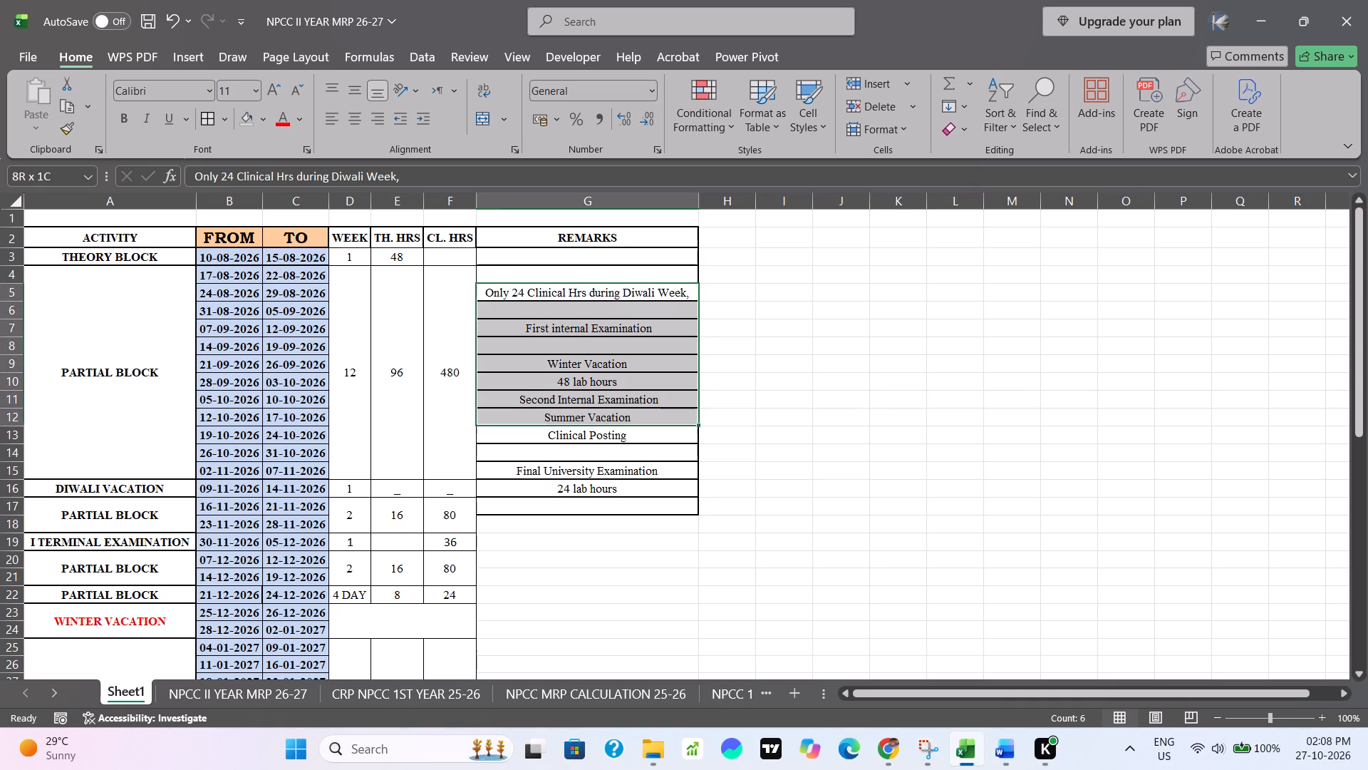
left_click_drag(579, 426, 574, 468)
key("Delete")
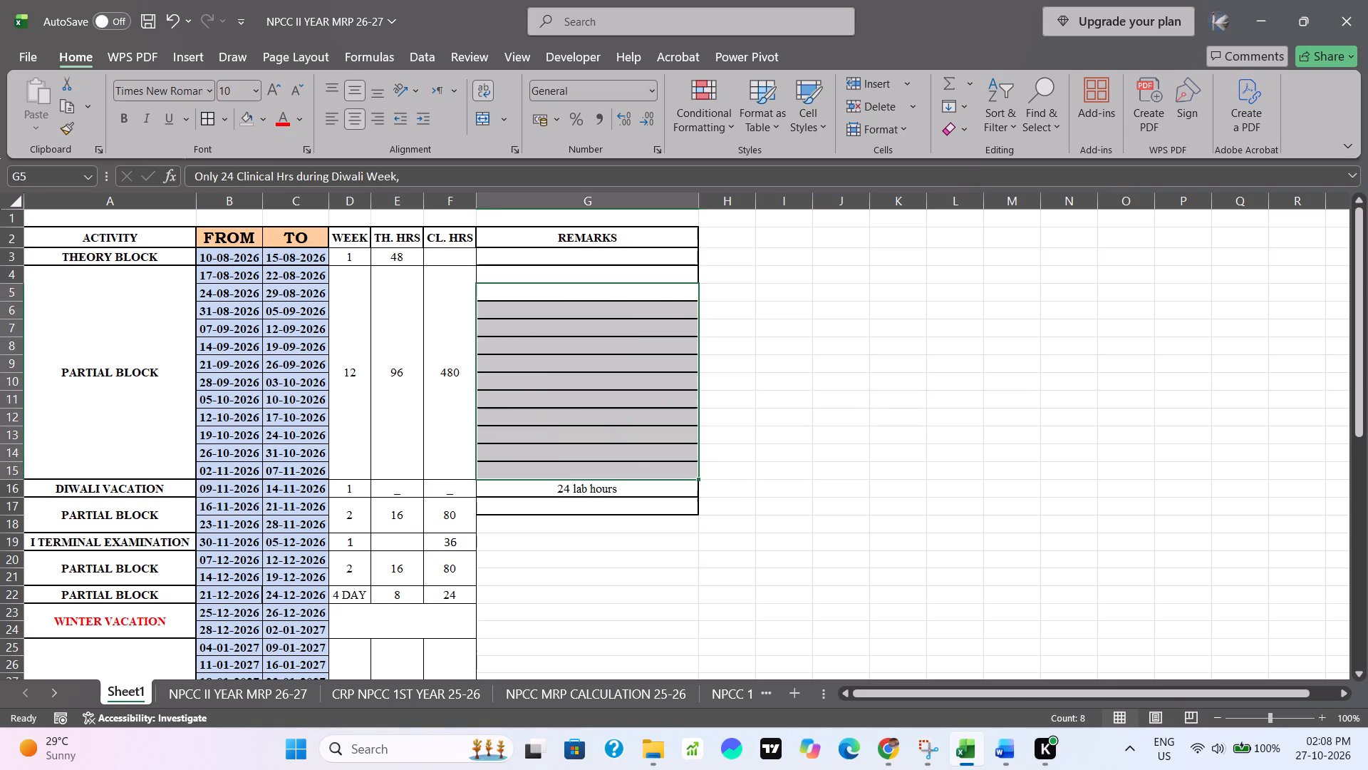
left_click(585, 491)
key("Delete")
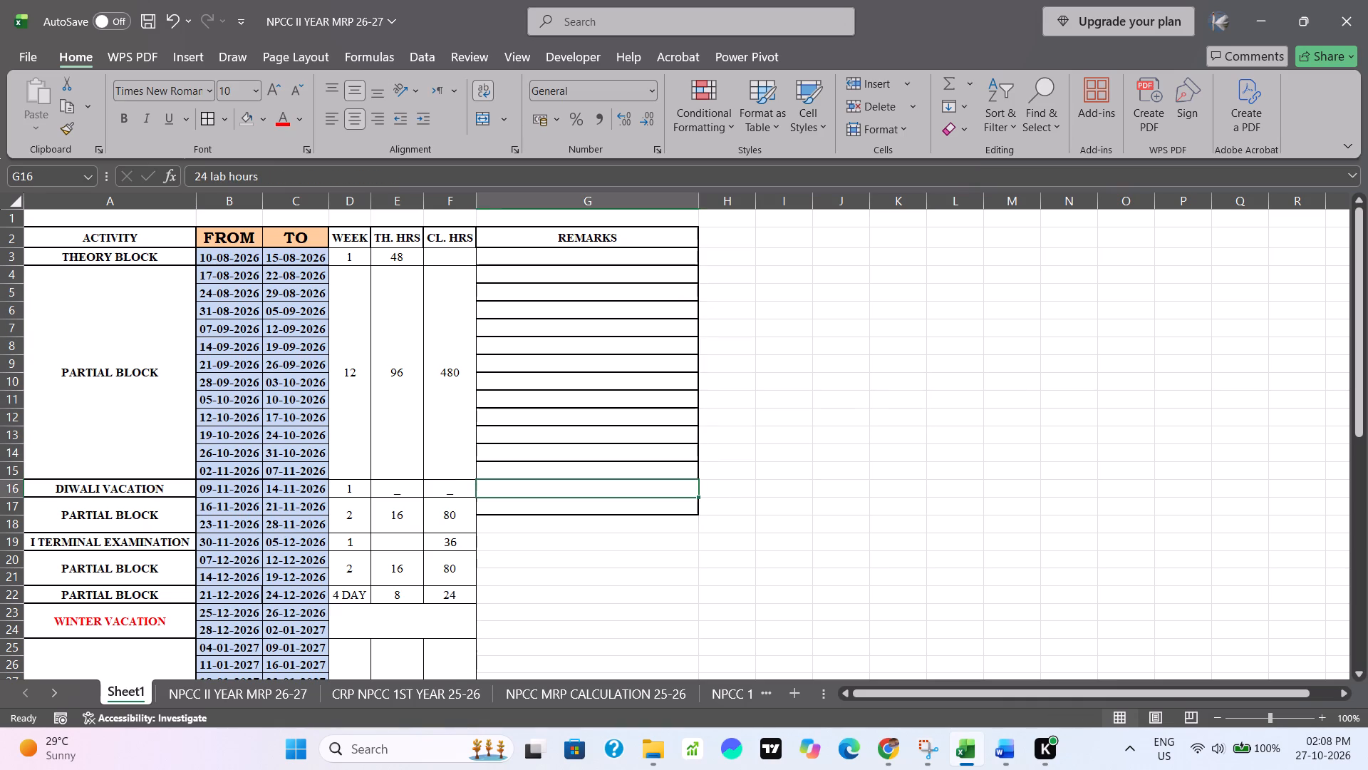
left_click(775, 483)
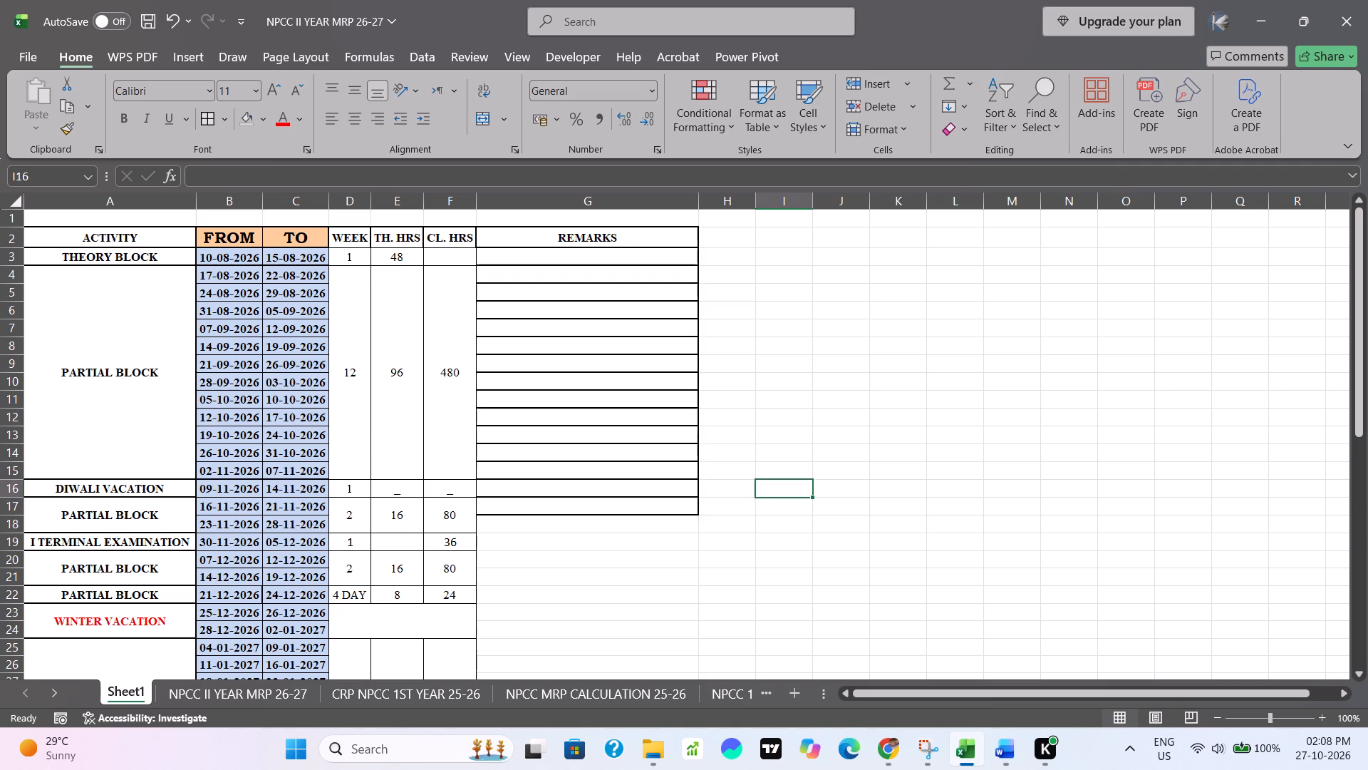
Merge the REMARKS cells separately for the PARTIAL BLOCK in rows 4 to 15 and the one in rows 17 to 18.
left_click_drag(529, 279, 521, 446)
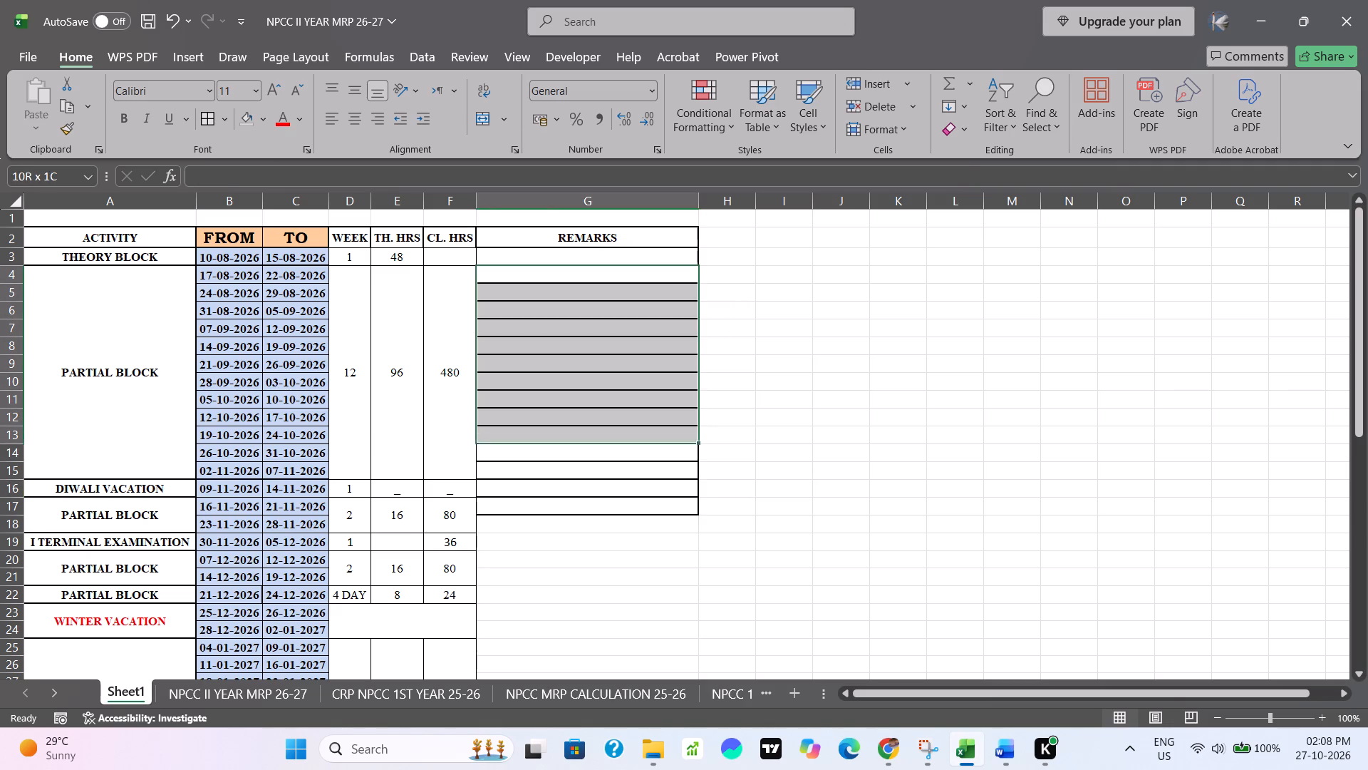
left_click_drag(521, 446, 519, 464)
left_click(479, 117)
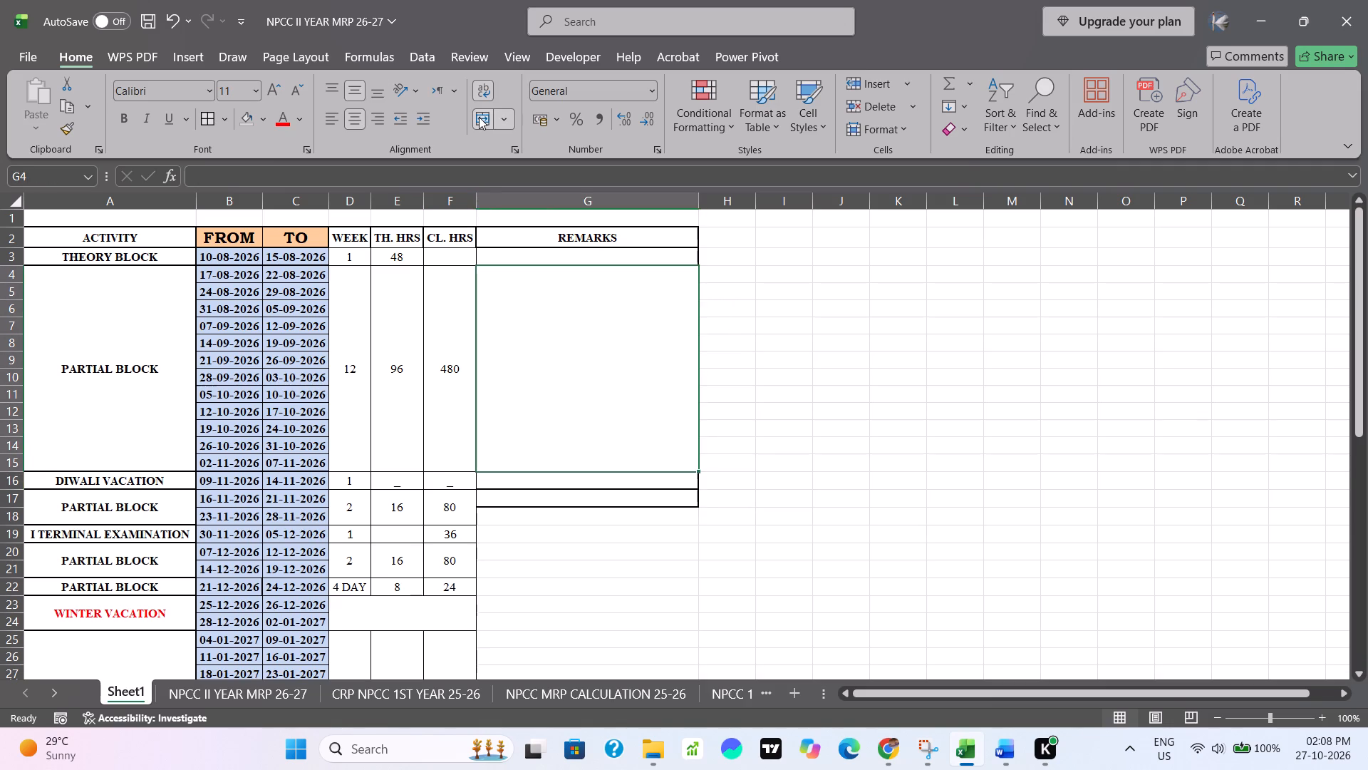
left_click(825, 360)
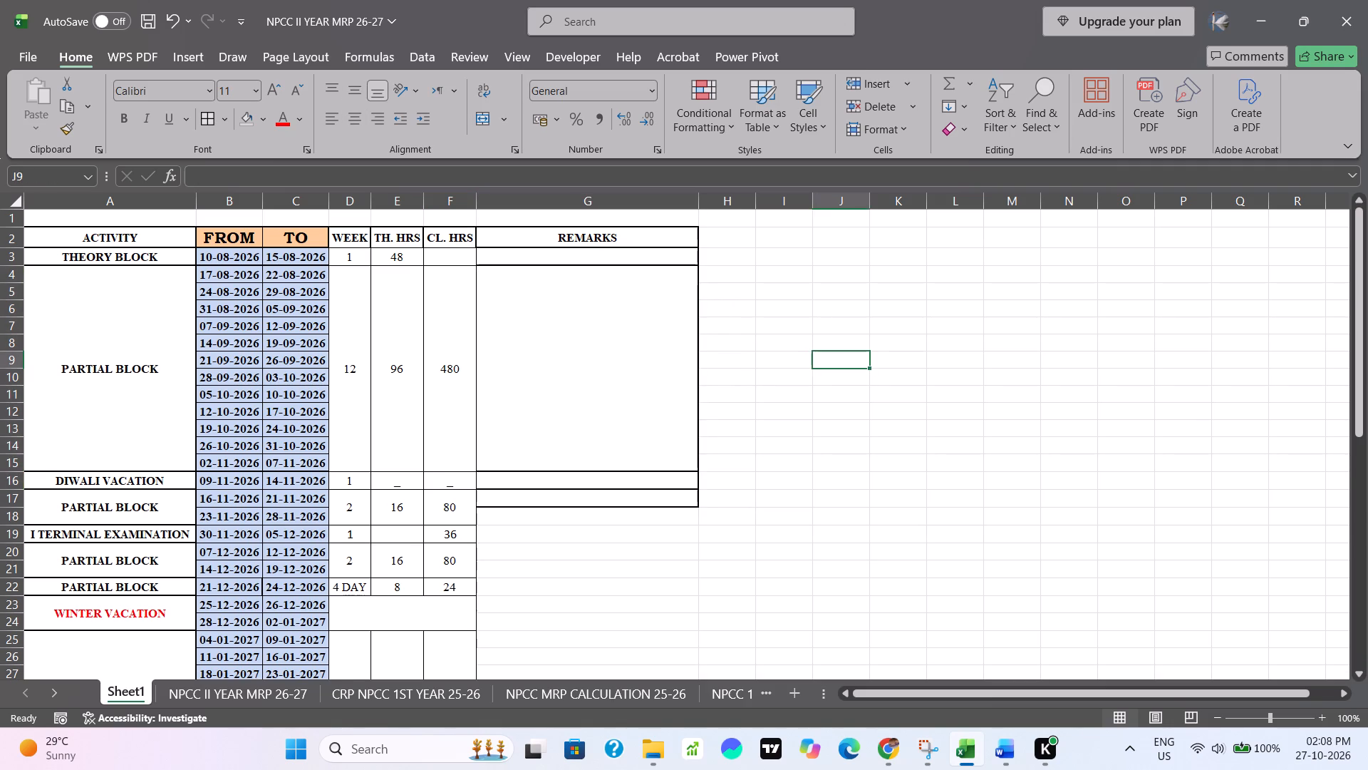
left_click_drag(583, 499, 583, 515)
left_click(482, 121)
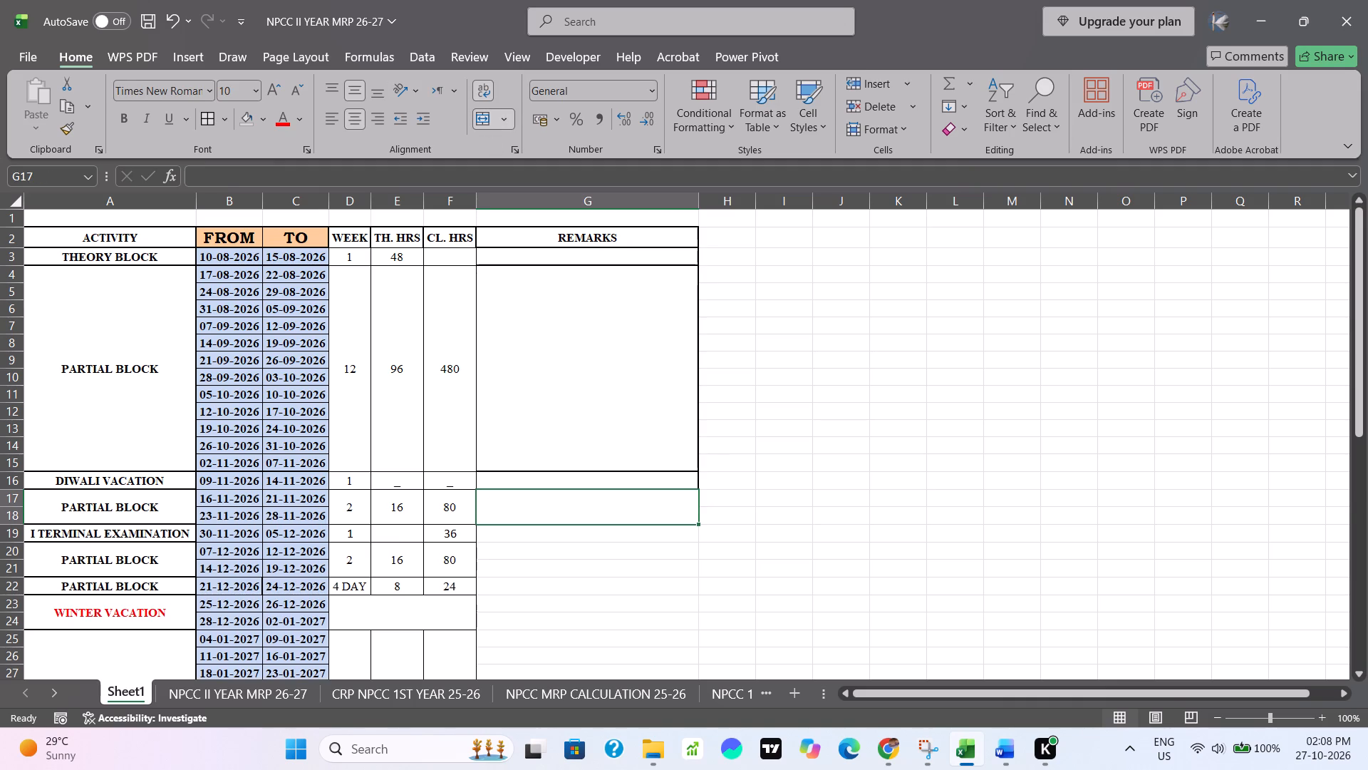
Merge the REMARKS cells separately for the PARTIAL BLOCK in rows 20 to 21 and the WINTER VACATION in rows 23 to 24.
scroll(834, 426, "down", 1)
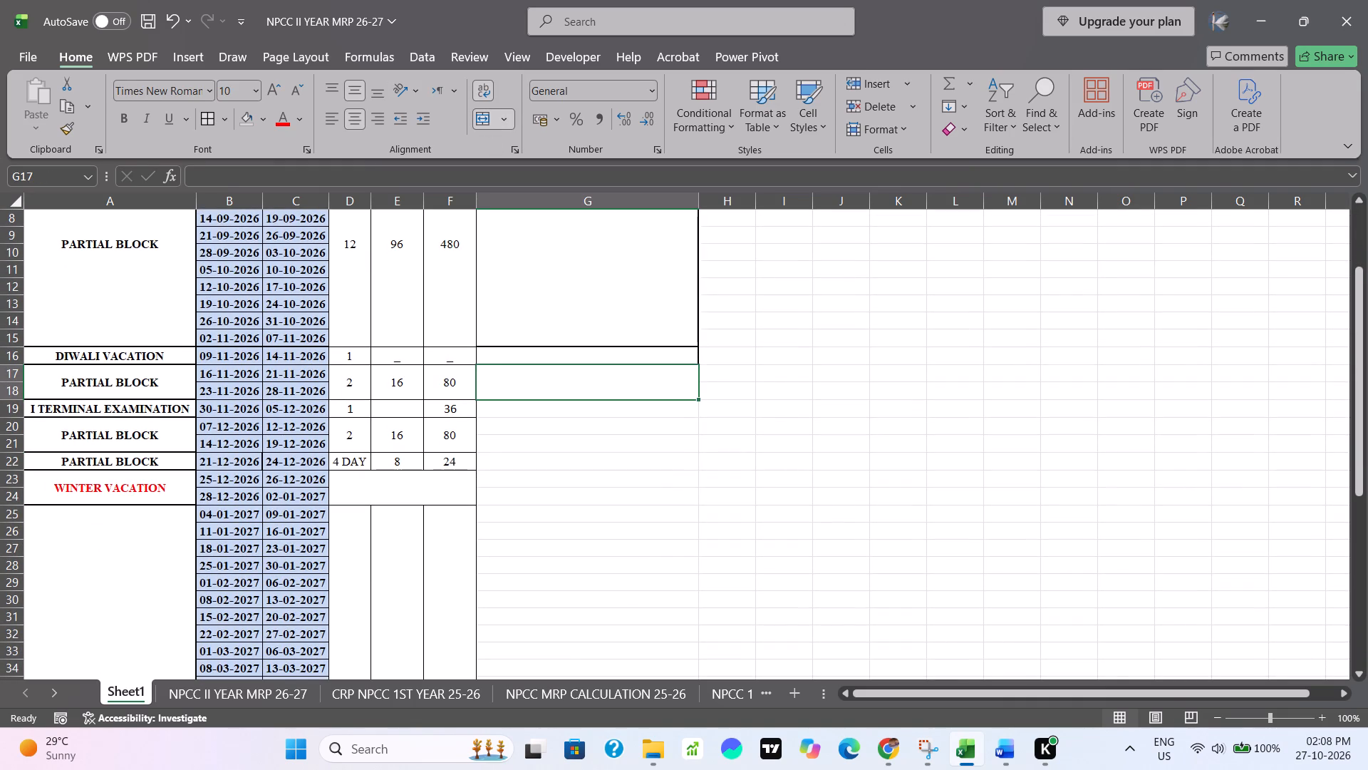
left_click_drag(556, 425, 556, 441)
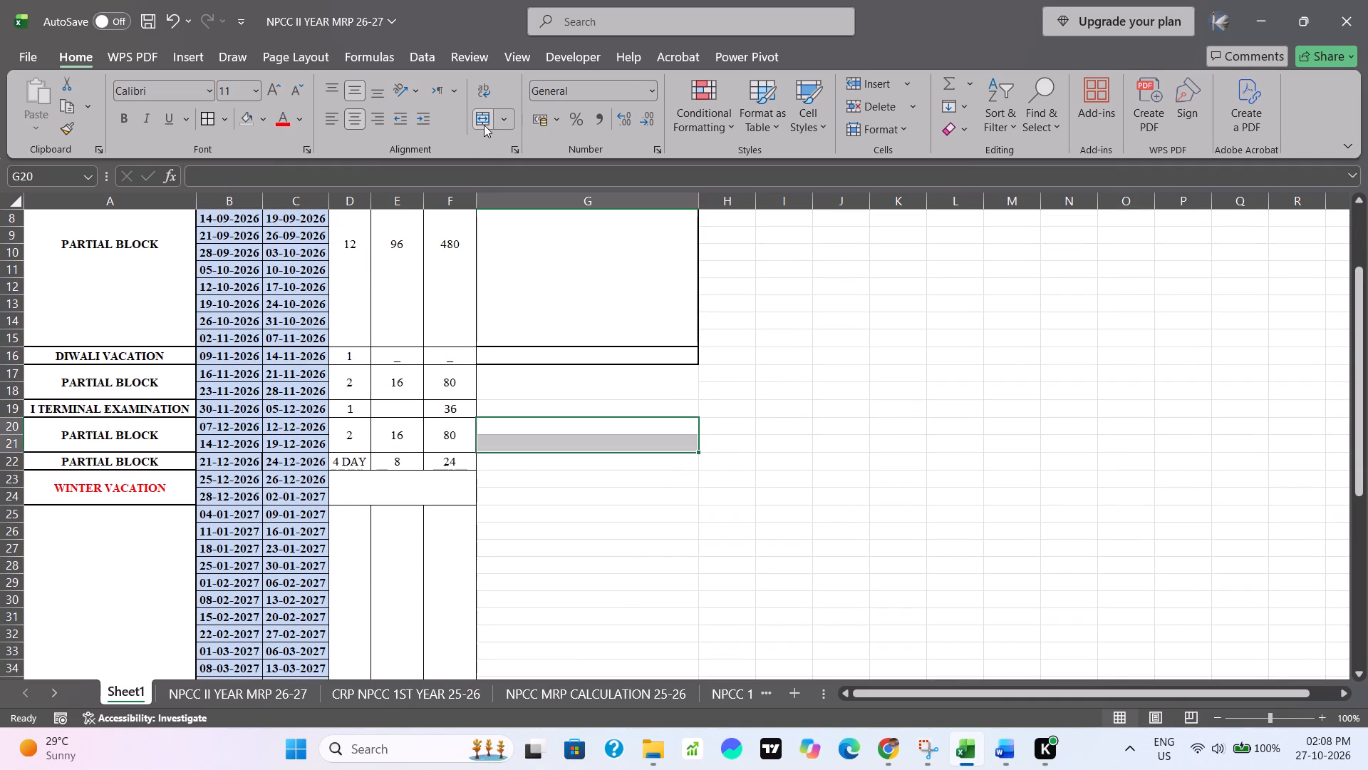
left_click(484, 125)
scroll(954, 391, "down", 1)
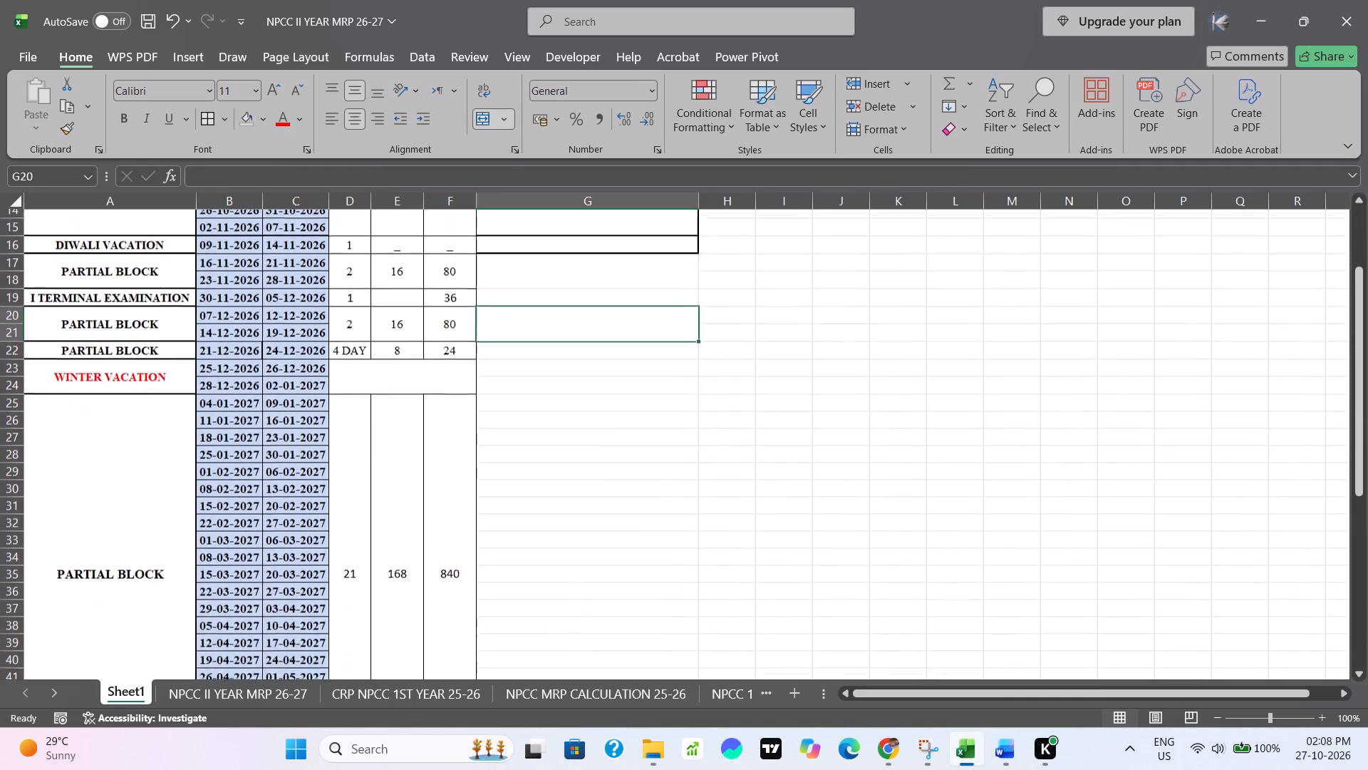
scroll(954, 391, "down", 1)
left_click_drag(582, 343, 582, 370)
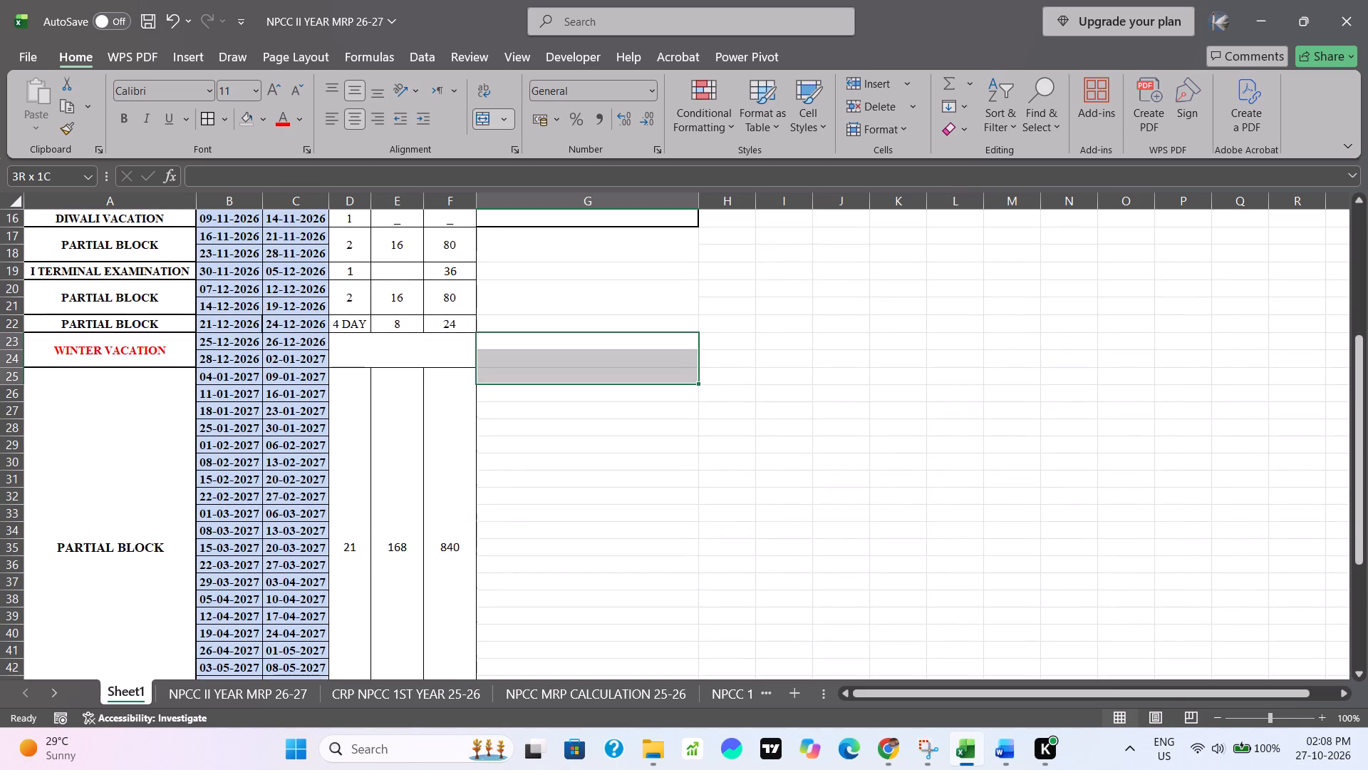
left_click_drag(582, 370, 582, 354)
left_click(480, 119)
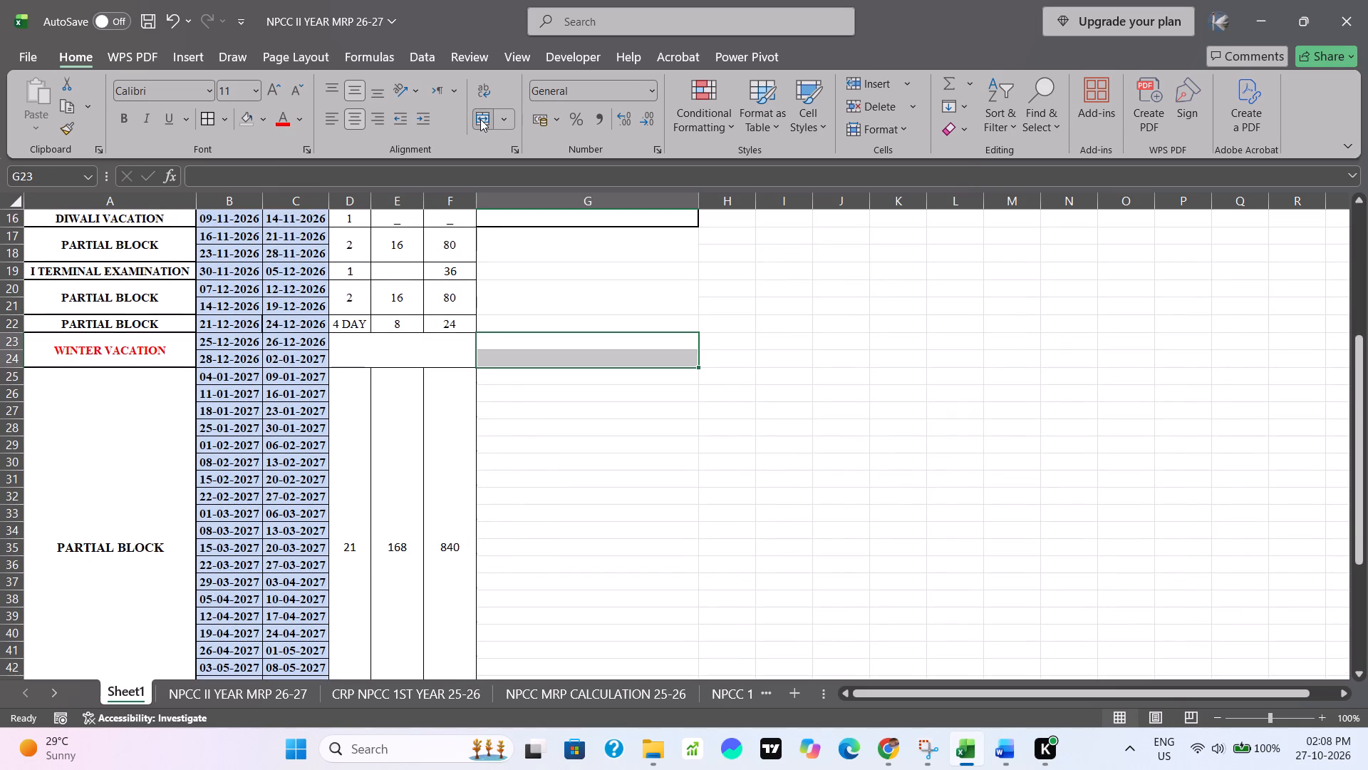
left_click(874, 371)
Merge the REMARKS cells separately for the PARTIAL BLOCK in rows 25 to 45 and the one in rows 47 to 48.
scroll(874, 371, "down", 1)
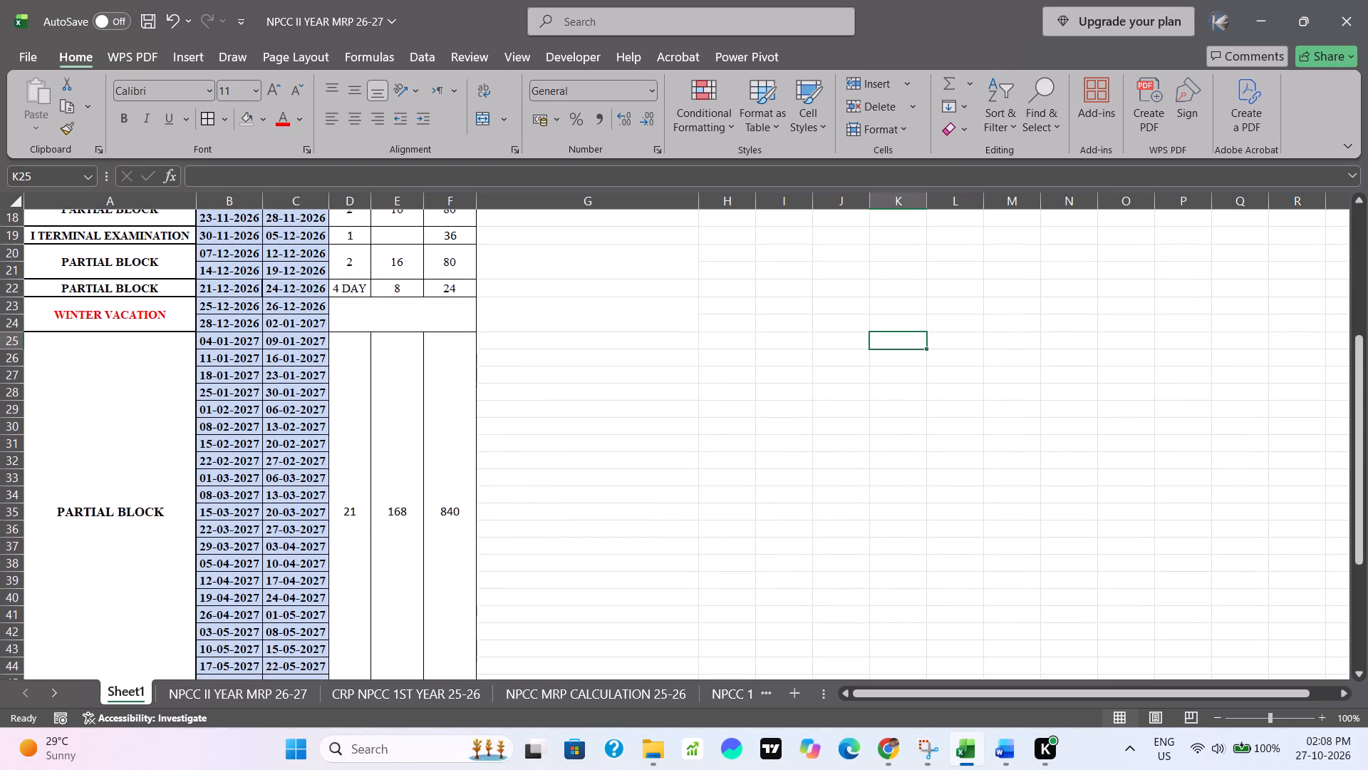
scroll(874, 371, "down", 1)
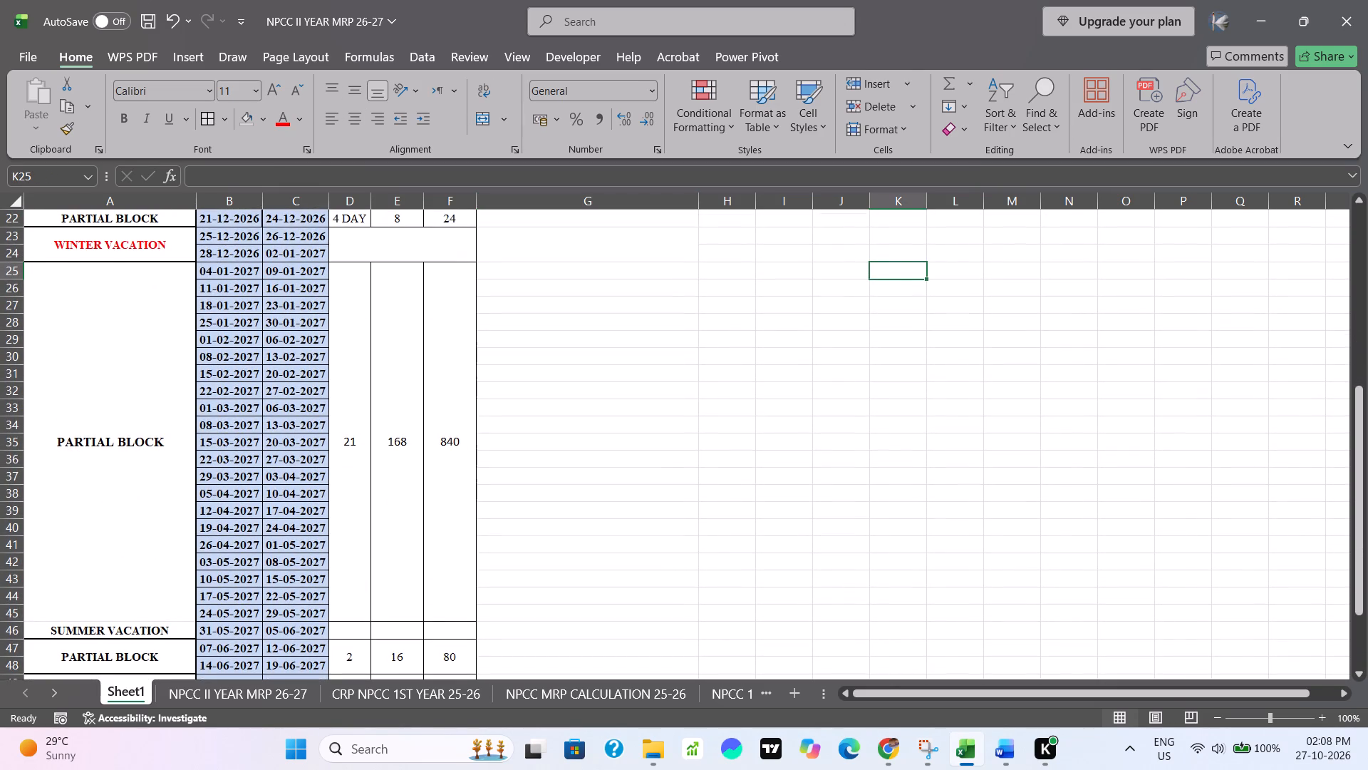
left_click_drag(630, 272, 618, 605)
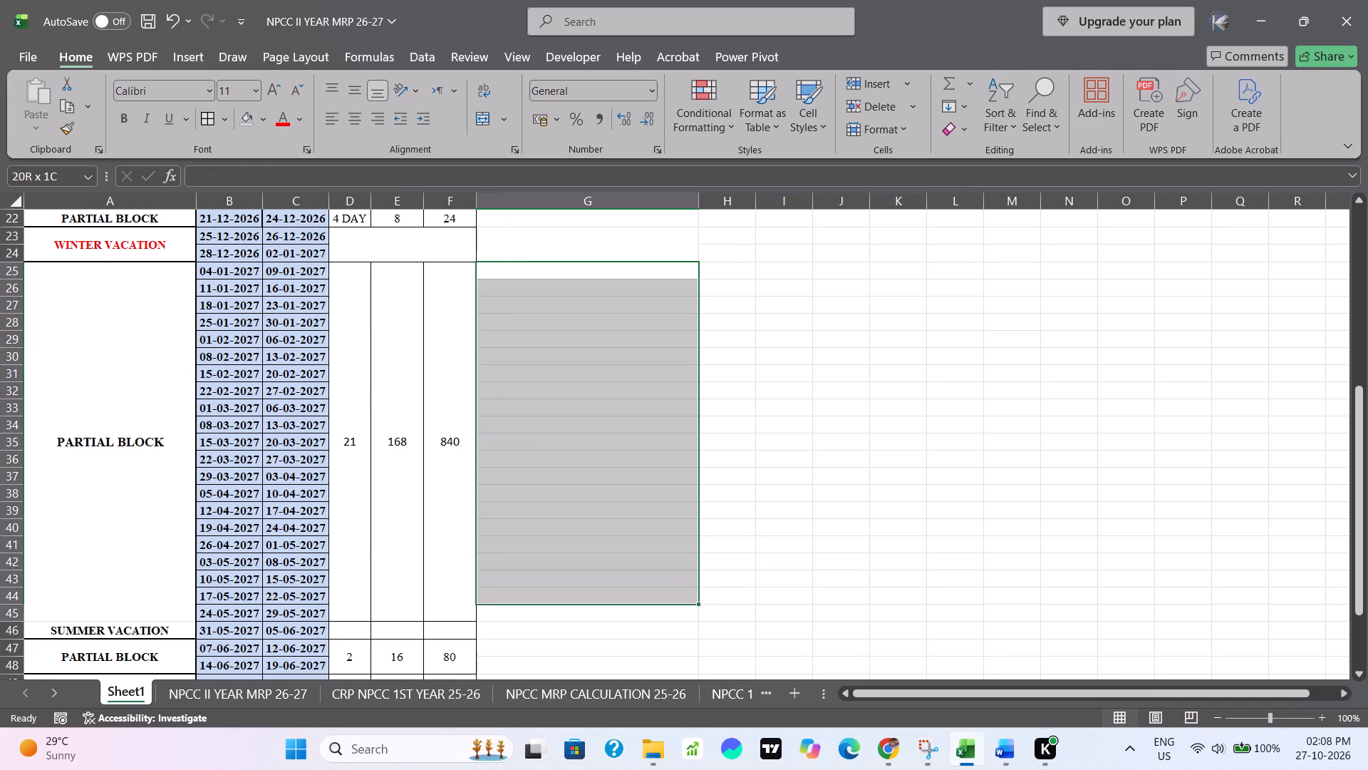
left_click_drag(618, 605, 618, 607)
left_click(479, 118)
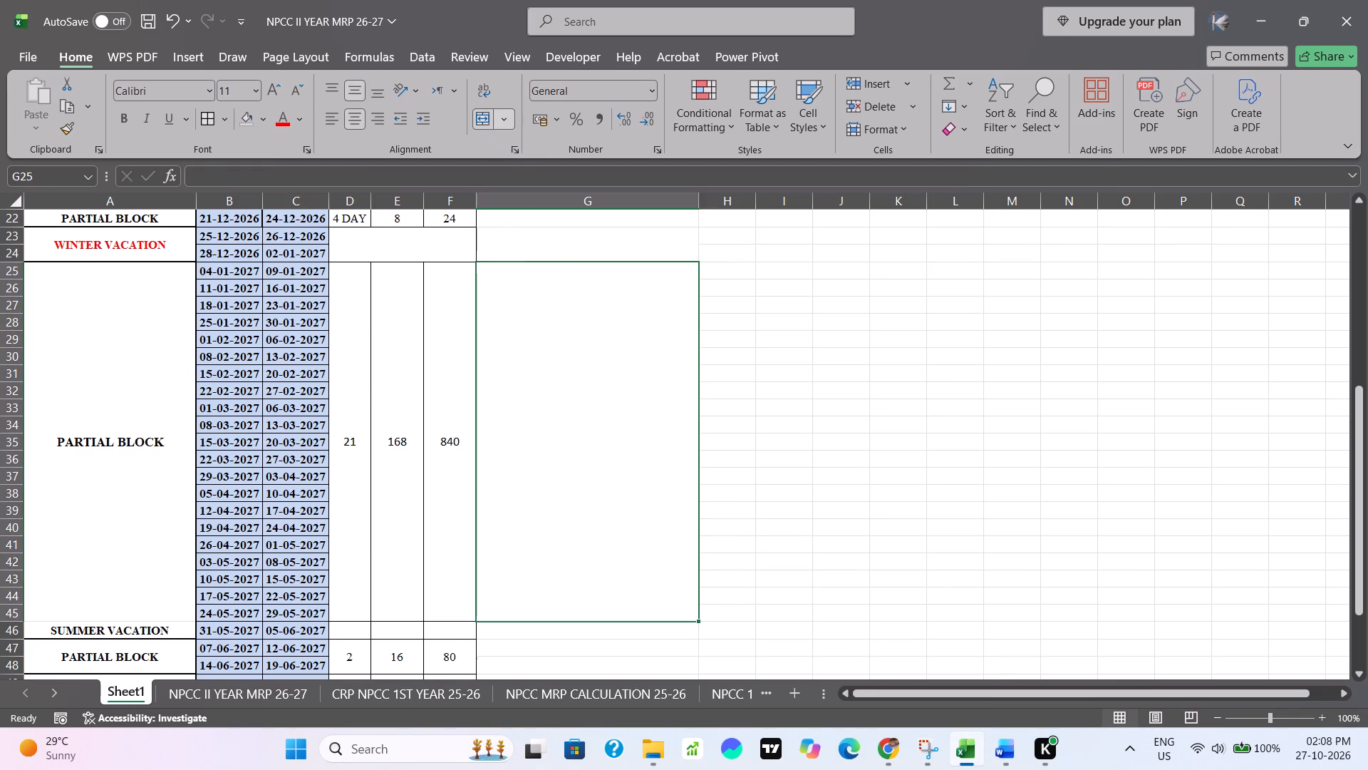
scroll(844, 376, "down", 3)
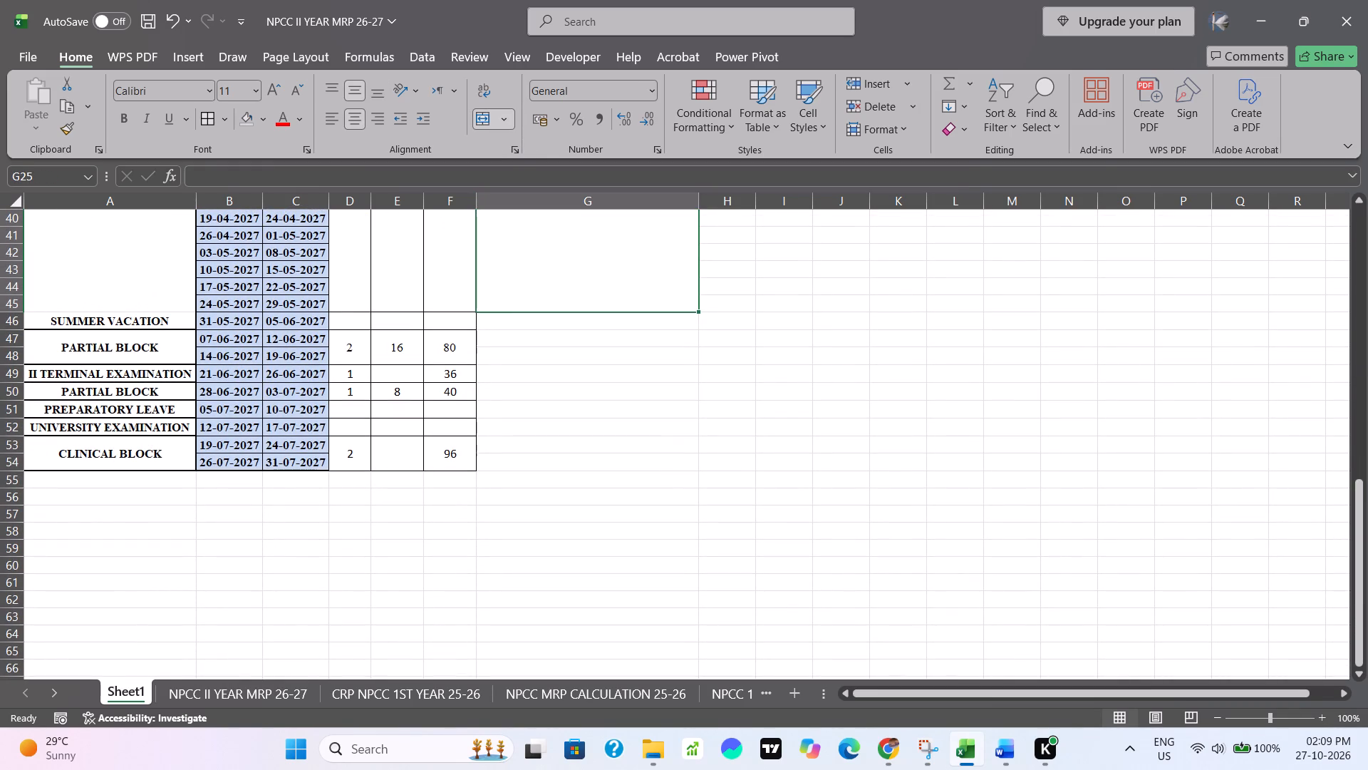
left_click_drag(557, 337, 557, 357)
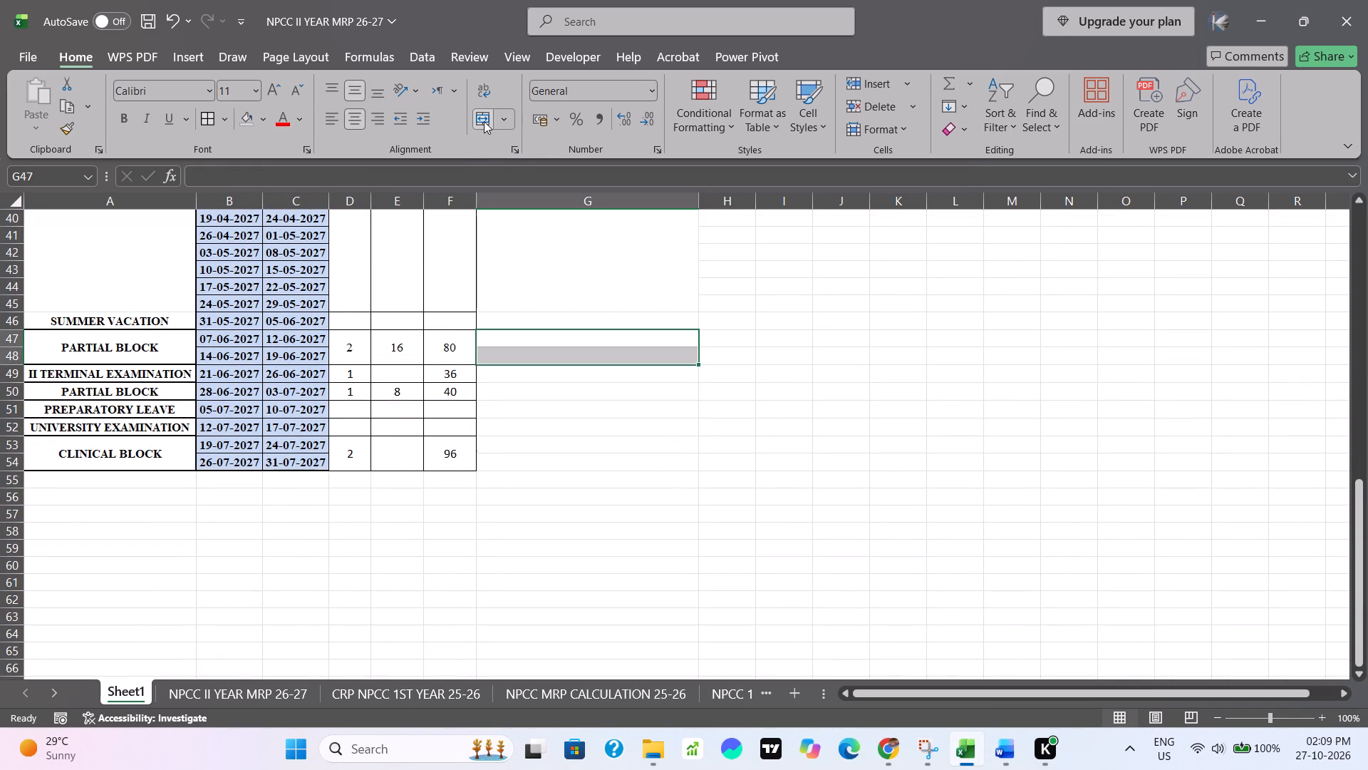
left_click(484, 121)
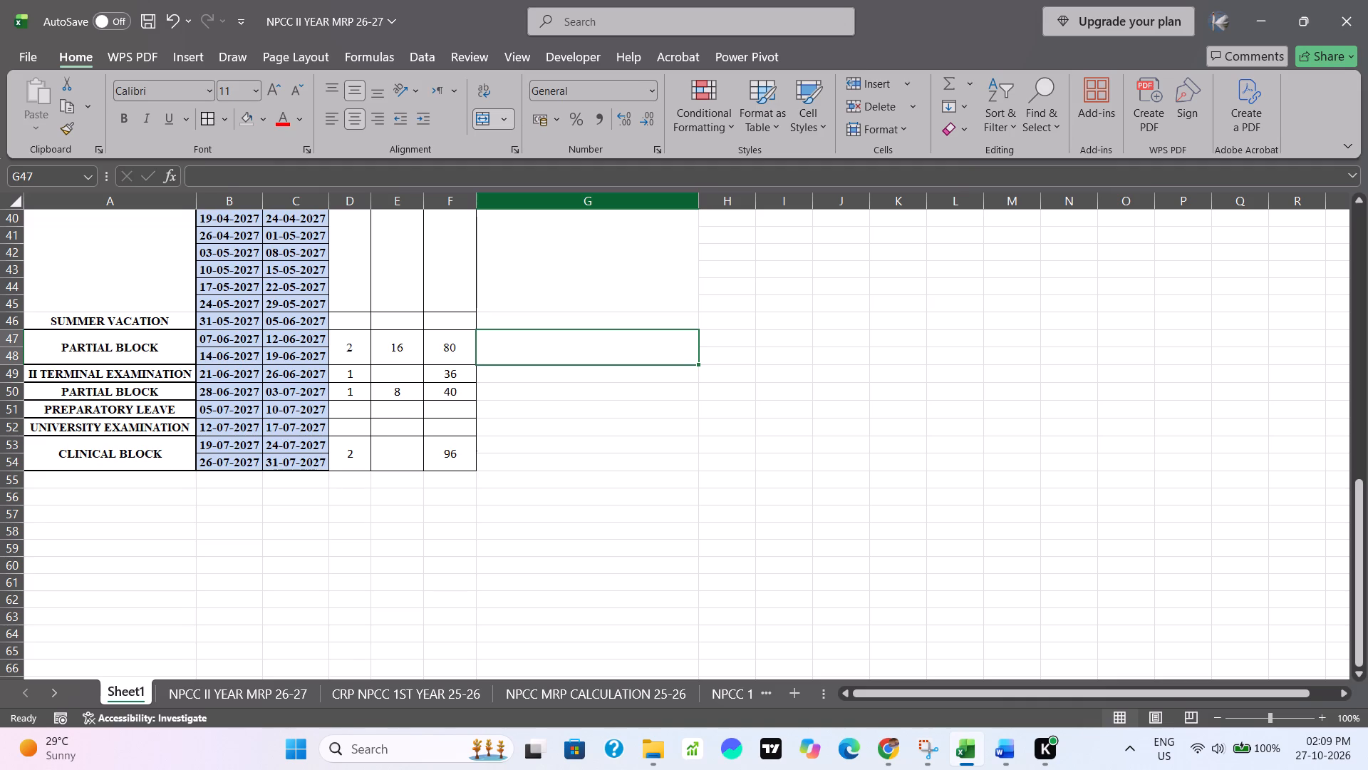
Merge the REMARKS cells for the CLINICAL BLOCK in rows 53 to 54.
left_click_drag(551, 443, 551, 462)
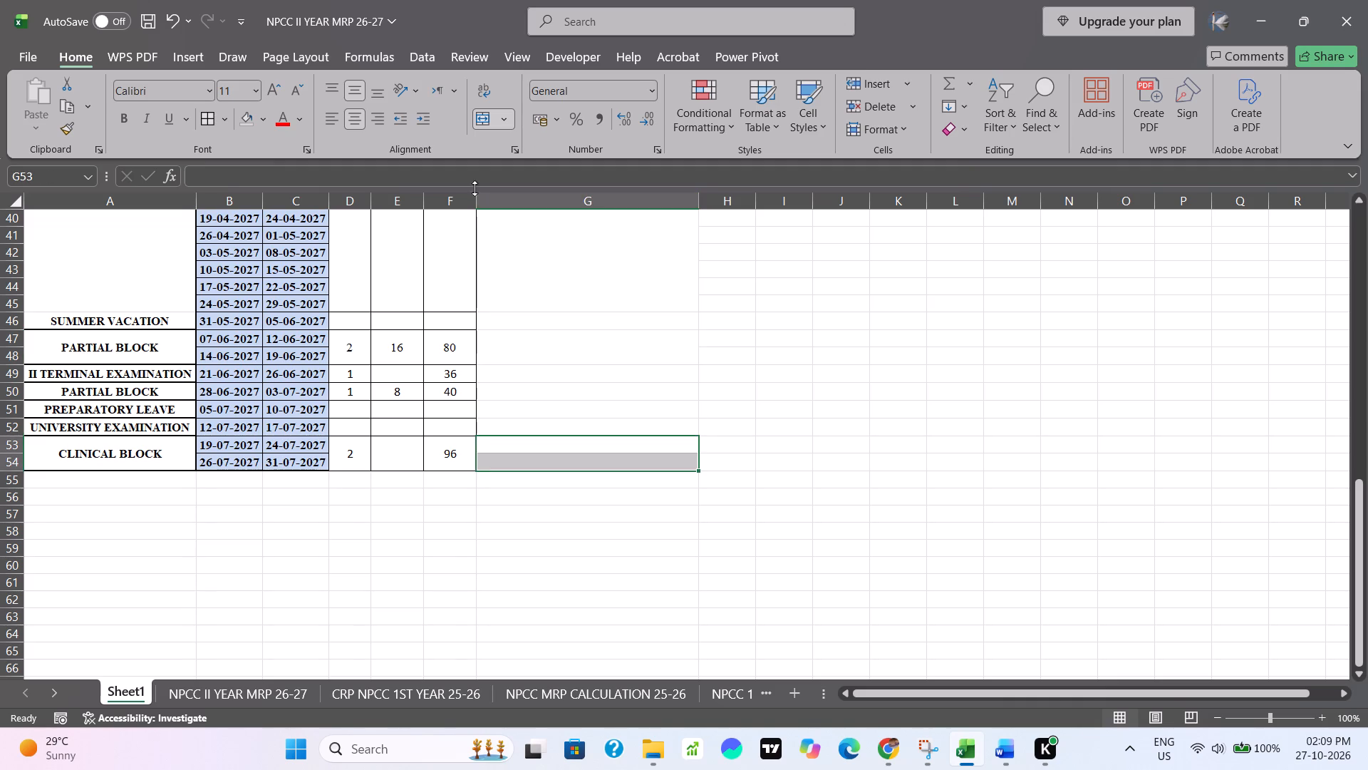
left_click(487, 118)
left_click(874, 408)
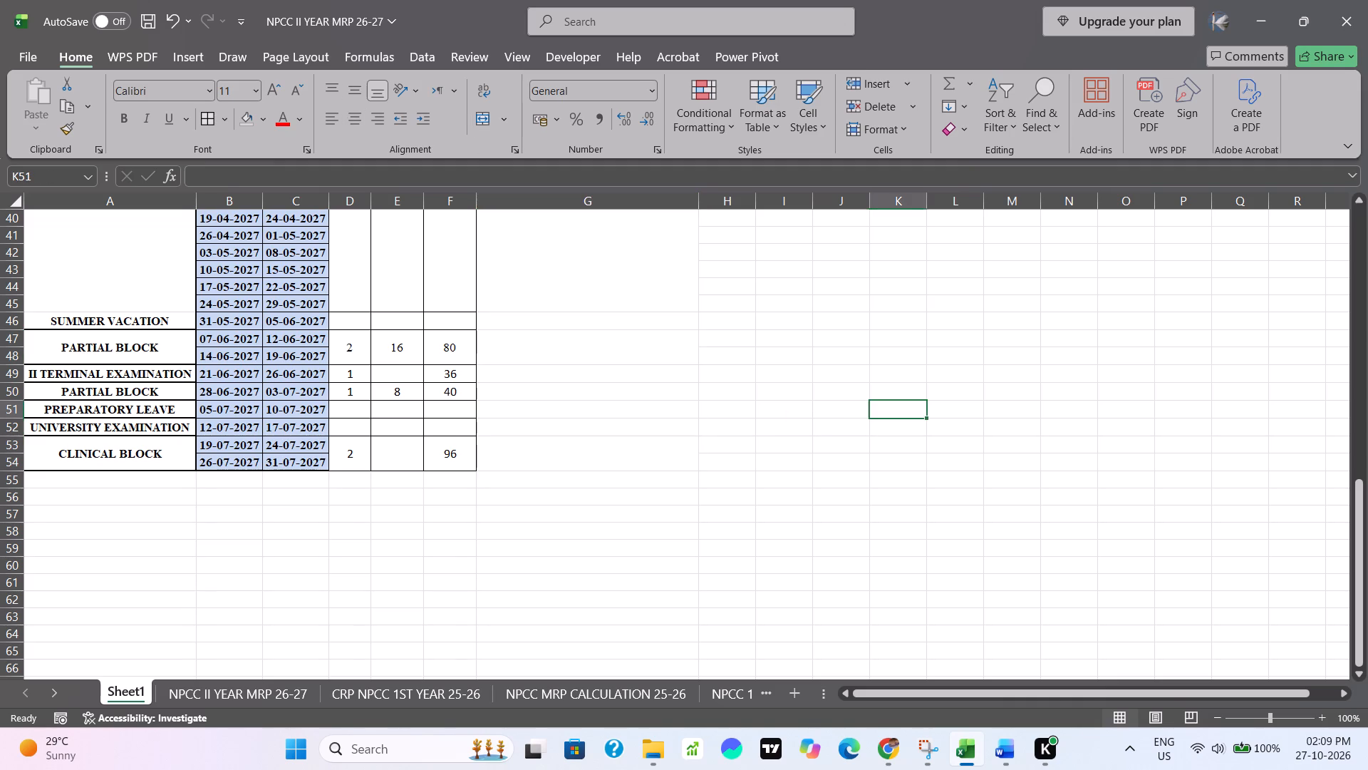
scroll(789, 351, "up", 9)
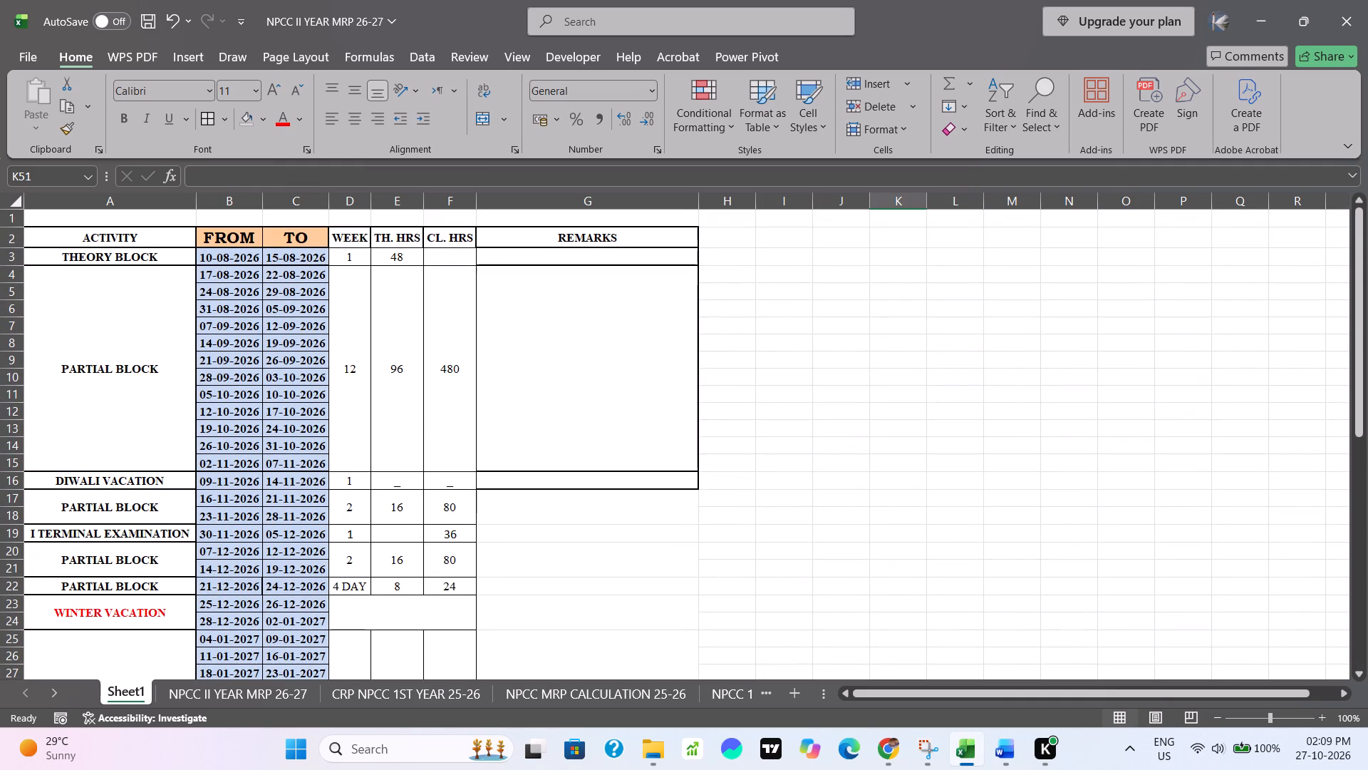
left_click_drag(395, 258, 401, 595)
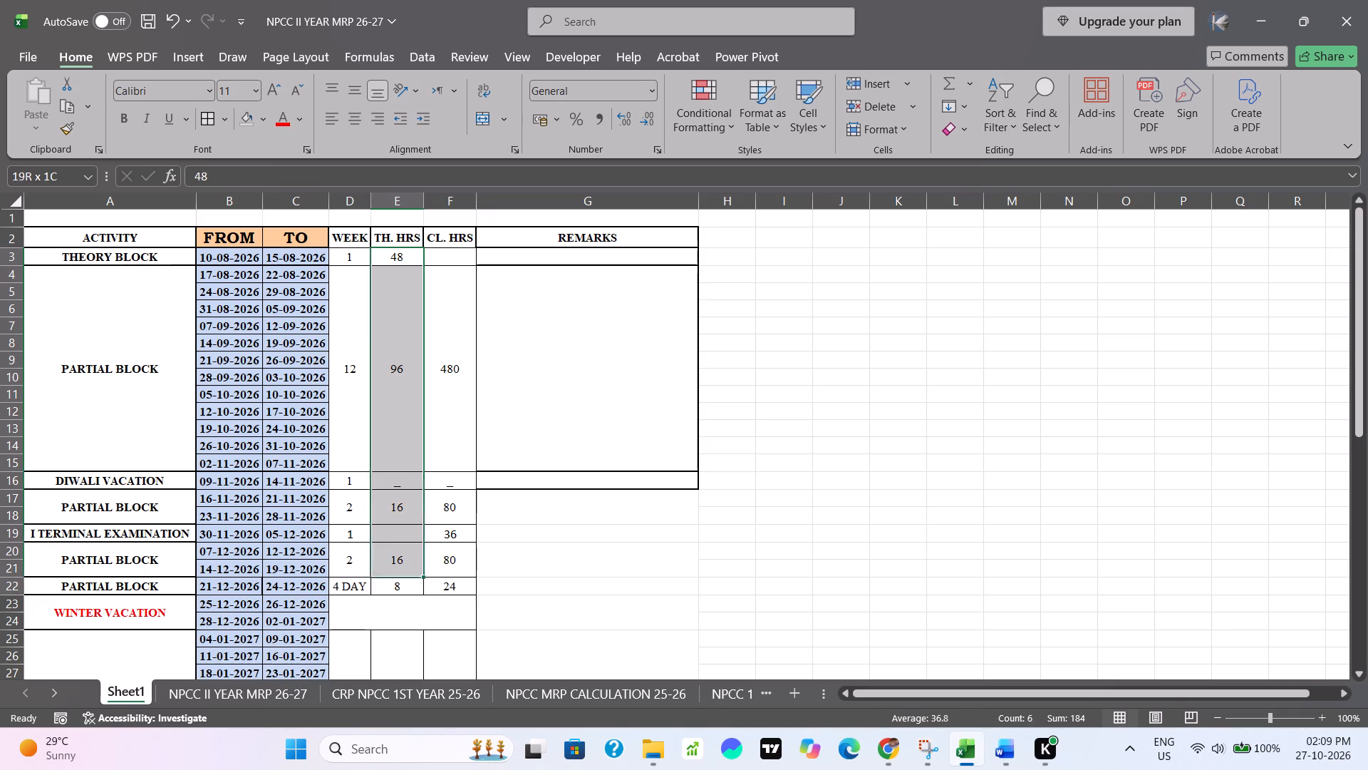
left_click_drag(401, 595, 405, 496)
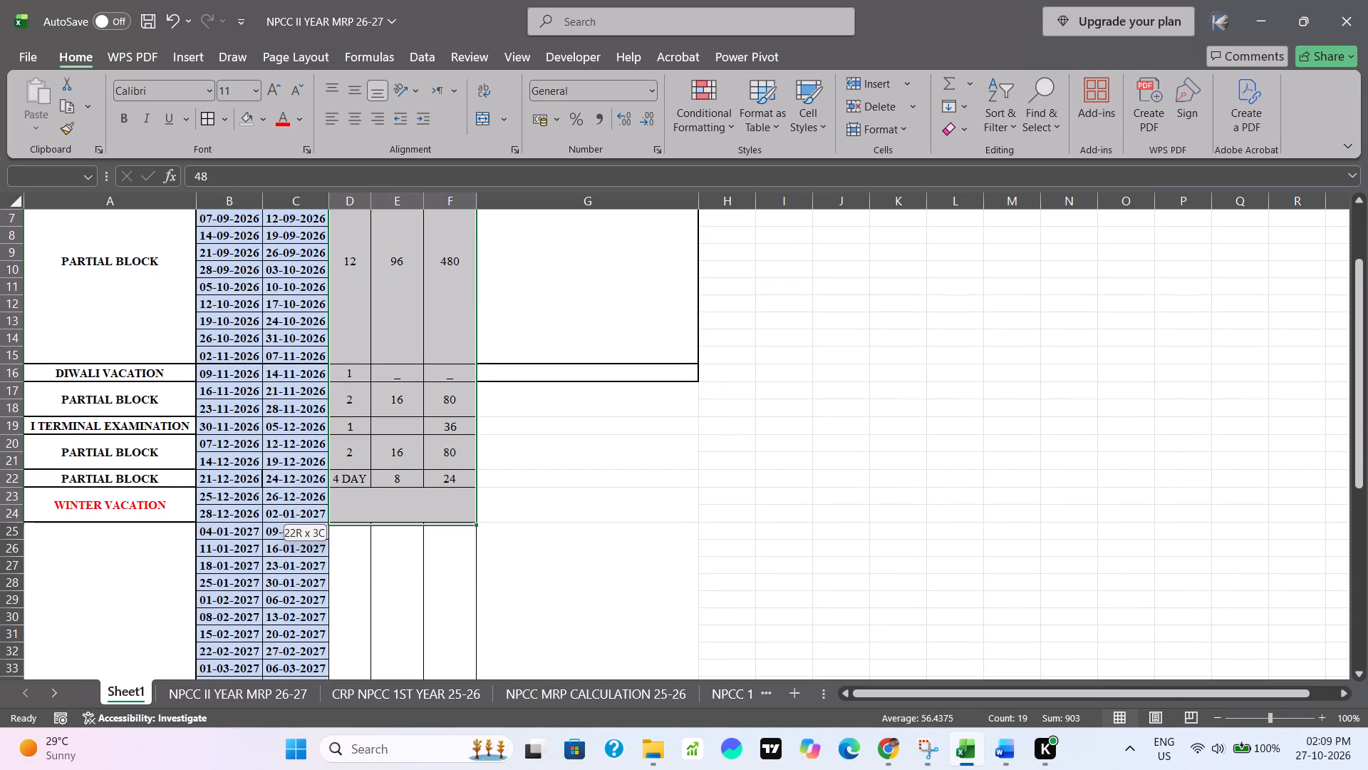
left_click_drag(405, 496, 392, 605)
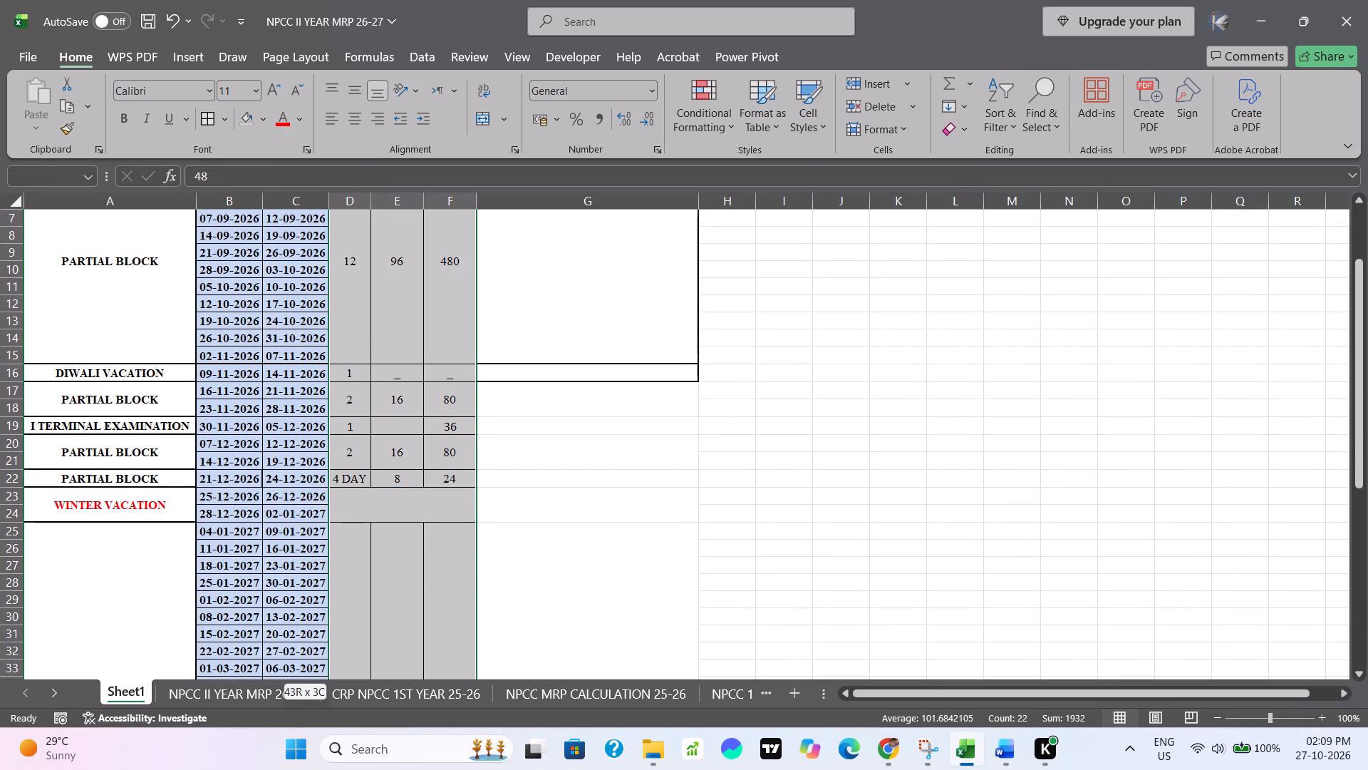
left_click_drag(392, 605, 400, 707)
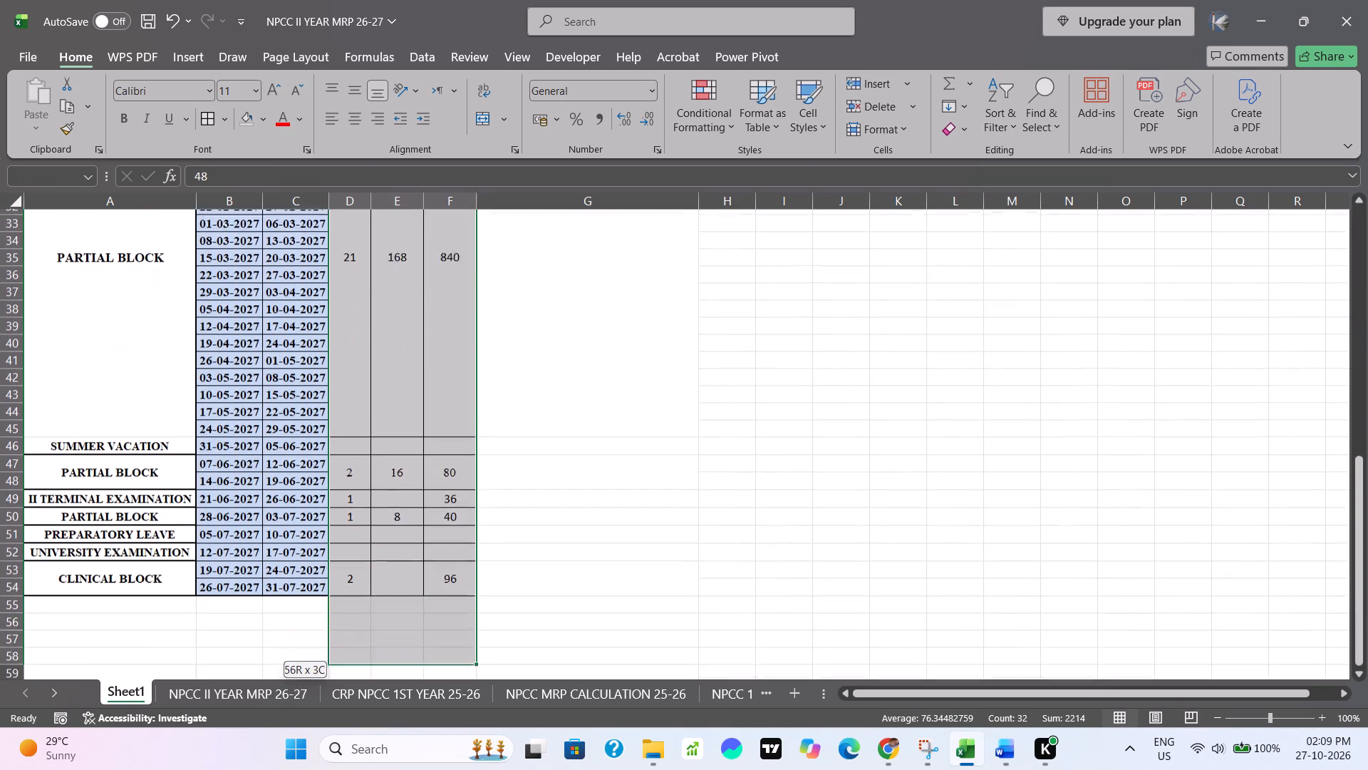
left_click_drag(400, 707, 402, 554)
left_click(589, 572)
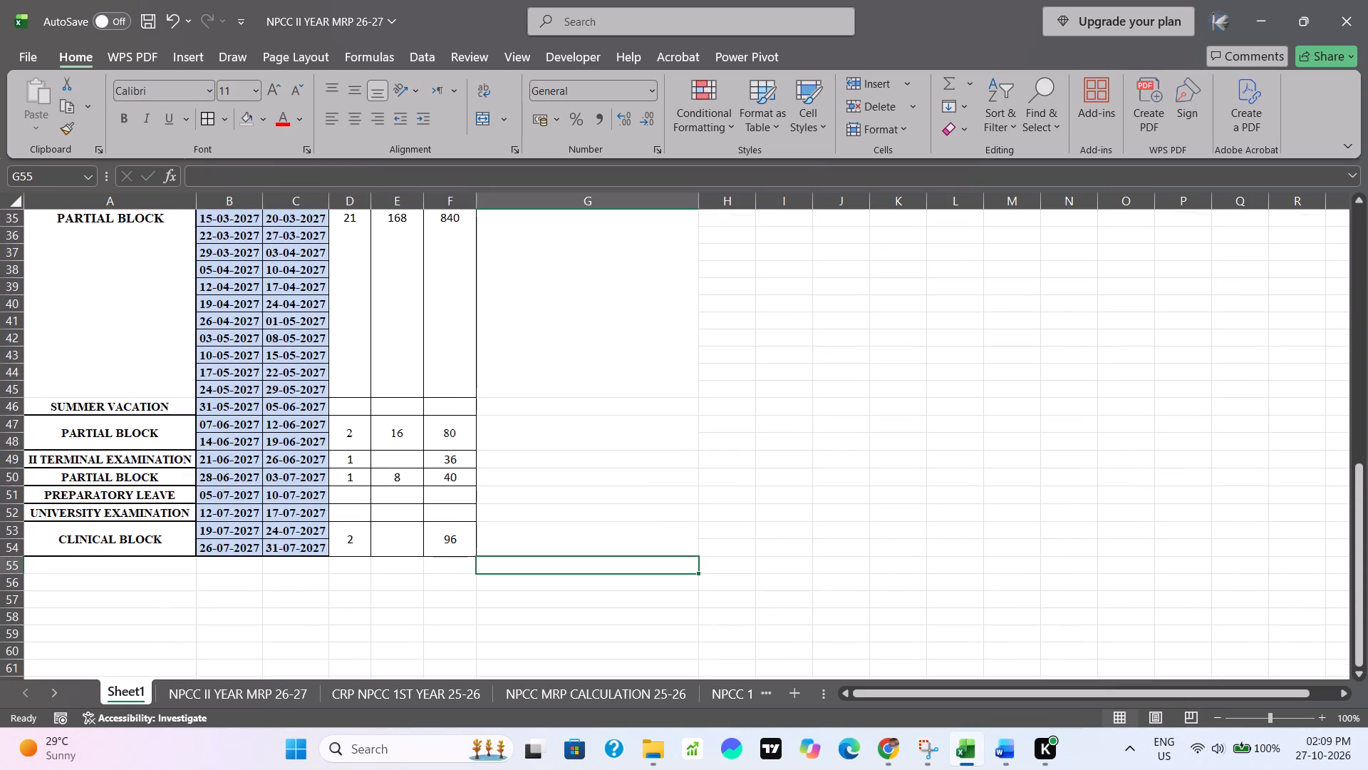
Apply all borders to the WEEK through REMARKS cells from row 3 to row 54.
scroll(861, 361, "up", 6)
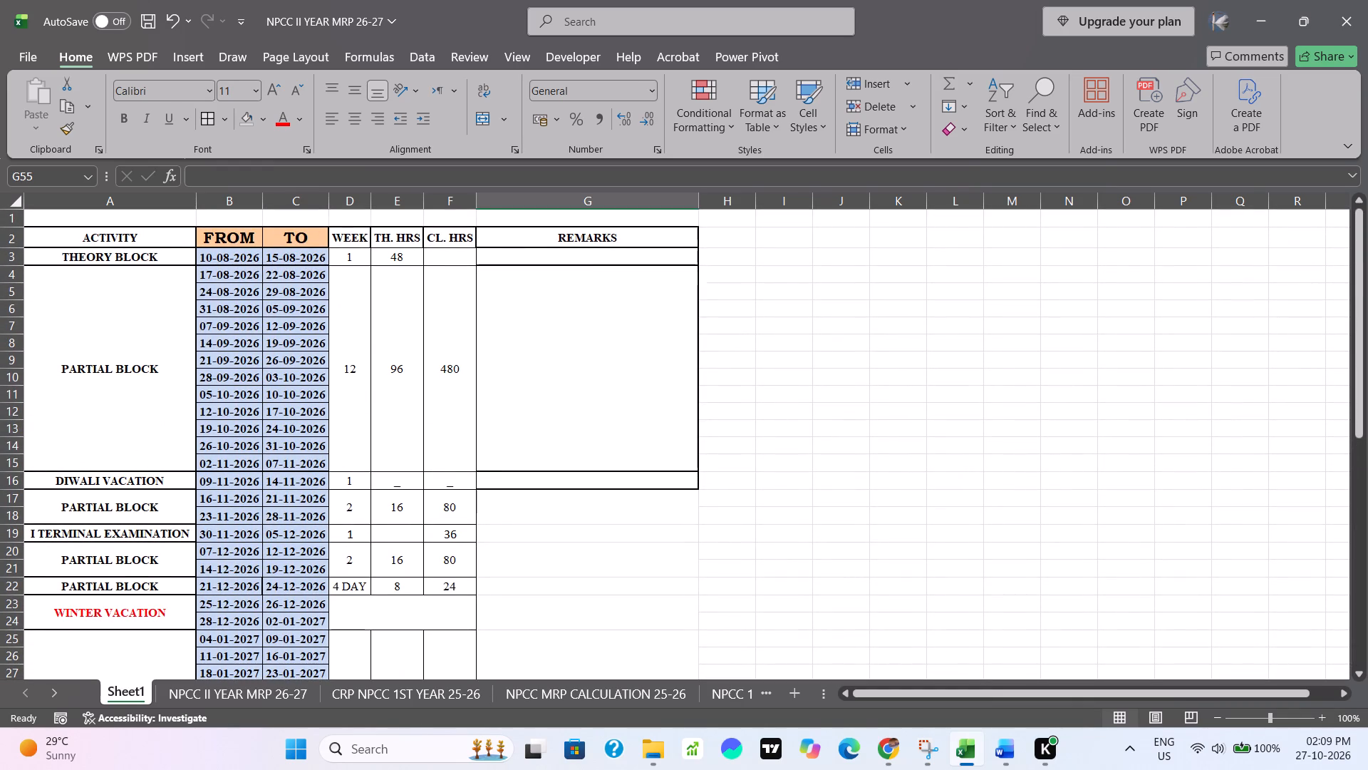
left_click_drag(349, 254, 574, 353)
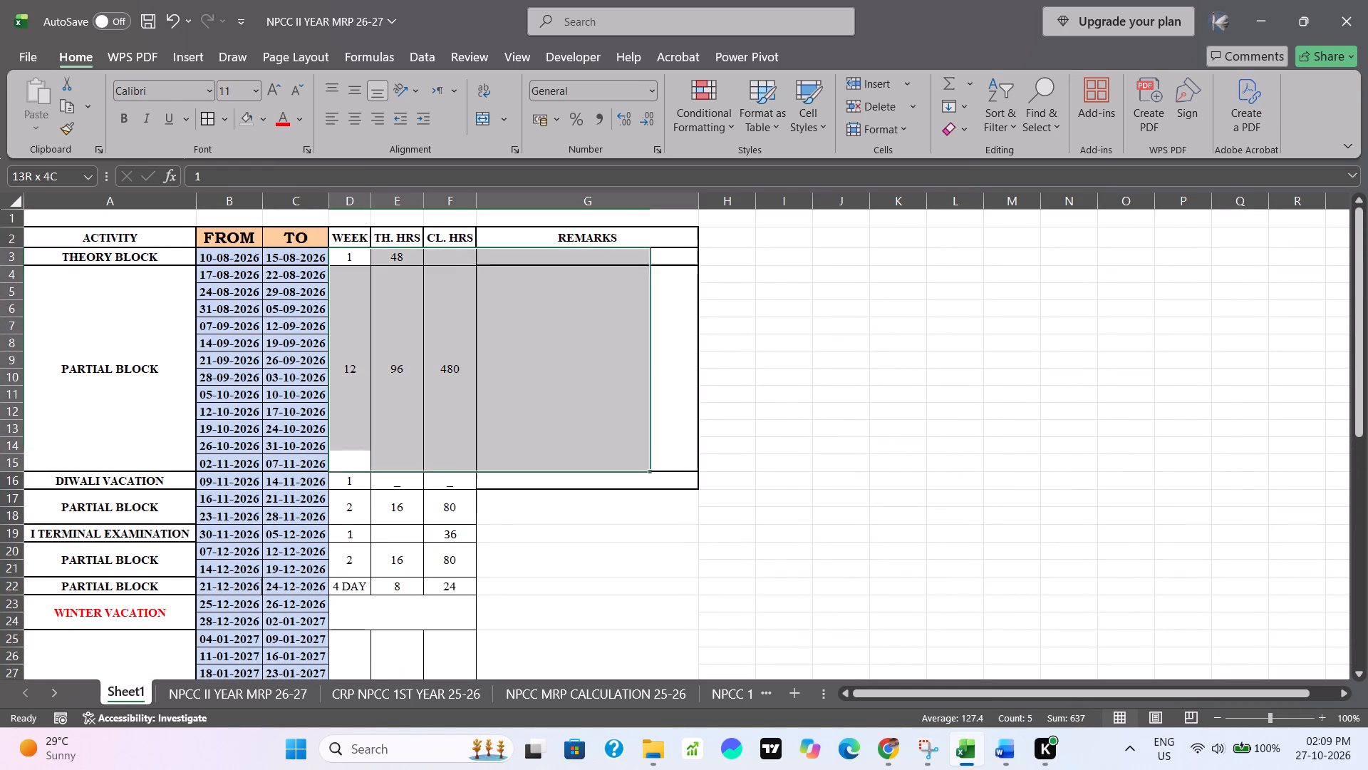
left_click_drag(574, 353, 588, 754)
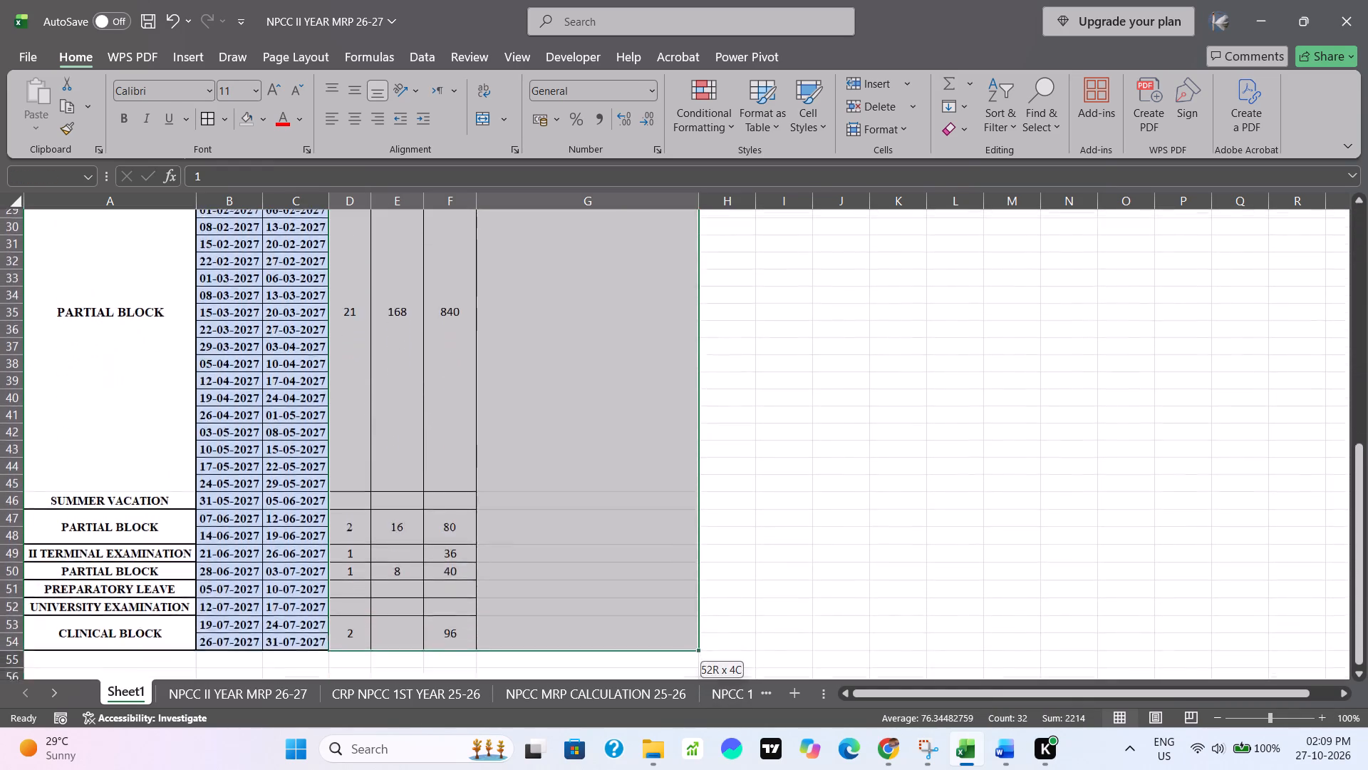
left_click_drag(588, 754, 636, 209)
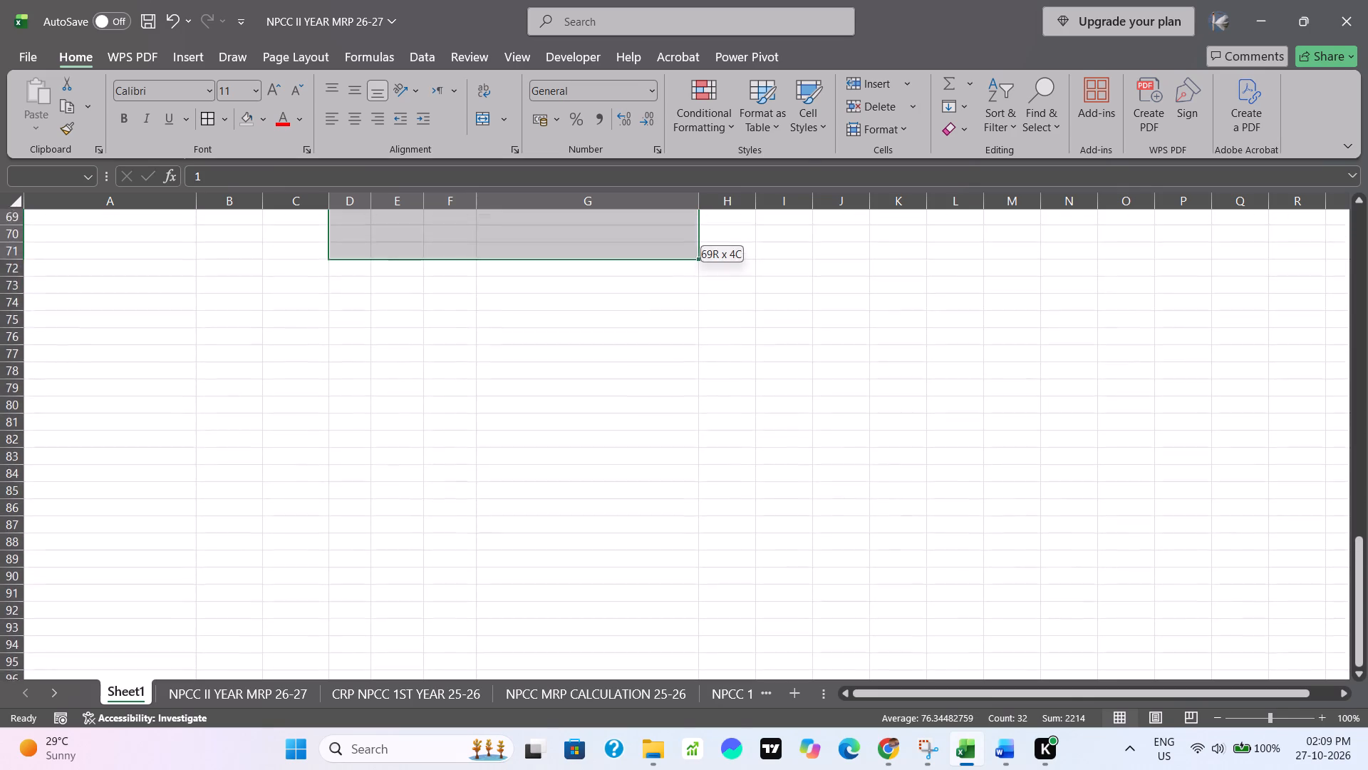
left_click_drag(636, 209, 603, 223)
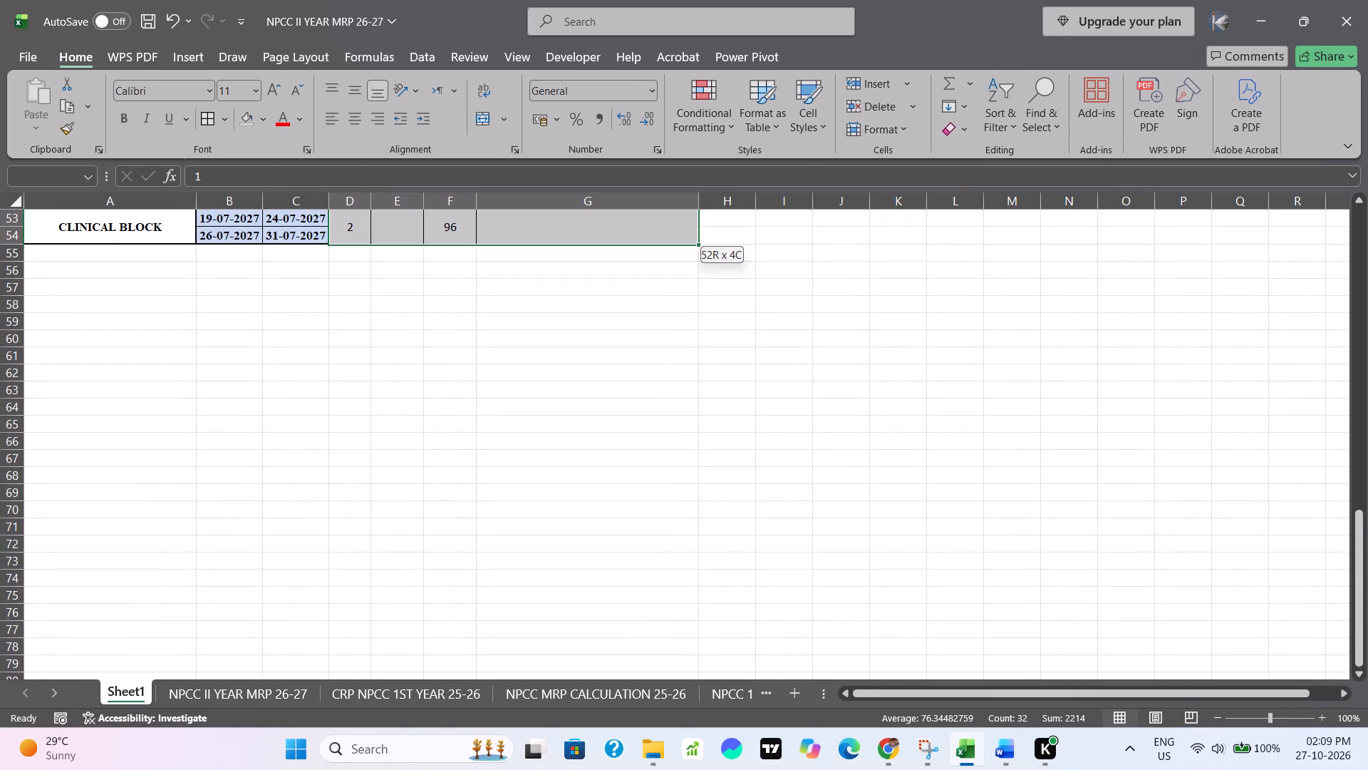
left_click_drag(603, 223, 601, 231)
left_click(205, 119)
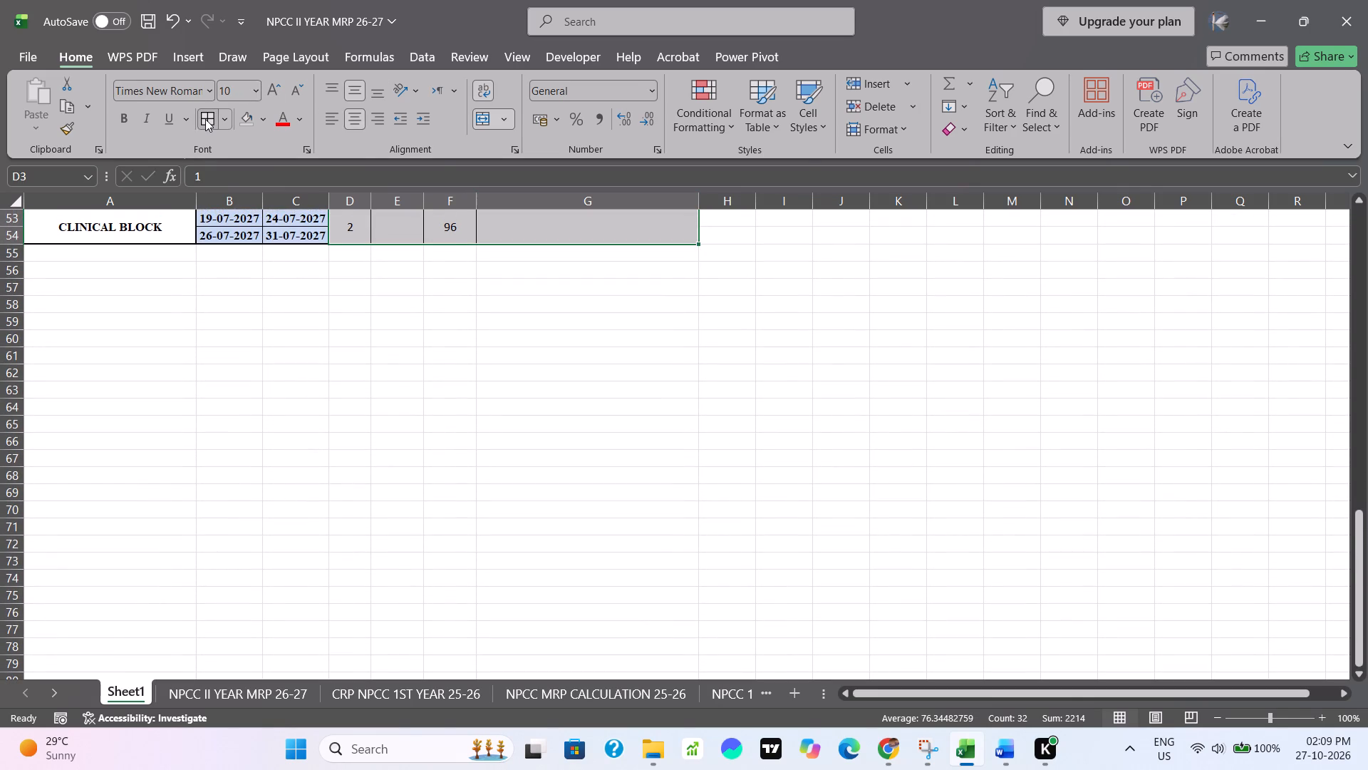
left_click(783, 419)
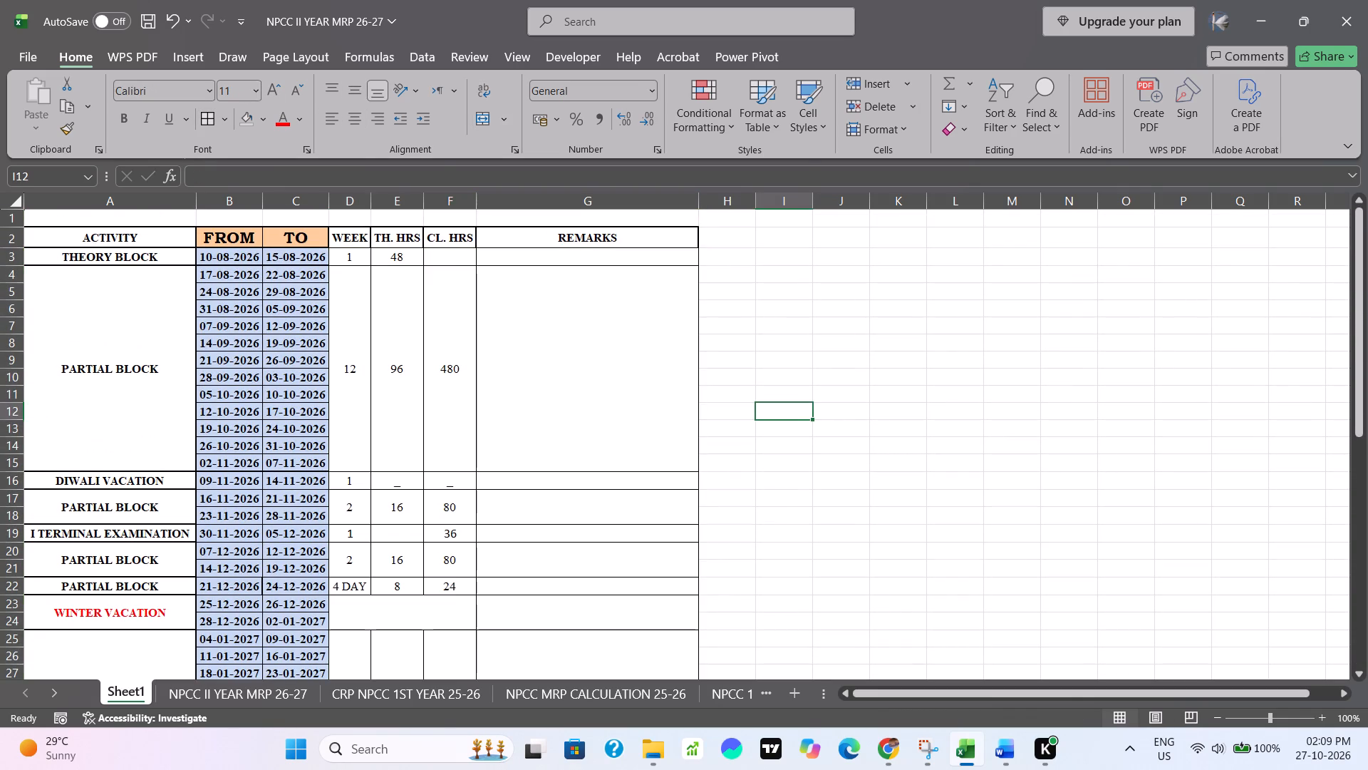
Add thick outside borders around WEEK through REMARKS, separately for the THEORY BLOCK in row 3 and the PARTIAL BLOCK in rows 4 to 15.
left_click_drag(340, 252, 571, 385)
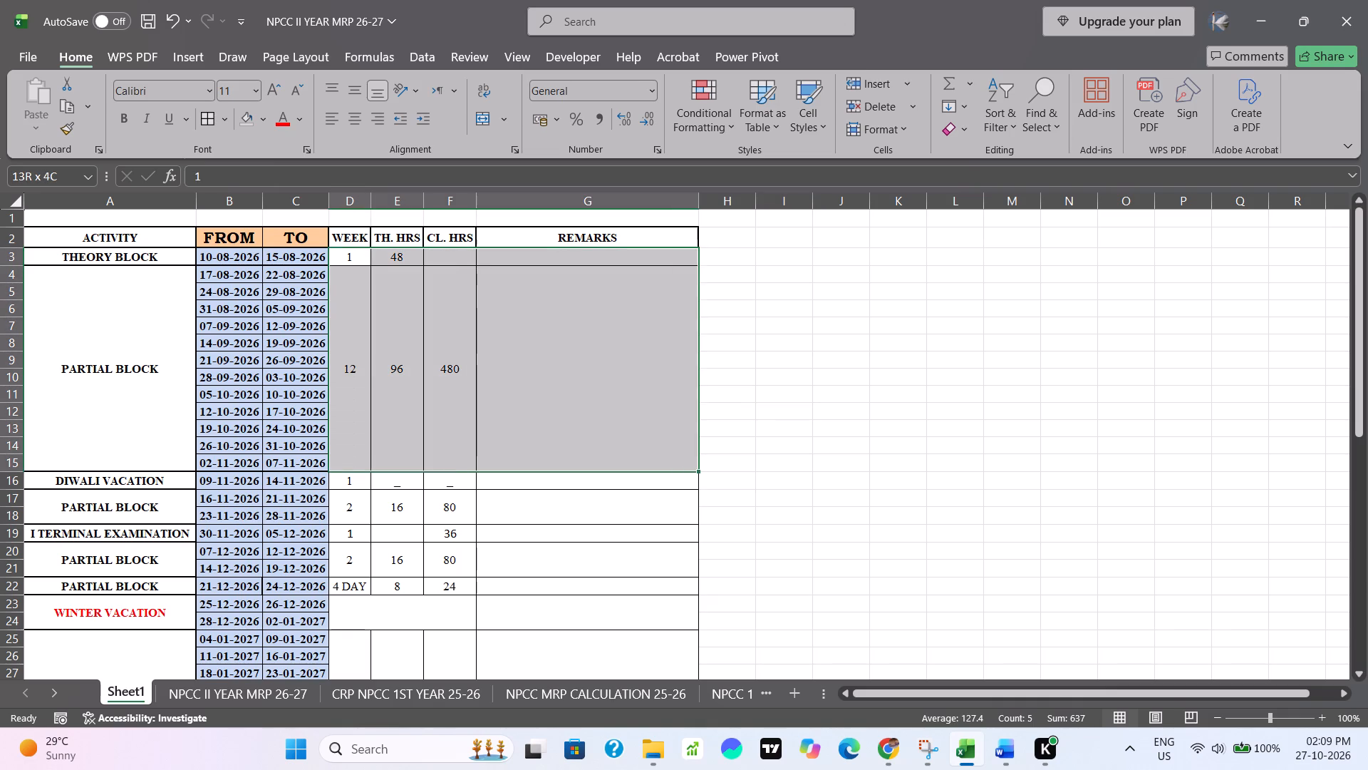
left_click_drag(571, 385, 574, 249)
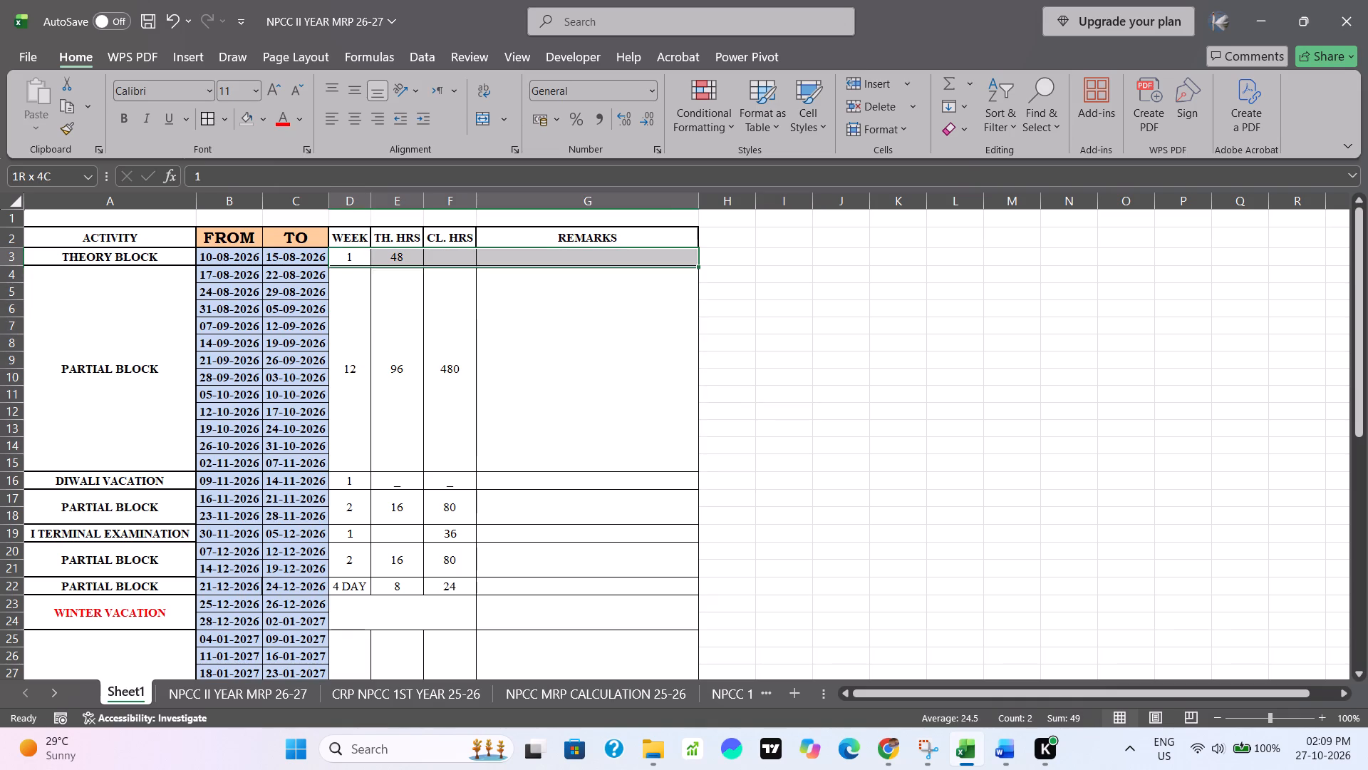
left_click_drag(574, 249, 571, 250)
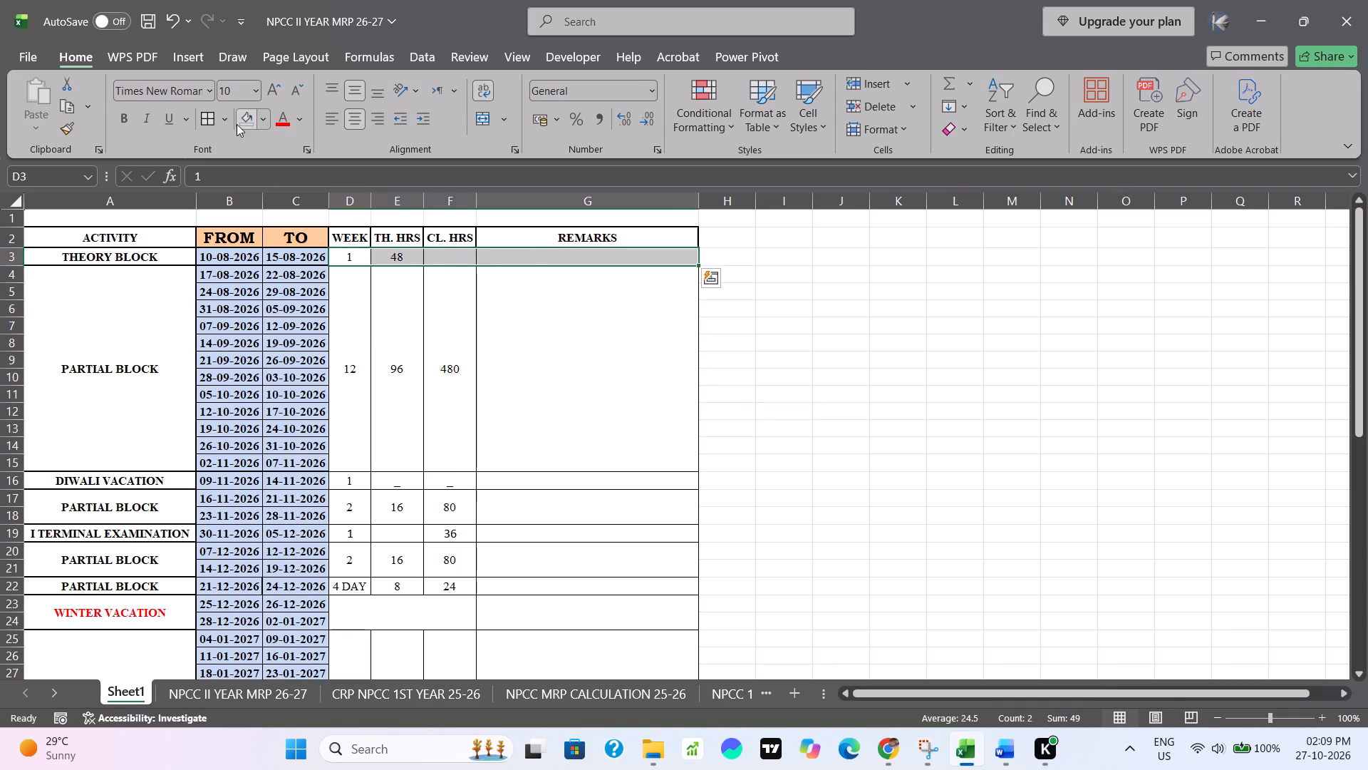
left_click(228, 123)
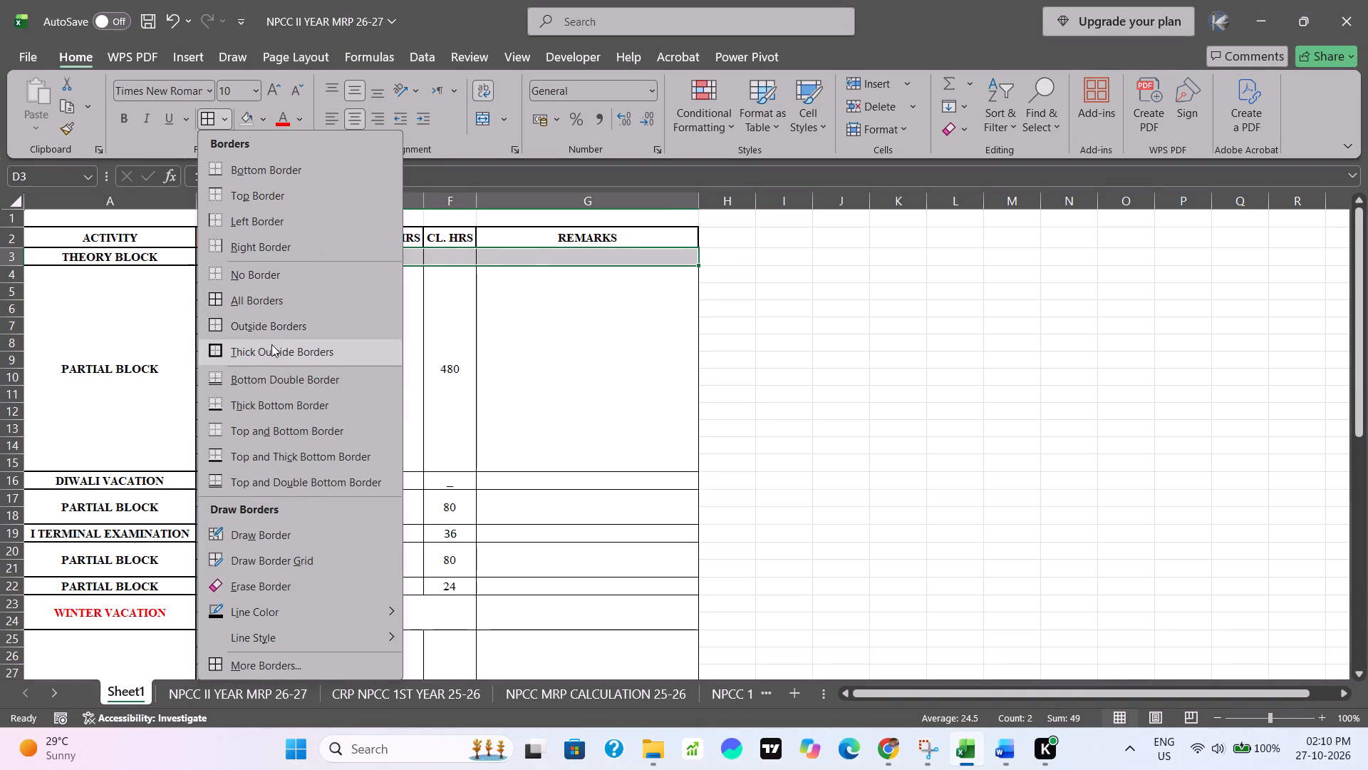
left_click(271, 344)
left_click_drag(348, 318, 519, 340)
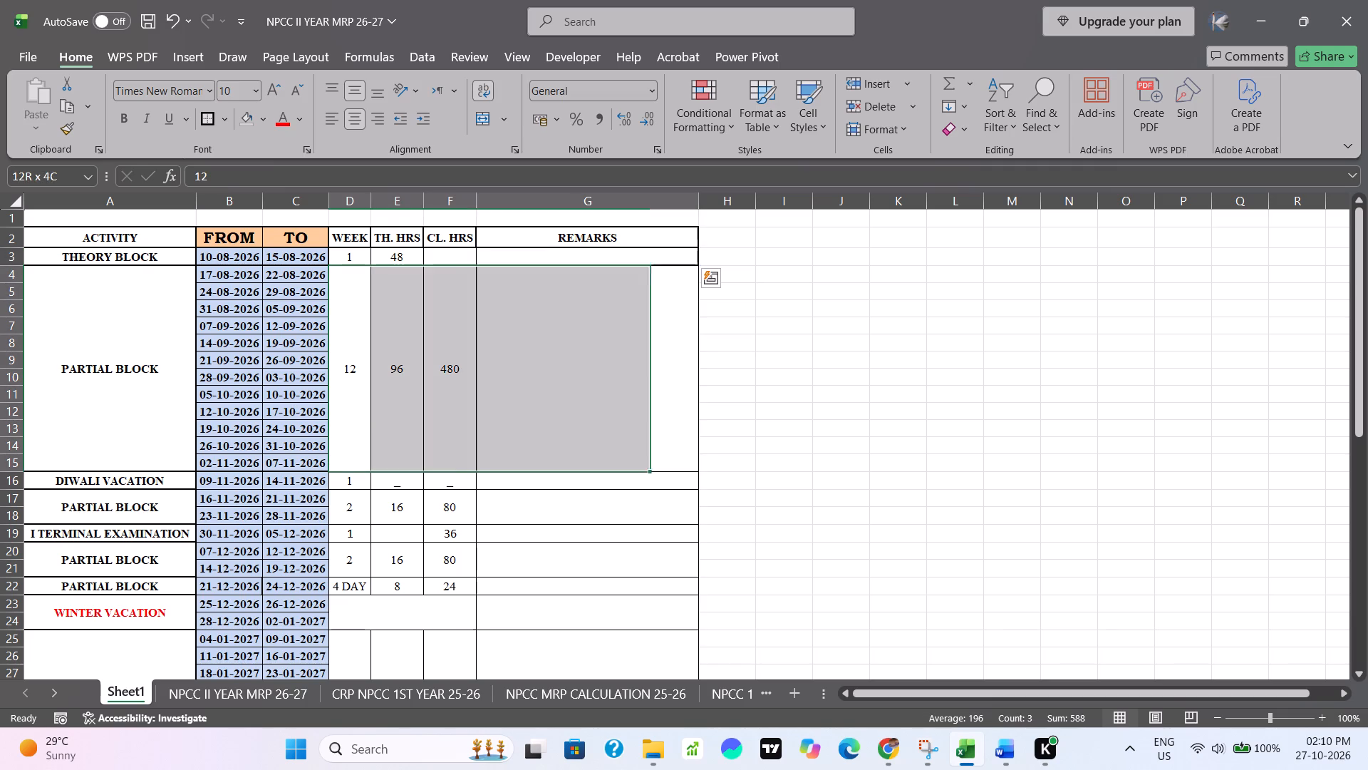
left_click_drag(519, 340, 576, 353)
left_click(207, 120)
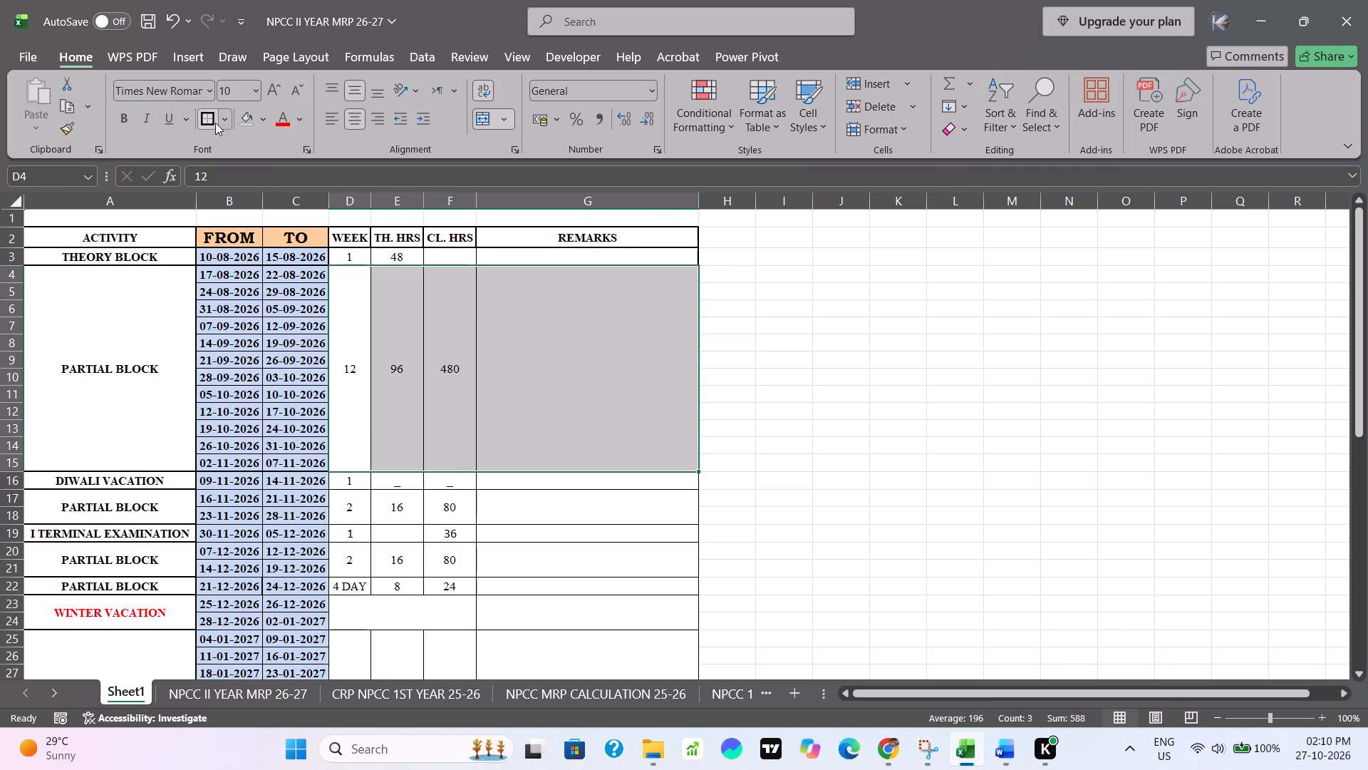
Add thick outside borders from FROM through REMARKS, separately for DIWALI VACATION in row 16 and the PARTIAL BLOCK in rows 17 to 18.
scroll(666, 386, "down", 2)
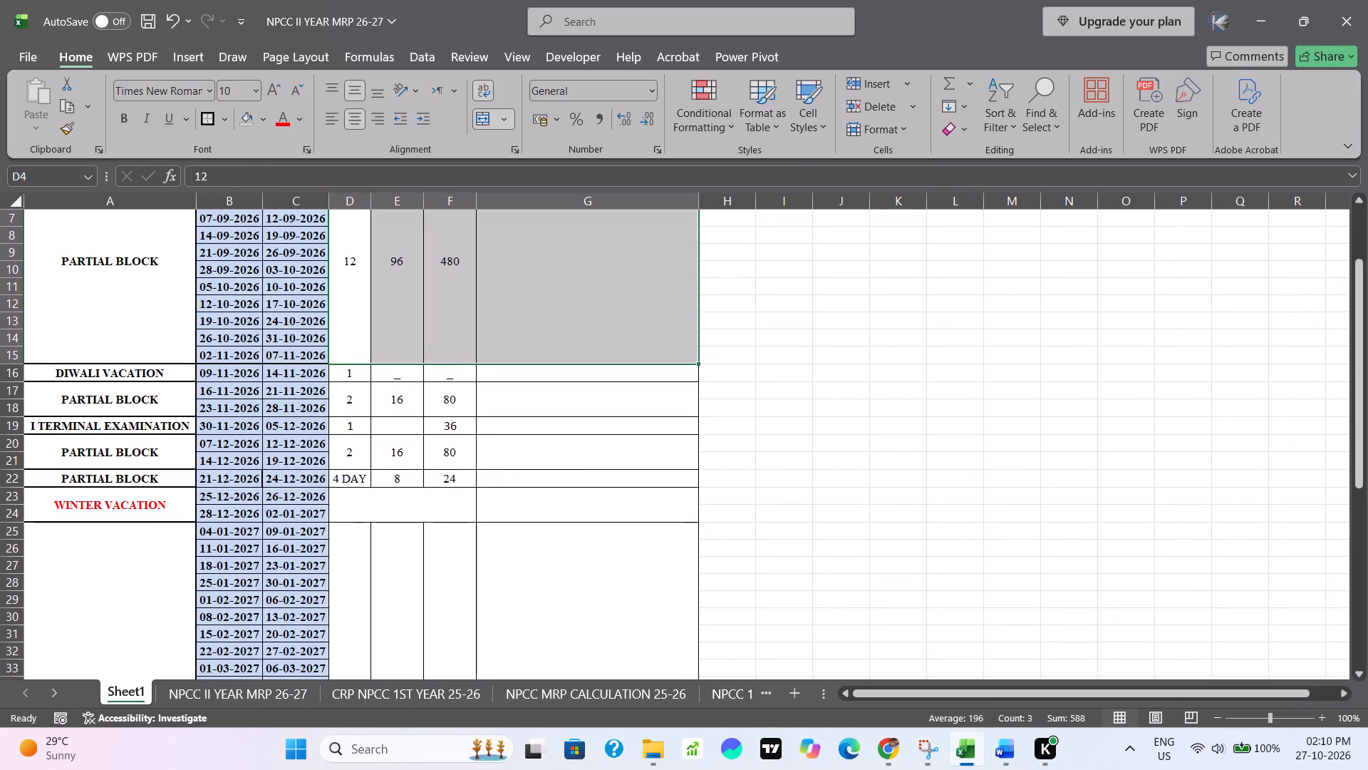
left_click_drag(214, 373, 603, 378)
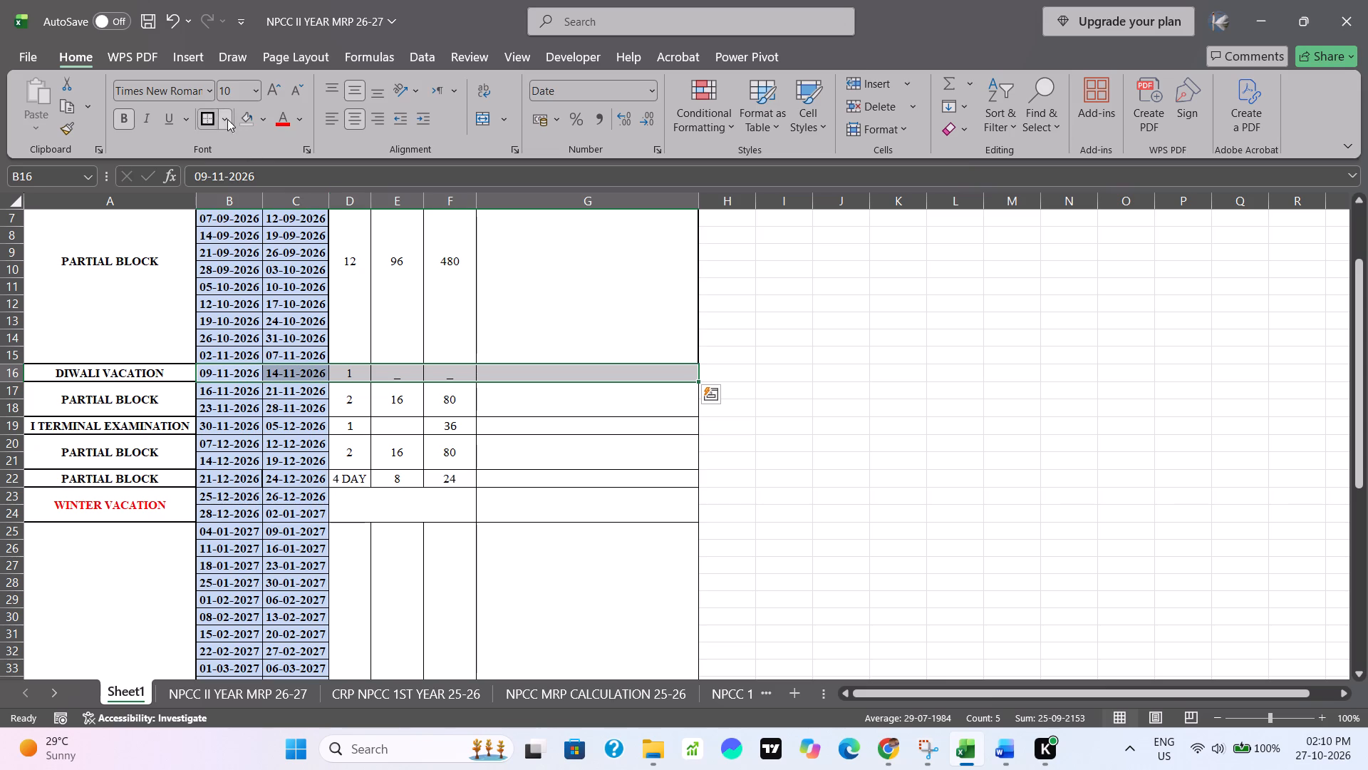
left_click(205, 113)
left_click_drag(343, 394, 455, 395)
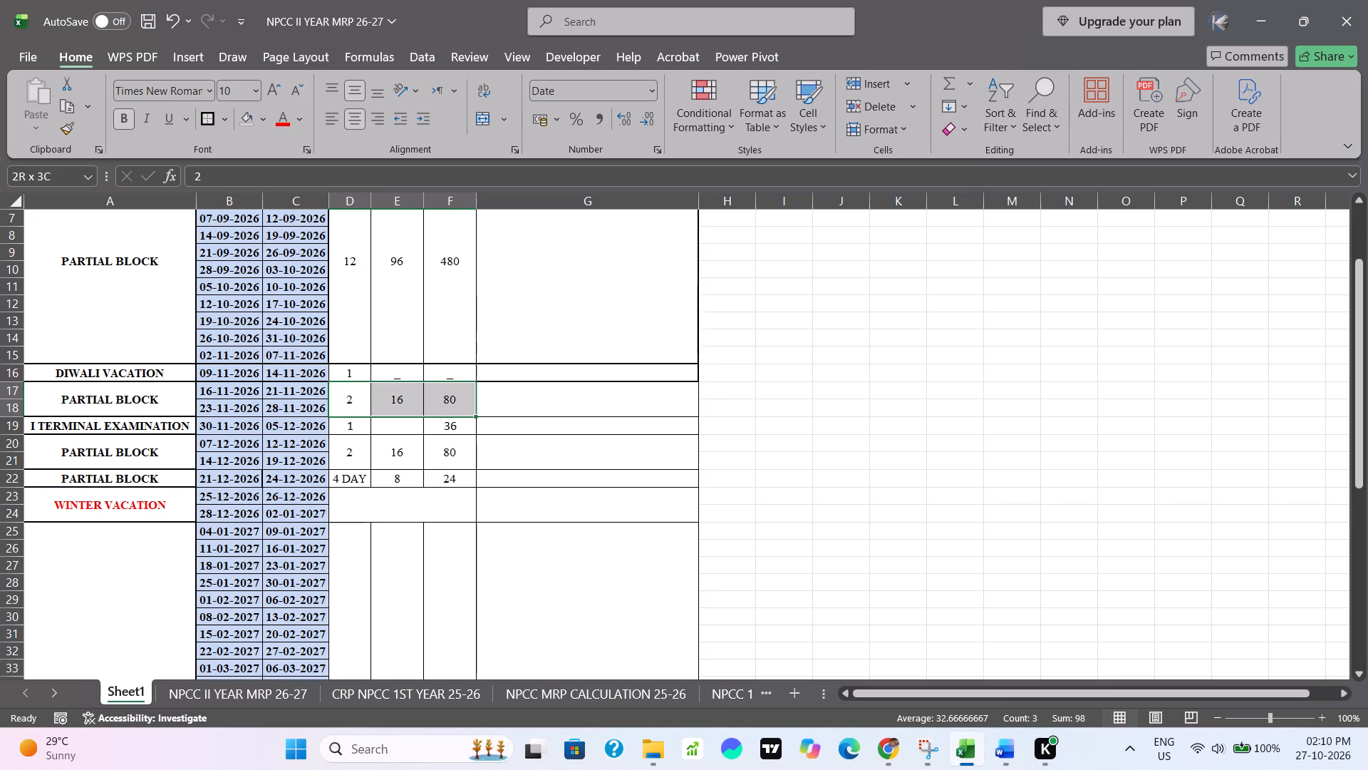
left_click_drag(455, 395, 455, 395)
left_click_drag(212, 394, 268, 406)
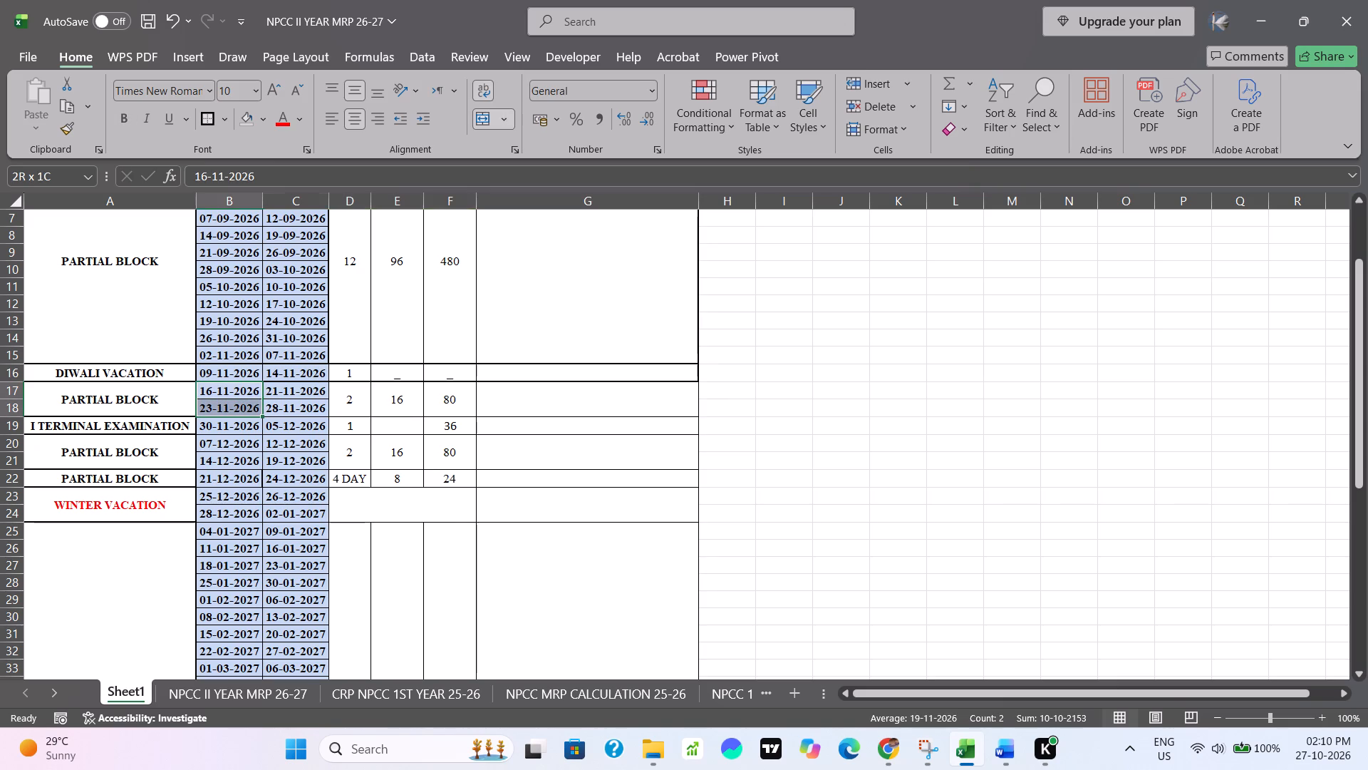
left_click_drag(268, 406, 532, 408)
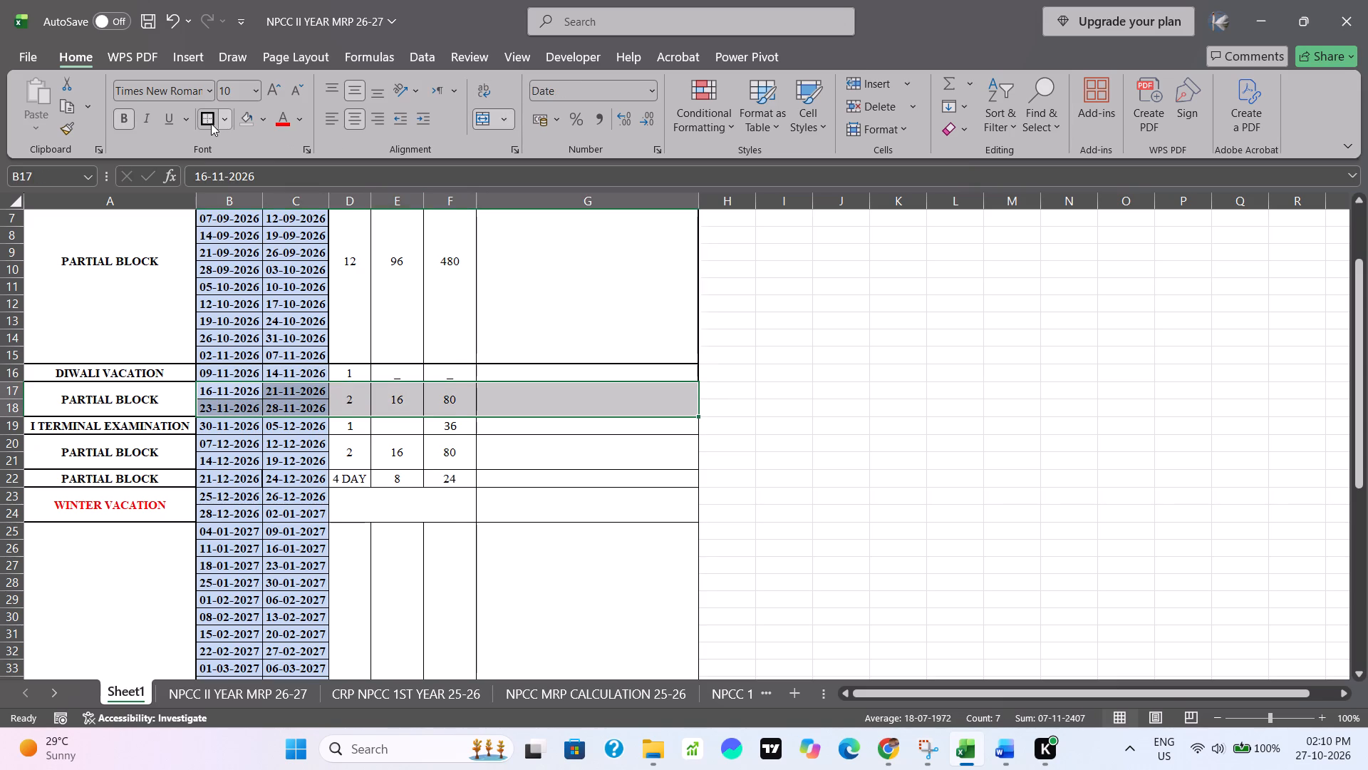
left_click(210, 123)
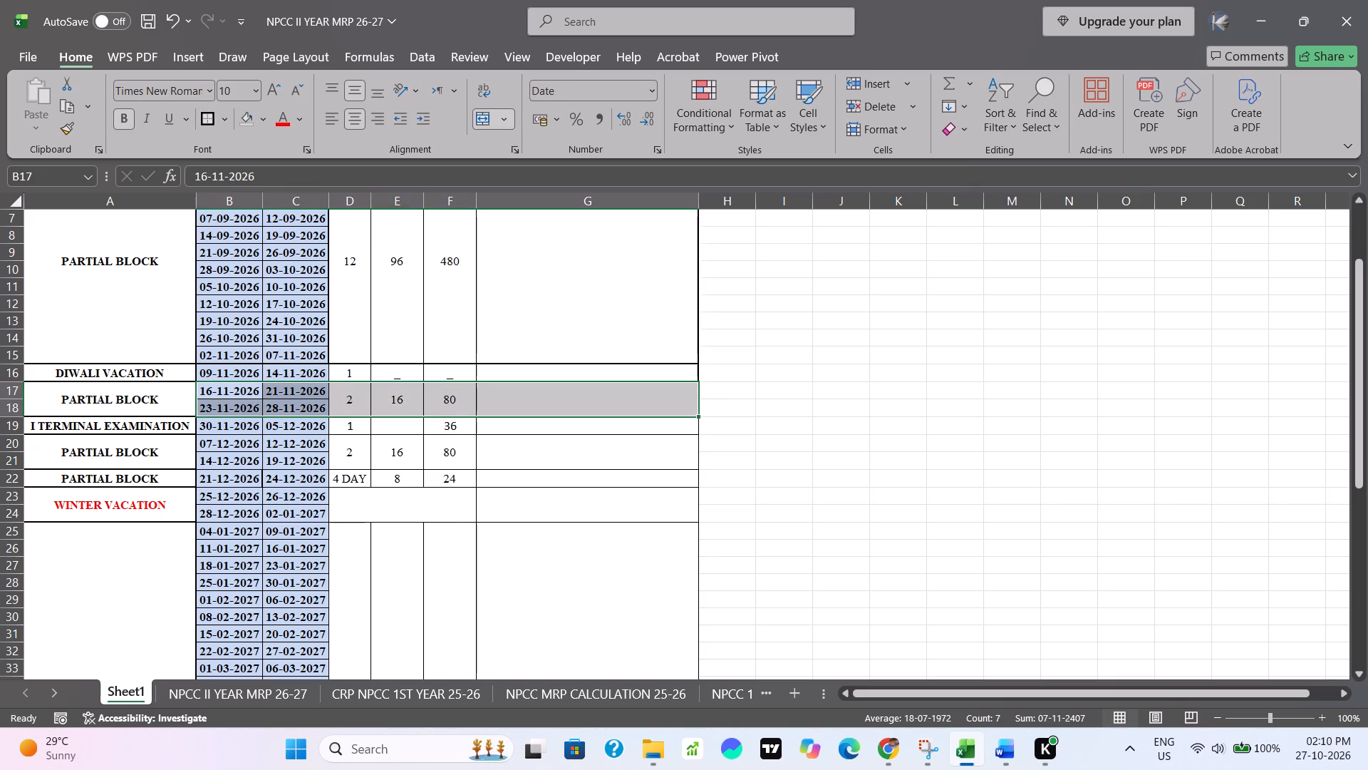
Add thick outside borders from FROM through REMARKS, separately for I TERMINAL EXAMINATION in row 19 and the PARTIAL BLOCK in rows 20 to 21.
left_click(227, 428)
left_click(299, 450)
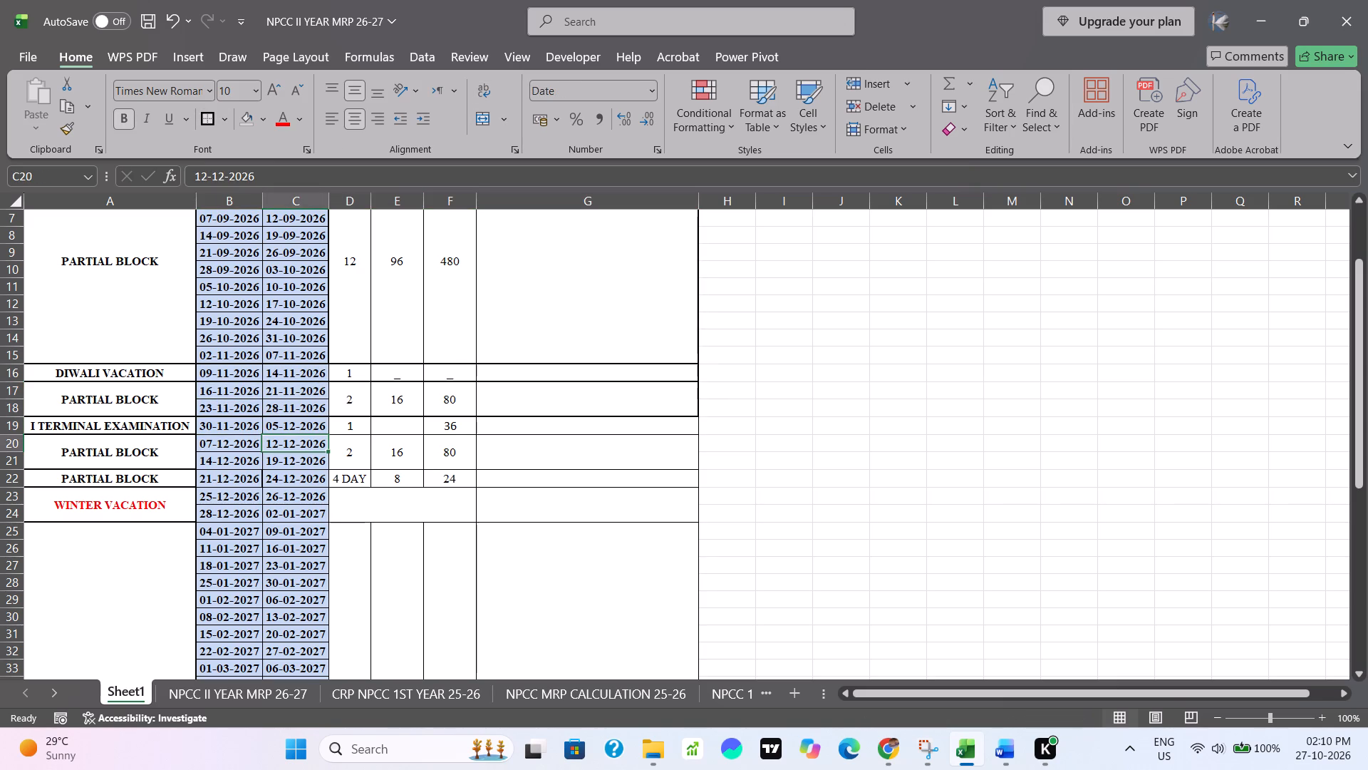
left_click_drag(237, 425, 589, 433)
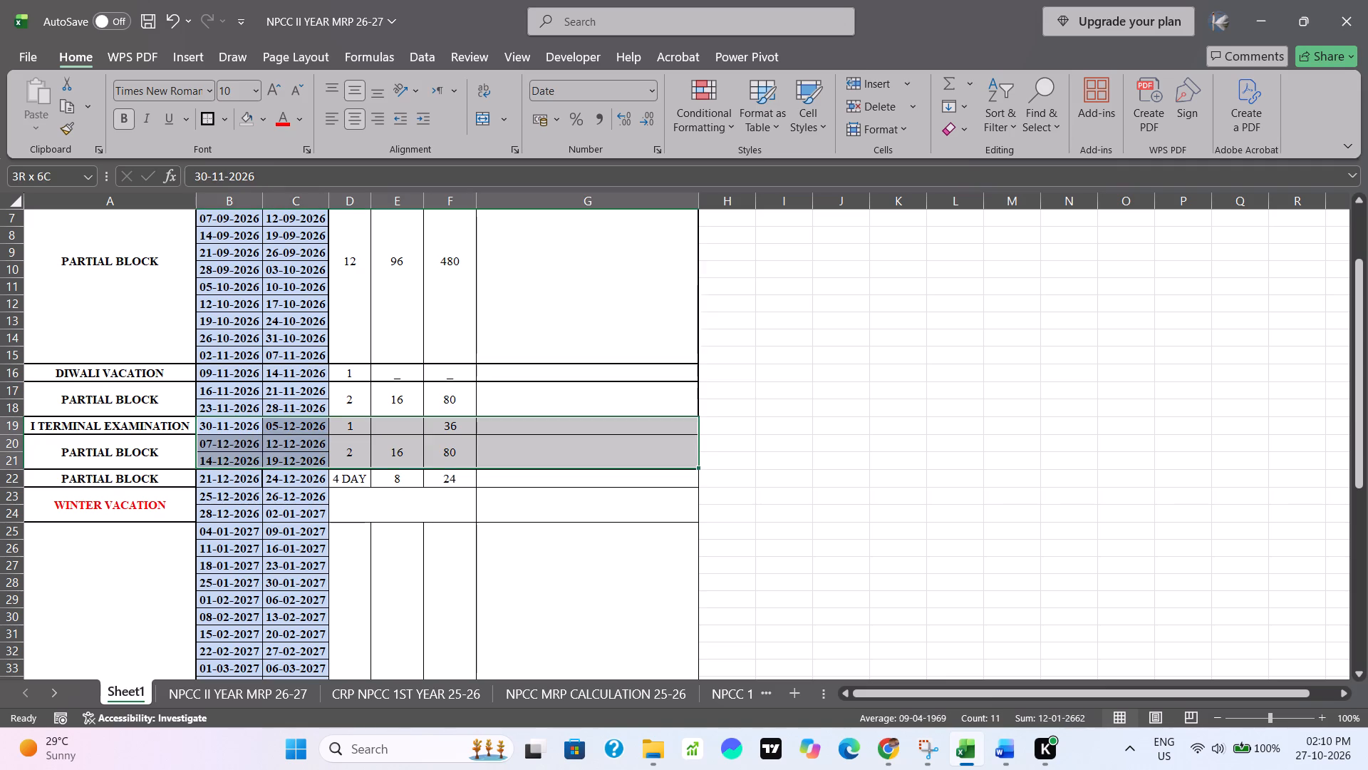
left_click_drag(589, 433, 589, 426)
left_click(208, 118)
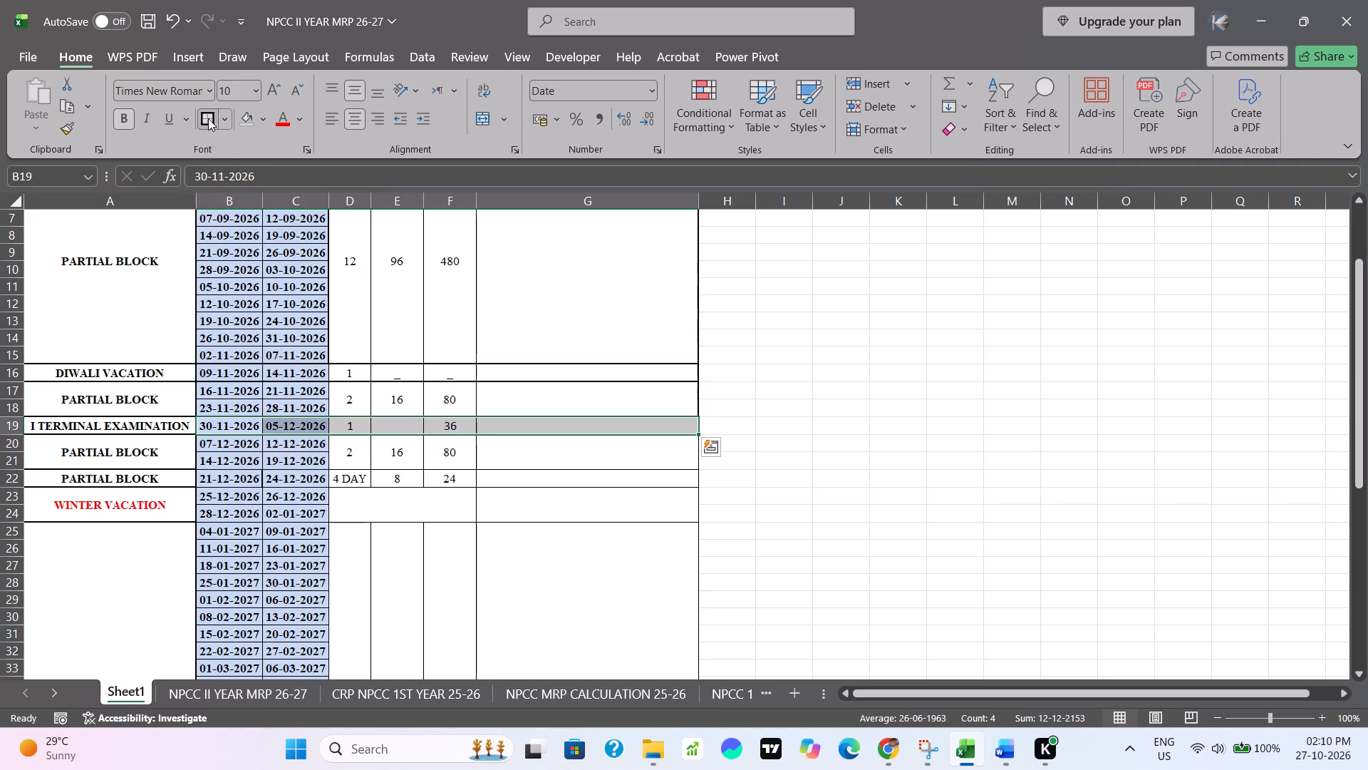
left_click_drag(222, 443, 367, 463)
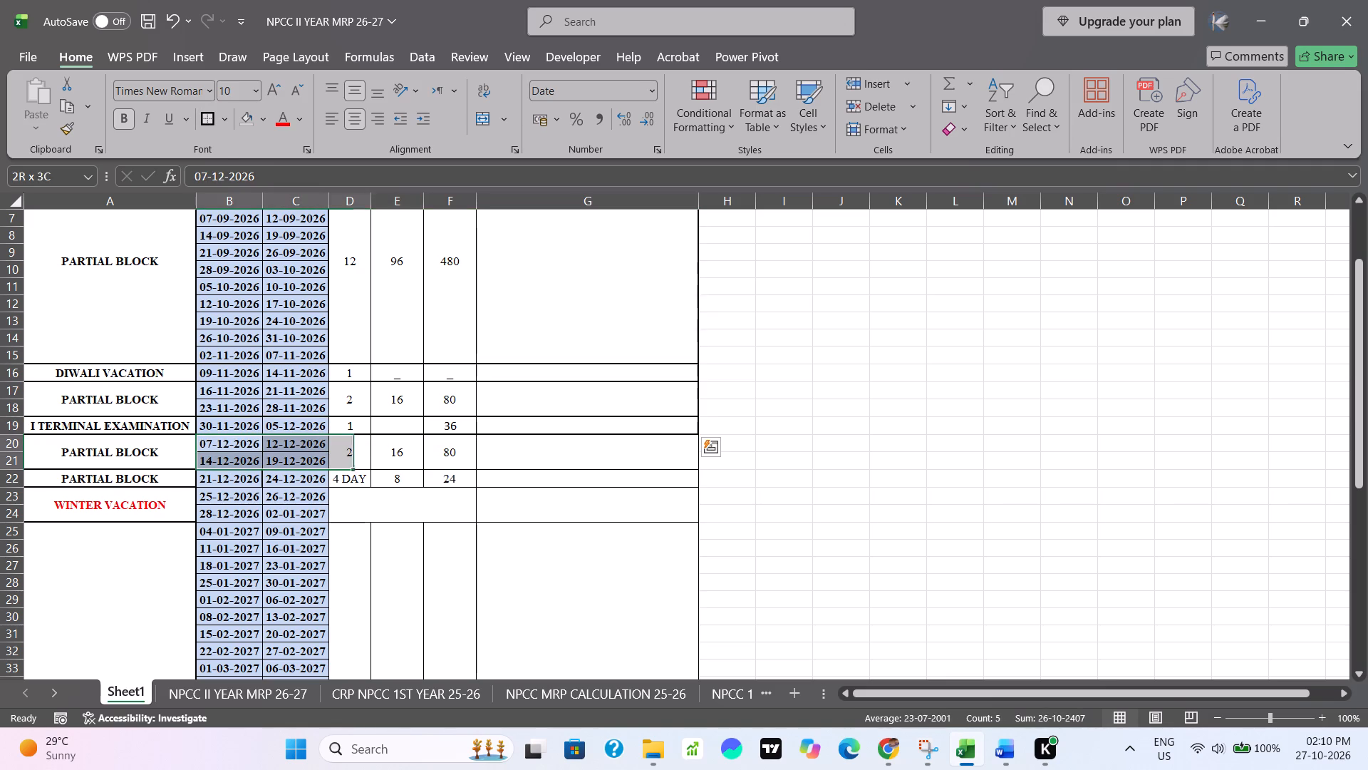
left_click_drag(367, 463, 515, 460)
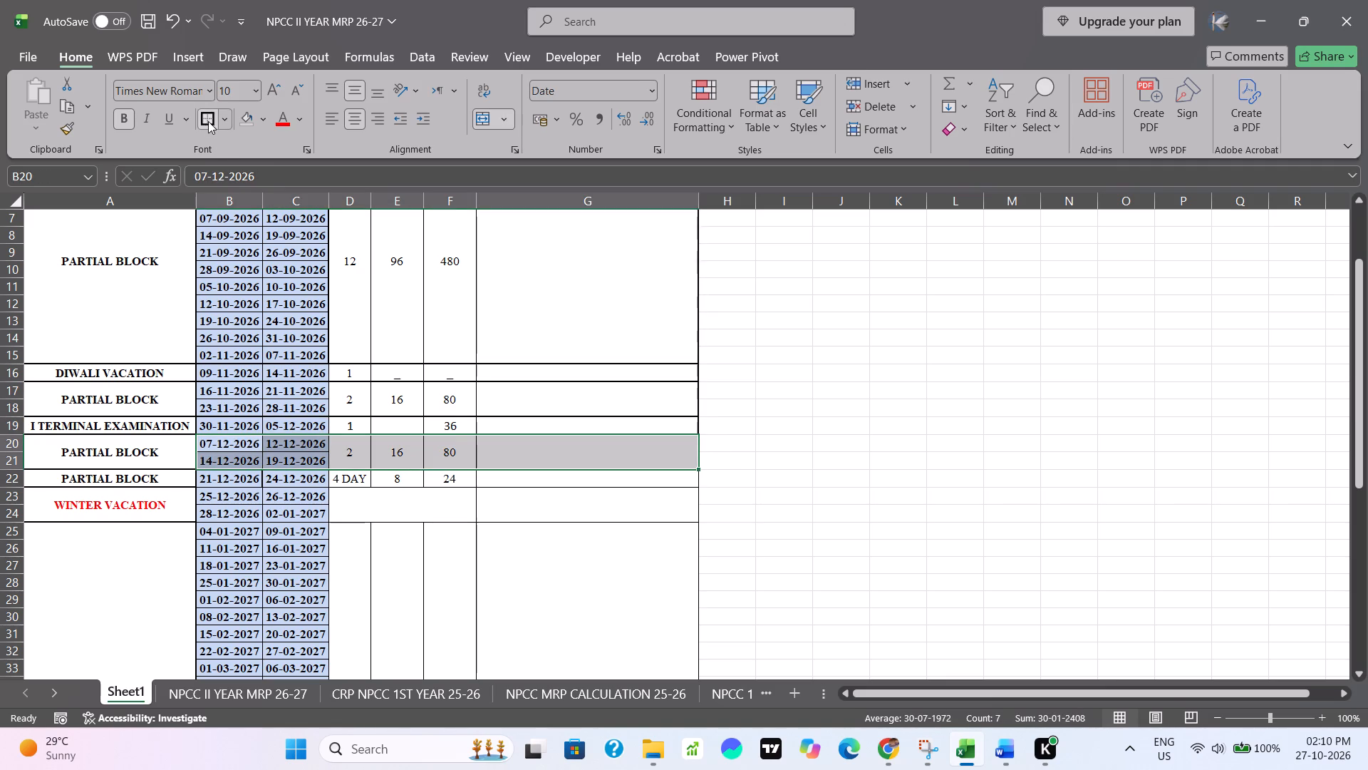
left_click(207, 120)
Add thick outside borders from FROM through REMARKS, separately for the PARTIAL BLOCK in row 22 and WINTER VACATION in rows 23 to 24.
left_click_drag(218, 480, 541, 491)
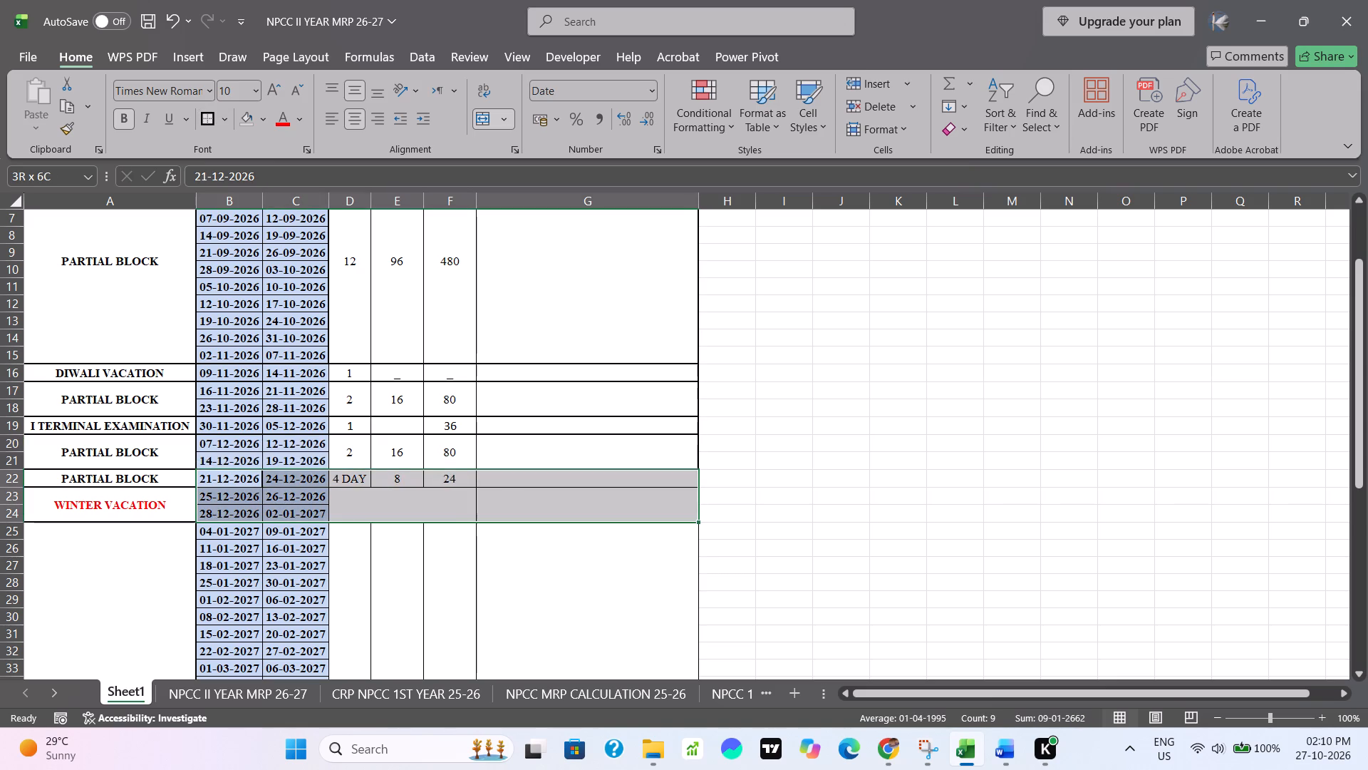
left_click_drag(541, 491, 540, 479)
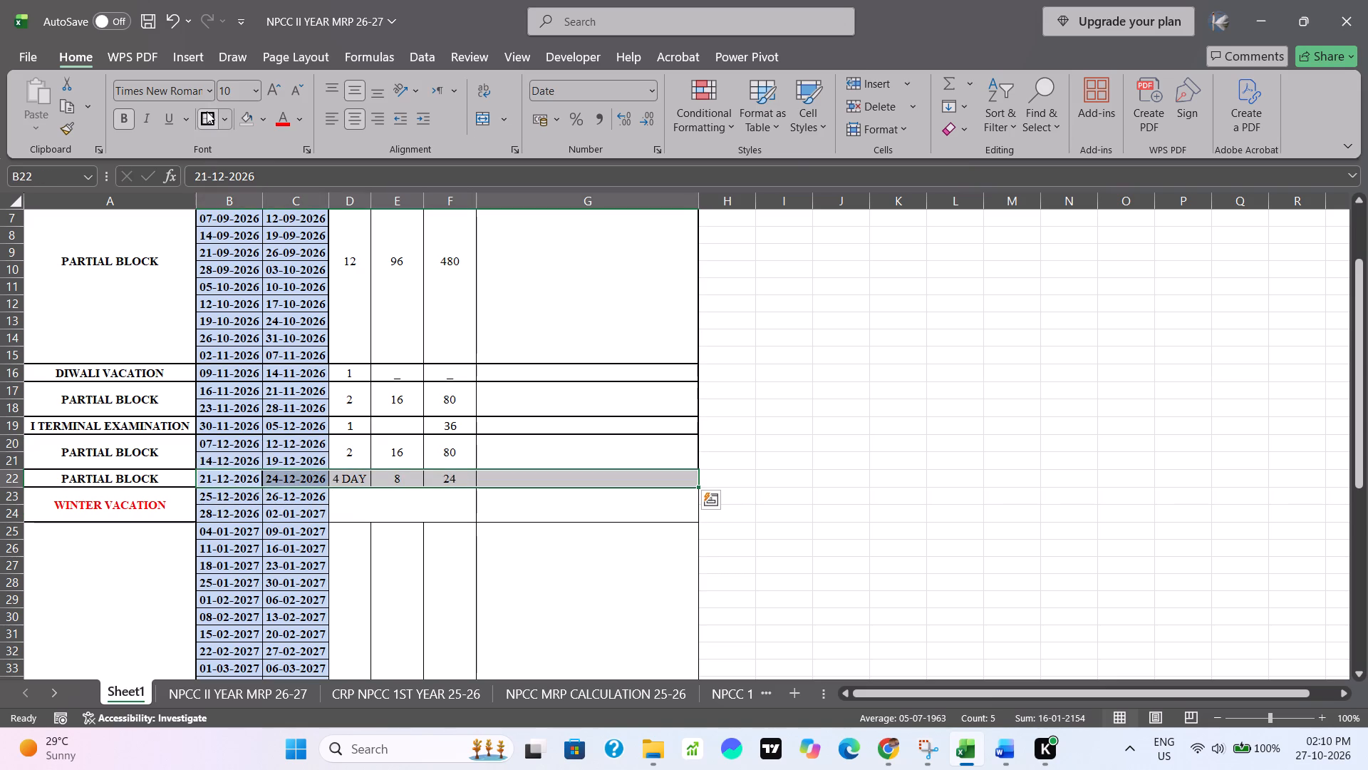
left_click(207, 111)
left_click_drag(217, 495, 552, 523)
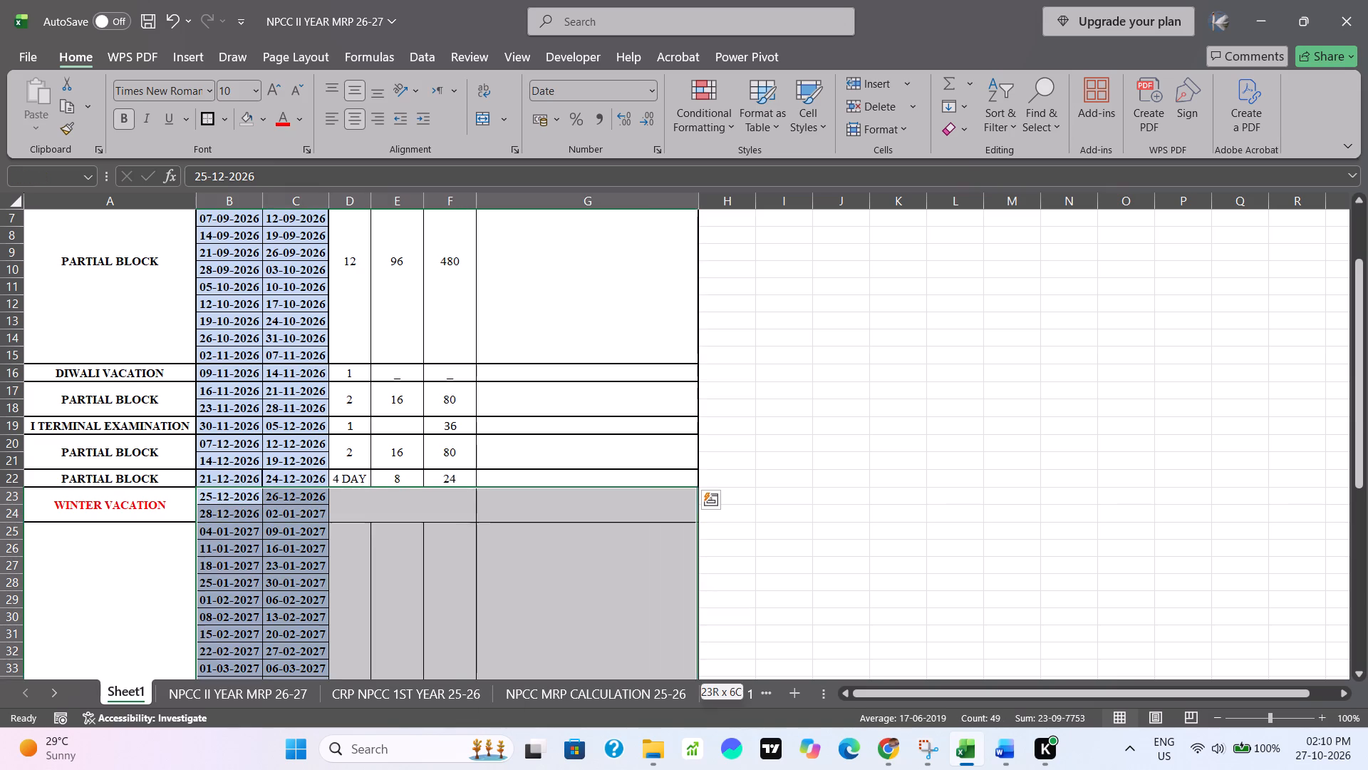
left_click_drag(552, 523, 559, 512)
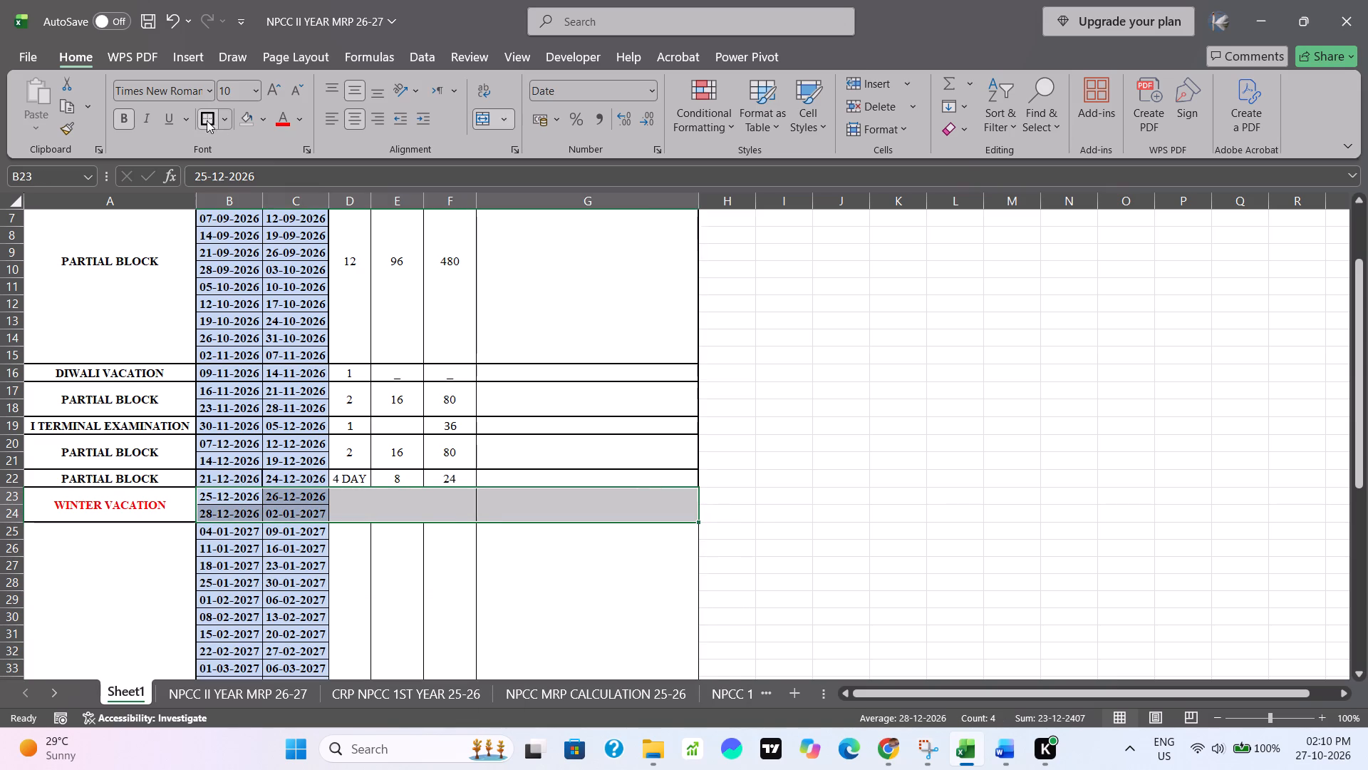
left_click(205, 115)
Add thick outside borders to the PARTIAL BLOCK in rows 25 to 45, separately for FROM through REMARKS and its ACTIVITY cell.
scroll(282, 508, "down", 2)
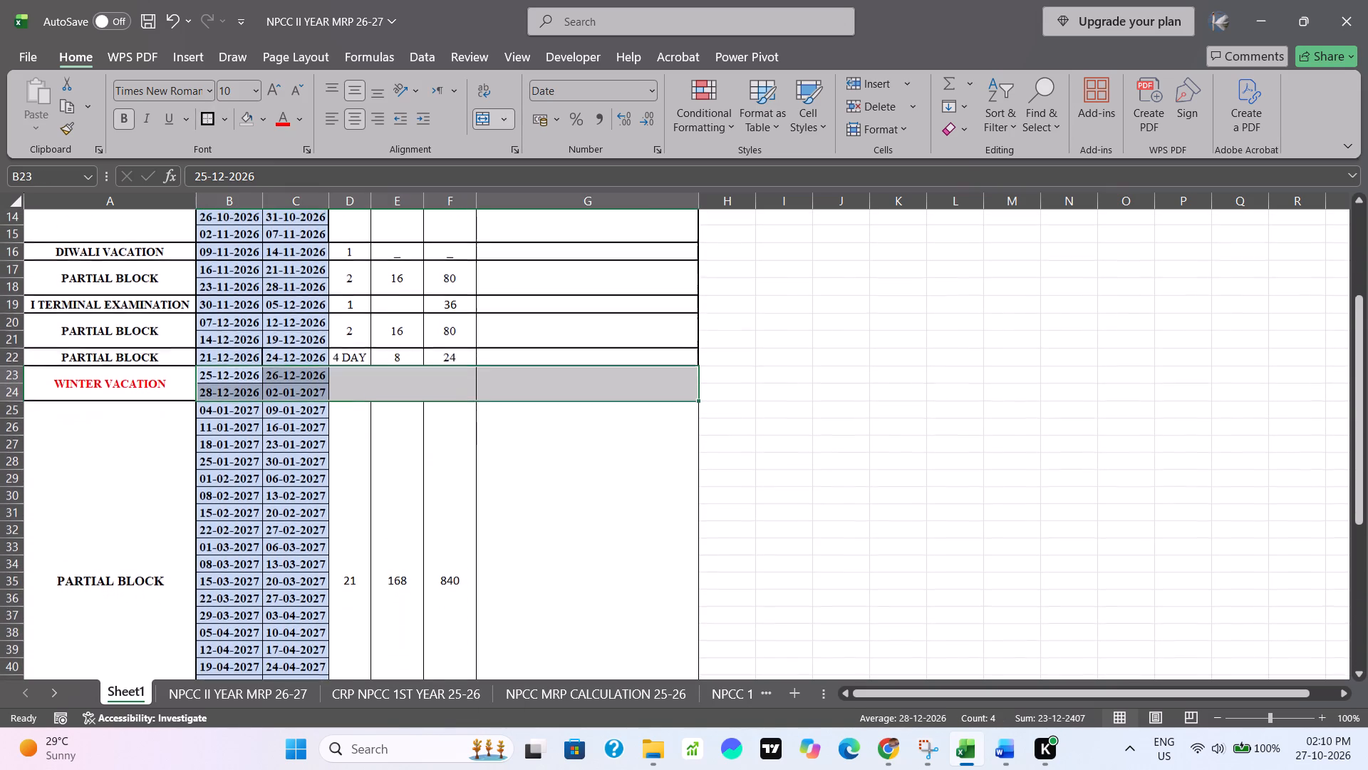
left_click_drag(209, 410, 522, 565)
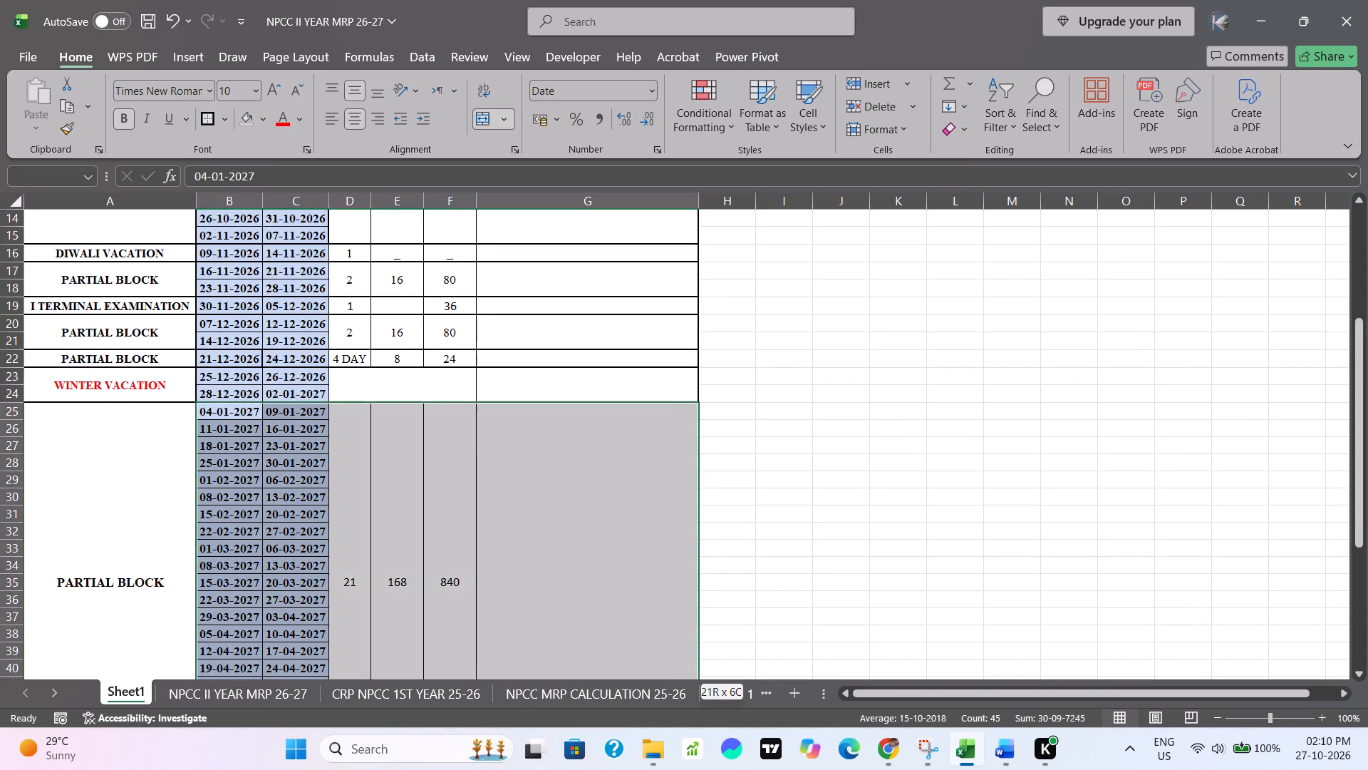
left_click_drag(522, 565, 522, 570)
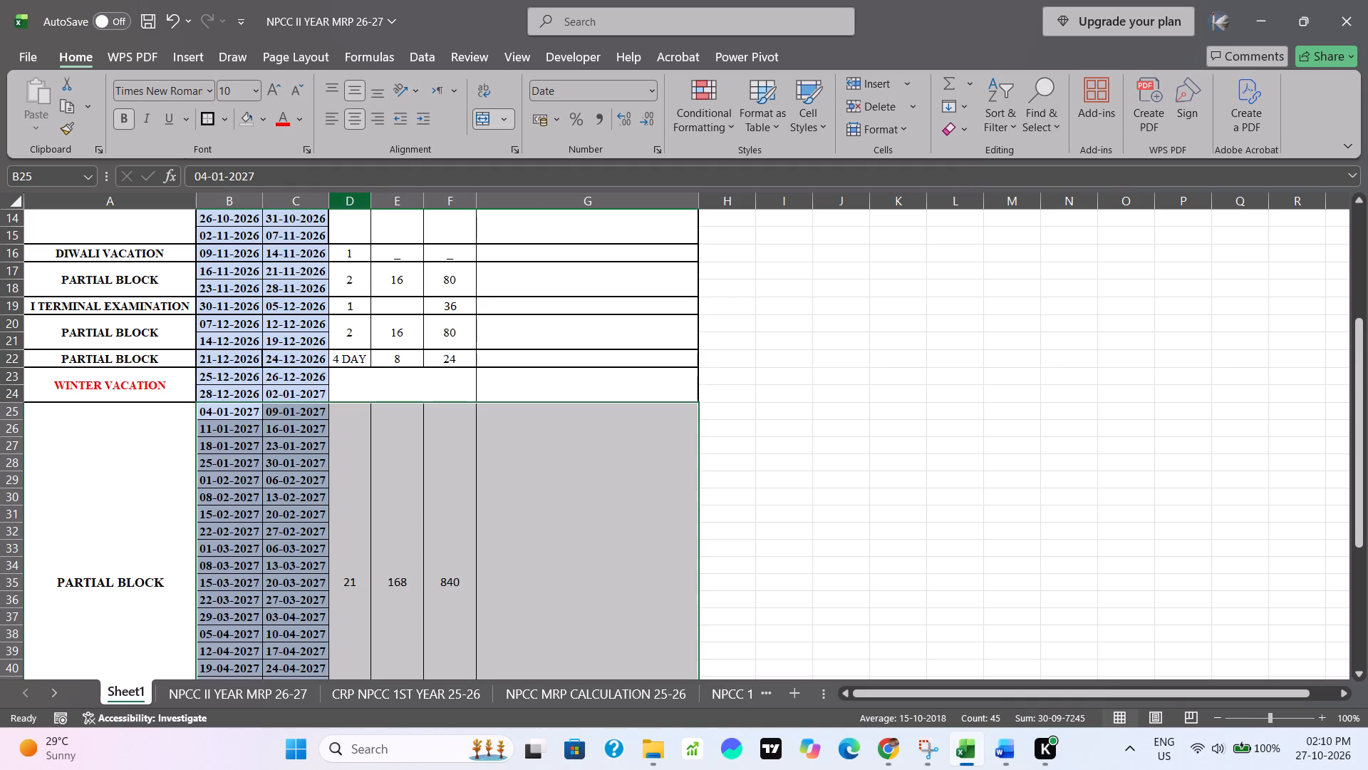
scroll(445, 355, "down", 2)
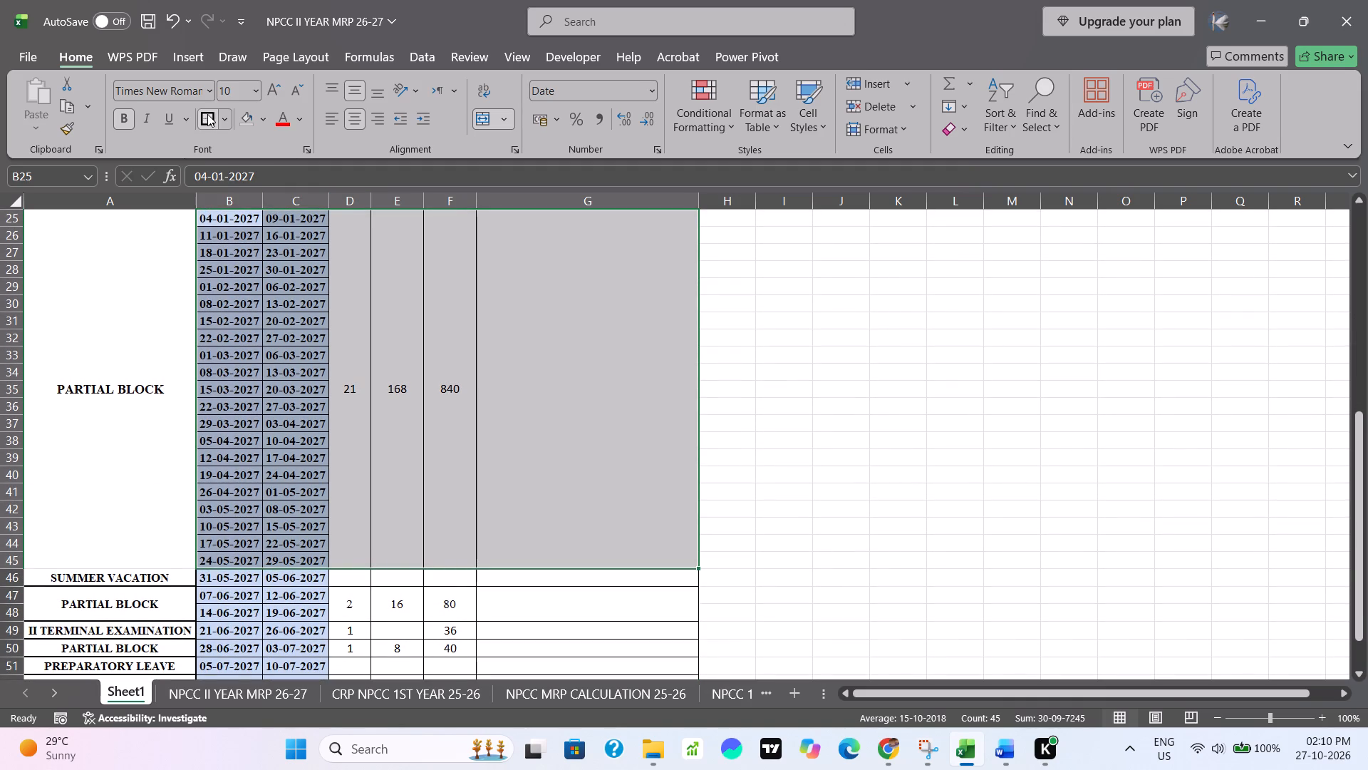
left_click(207, 114)
left_click(72, 428)
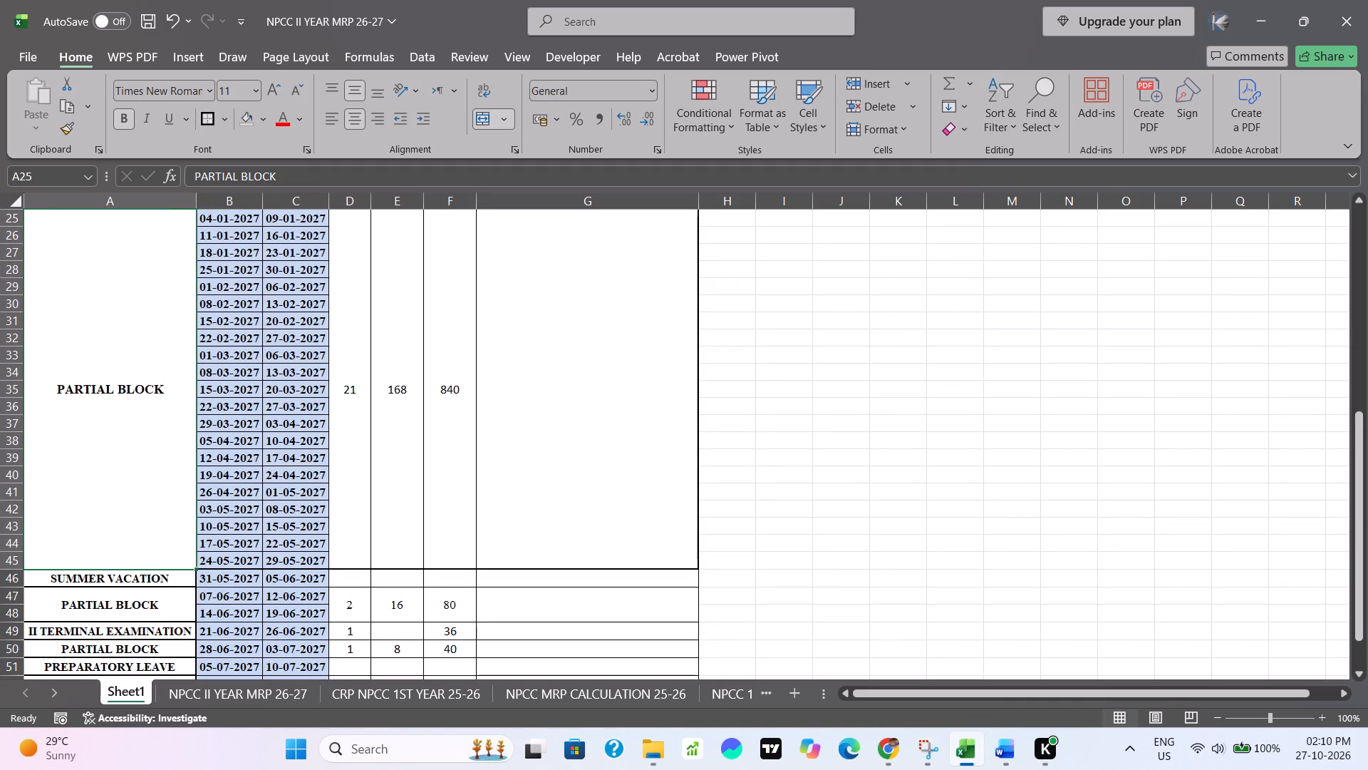
left_click(204, 111)
Add thick outside borders from FROM through REMARKS, separately for SUMMER VACATION in row 46 and the PARTIAL BLOCK in rows 47 to 48.
scroll(326, 506, "down", 2)
left_click_drag(210, 391, 275, 385)
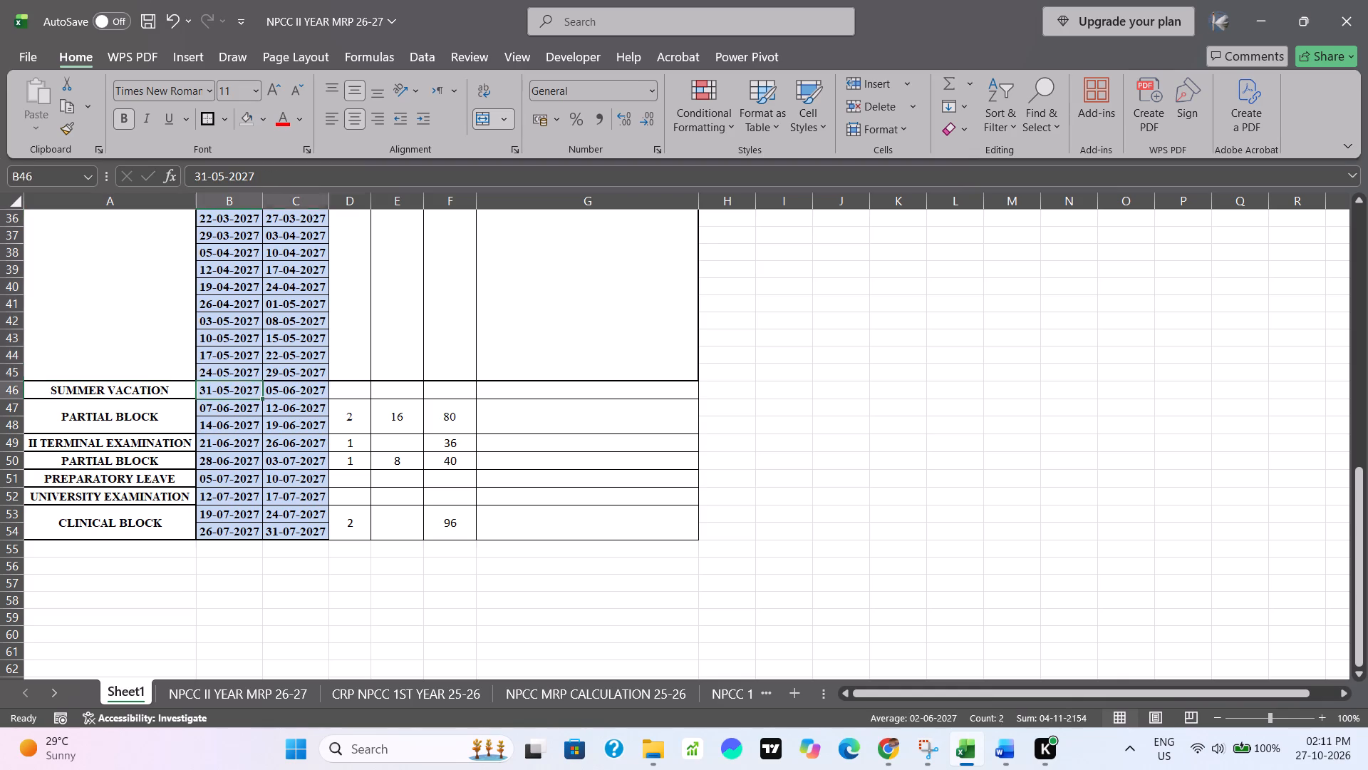
left_click_drag(275, 385, 562, 393)
left_click(208, 125)
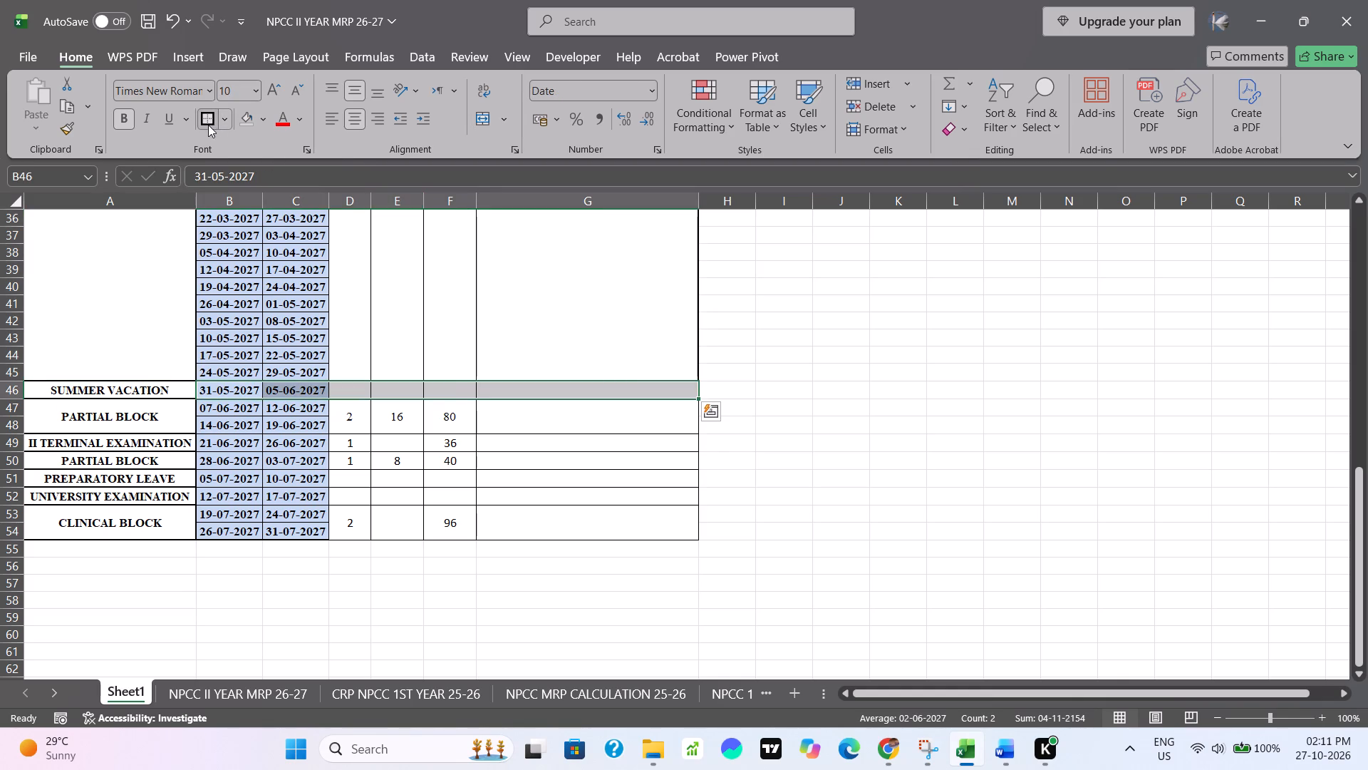
left_click_drag(213, 408, 499, 438)
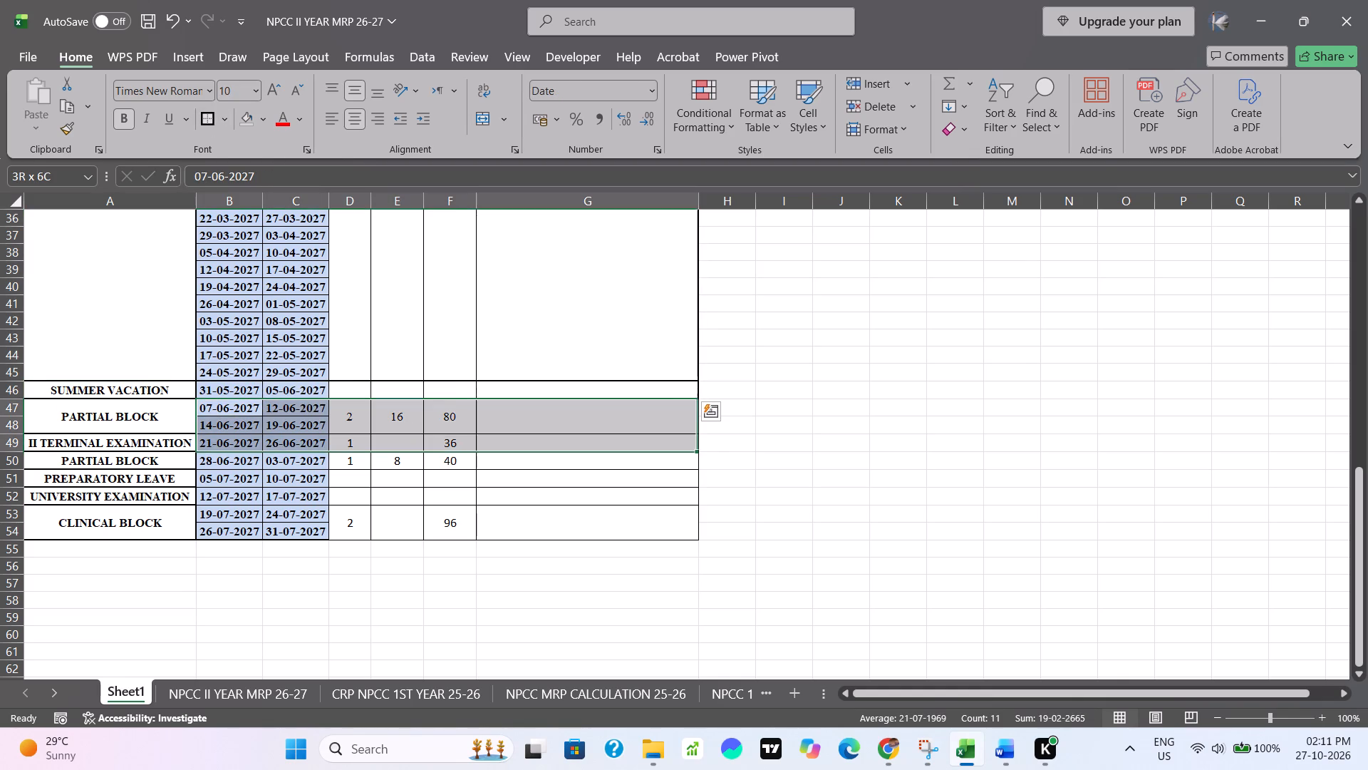
left_click_drag(499, 438, 546, 428)
left_click(209, 119)
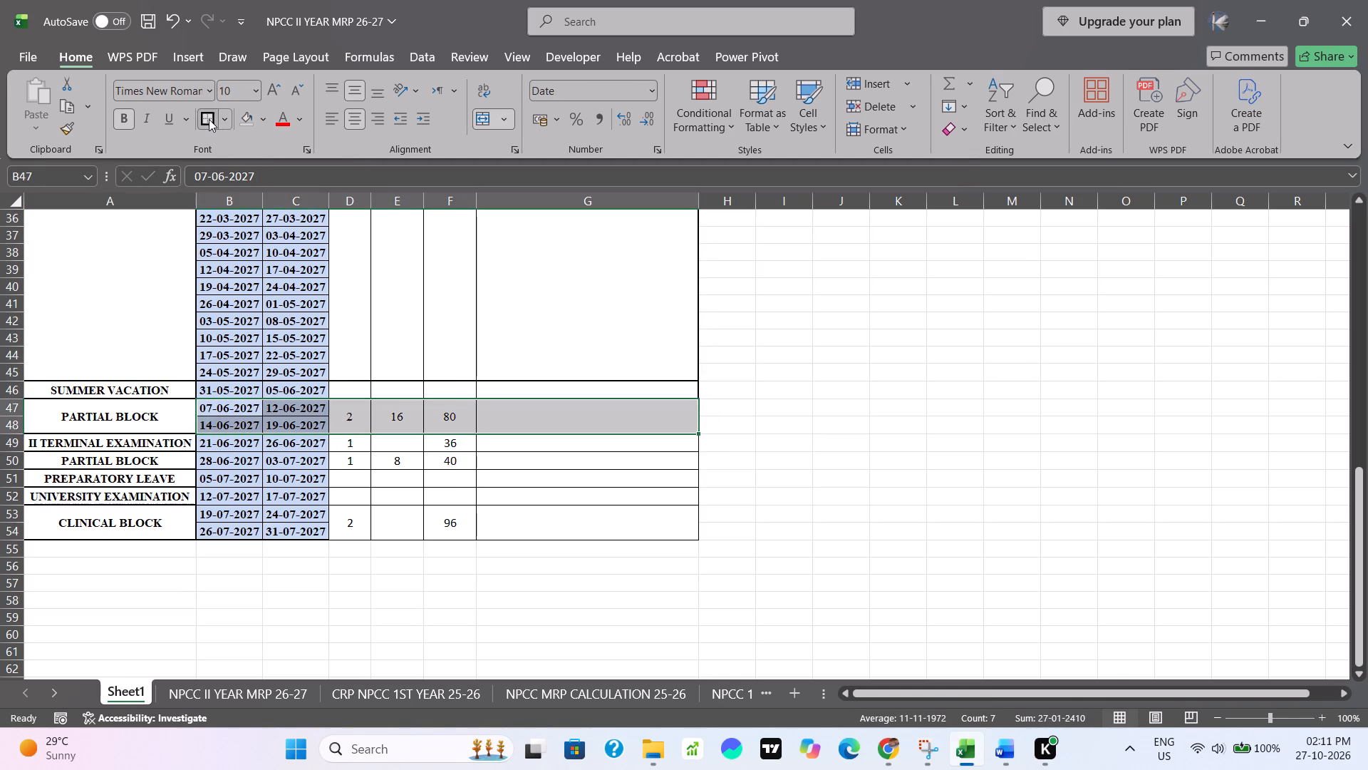
Add thick outside borders from FROM through REMARKS, separately for II TERMINAL EXAMINATION in row 49 and the PARTIAL BLOCK in row 50.
left_click_drag(217, 444, 507, 441)
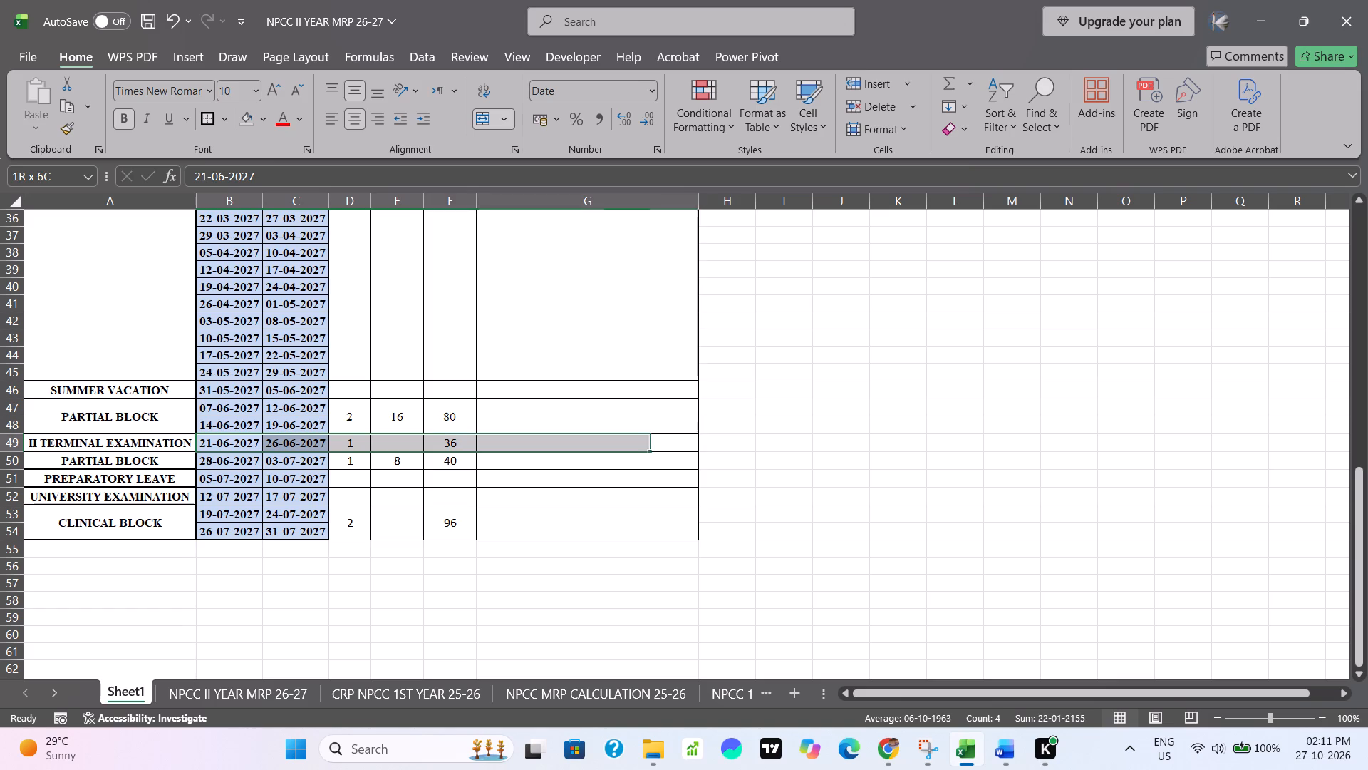
left_click_drag(507, 441, 552, 438)
left_click(205, 115)
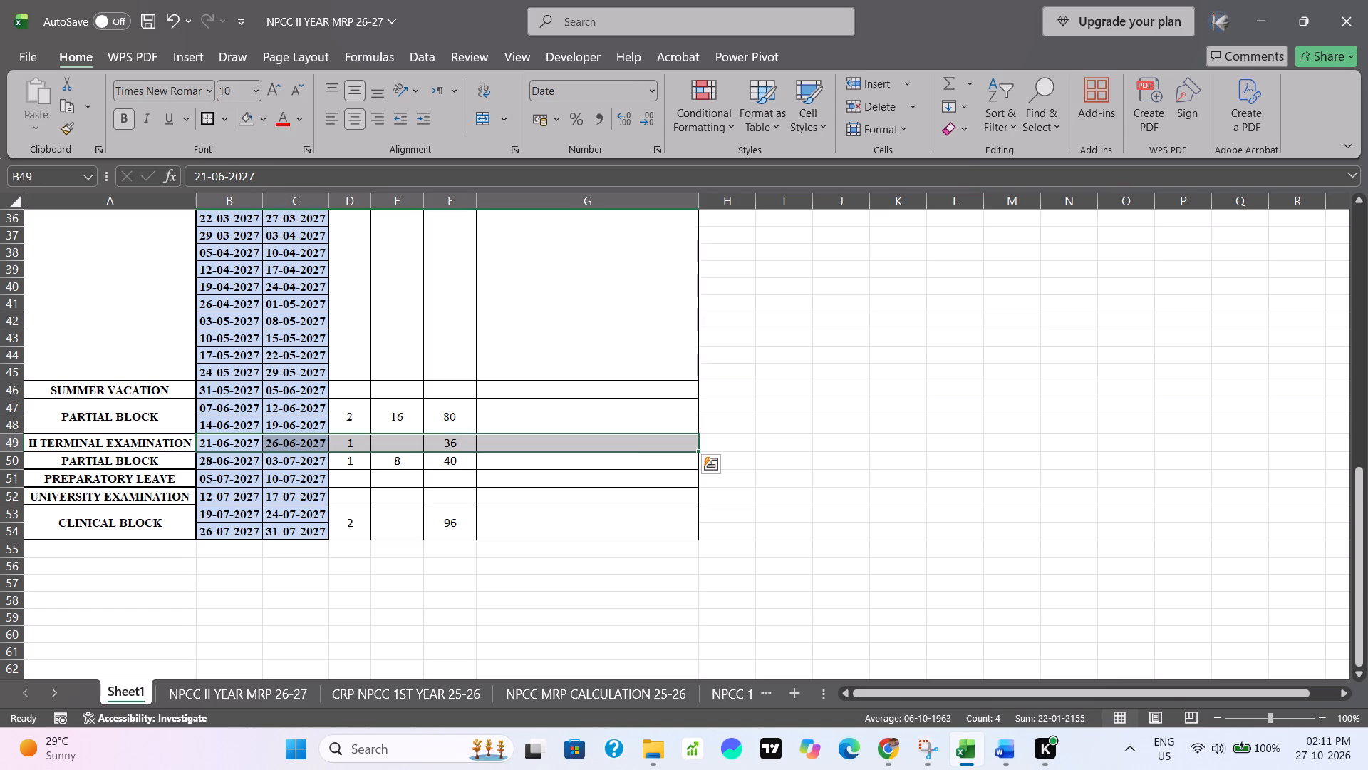
left_click_drag(214, 461, 576, 463)
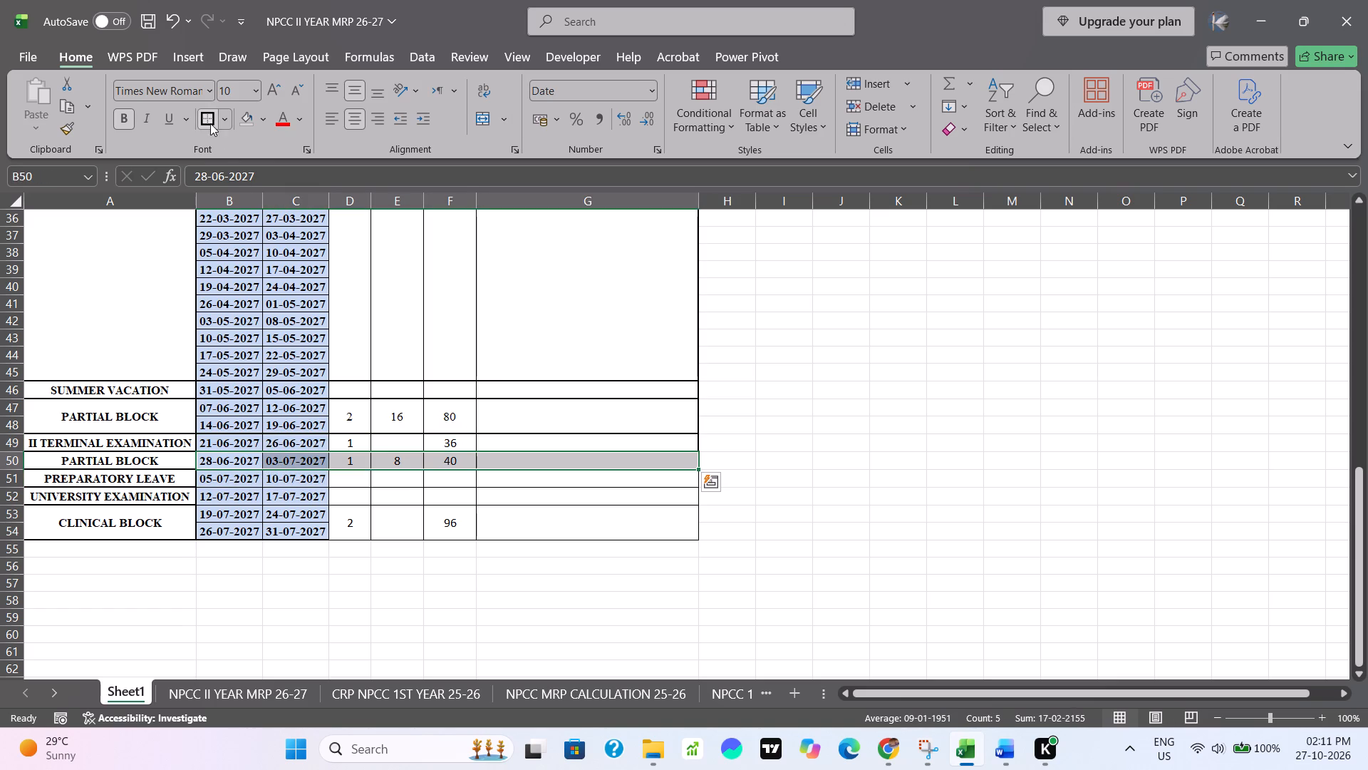
left_click(205, 121)
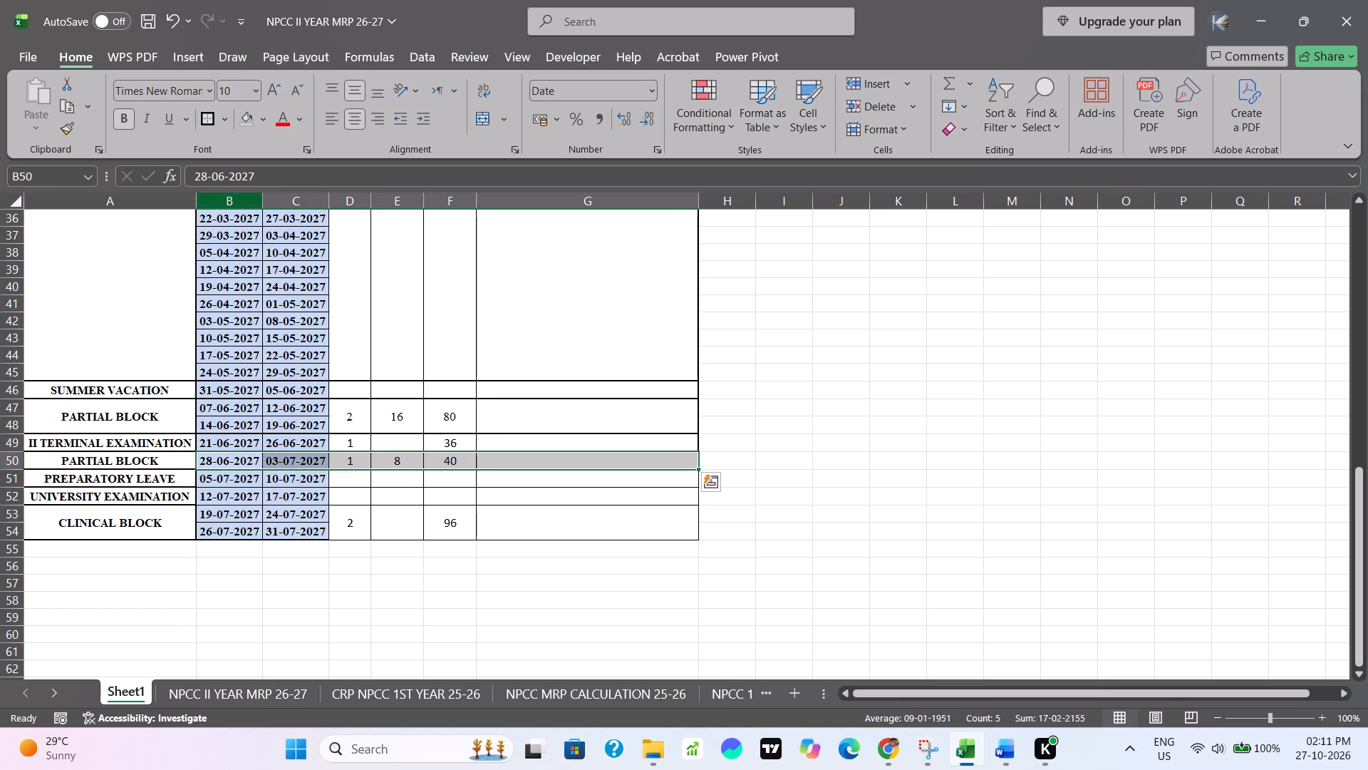
Add thick outside borders from FROM through REMARKS, separately for PREPARATORY LEAVE in row 51 and UNIVERSITY EXAMINATION in row 52.
left_click_drag(224, 479, 578, 476)
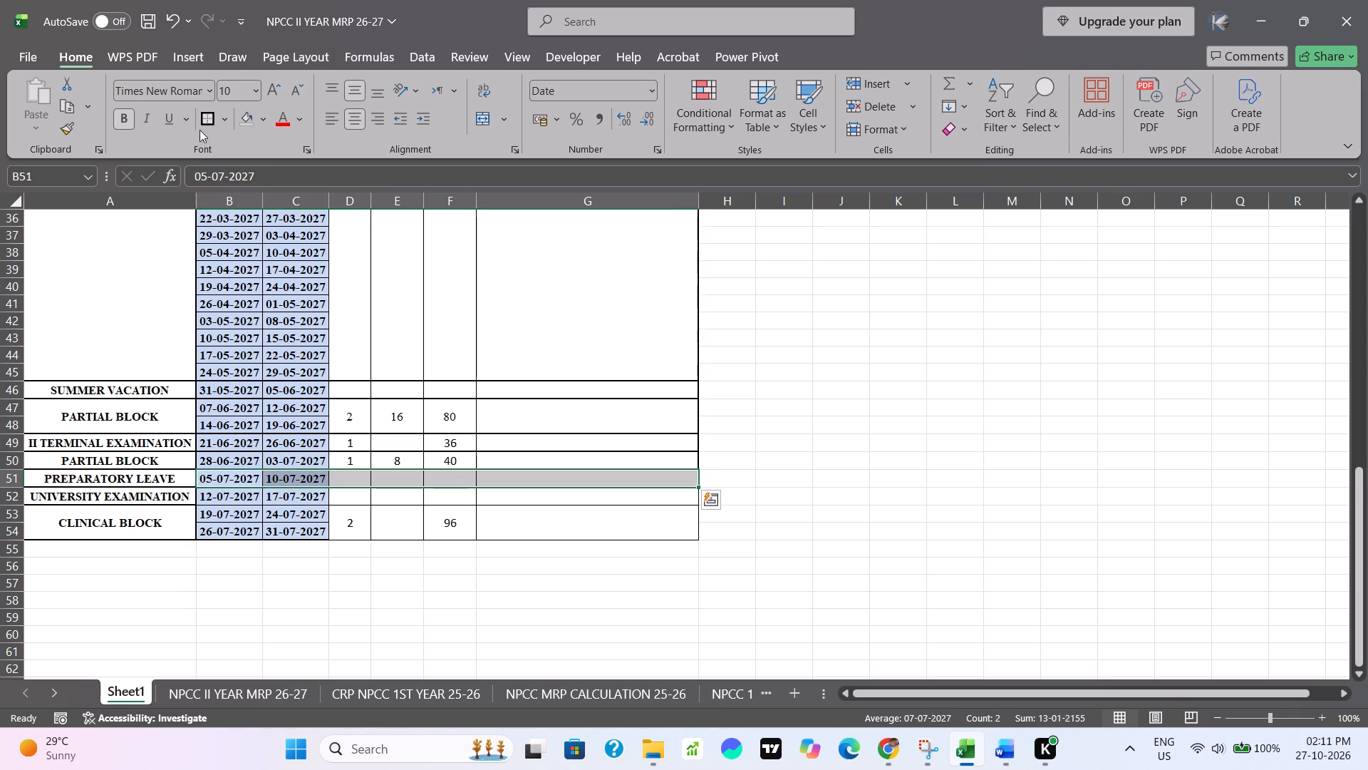
left_click(208, 125)
left_click_drag(228, 498, 589, 497)
left_click(210, 117)
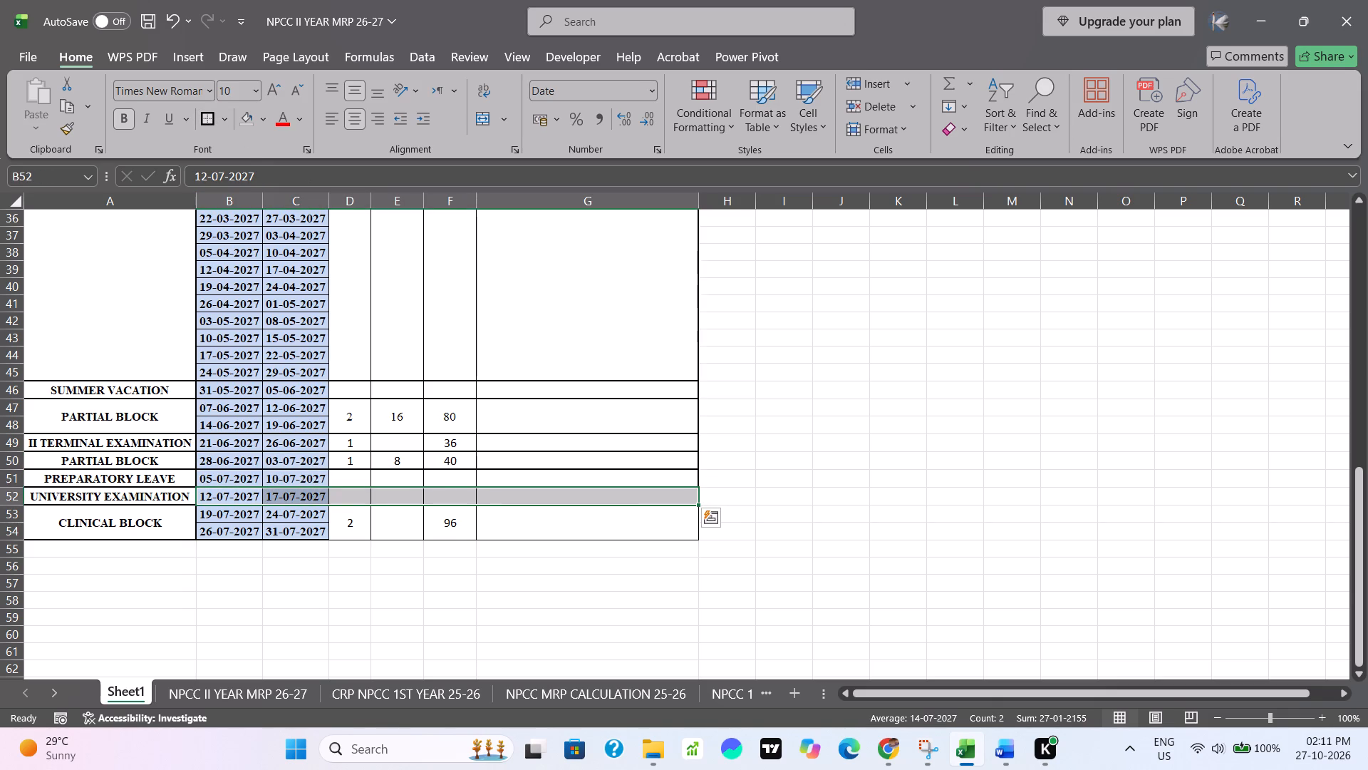
left_click(893, 478)
Review the whole rotation plan from the header row to the CLINICAL BLOCK, checking block borders, weeks and hours.
scroll(870, 418, "up", 4)
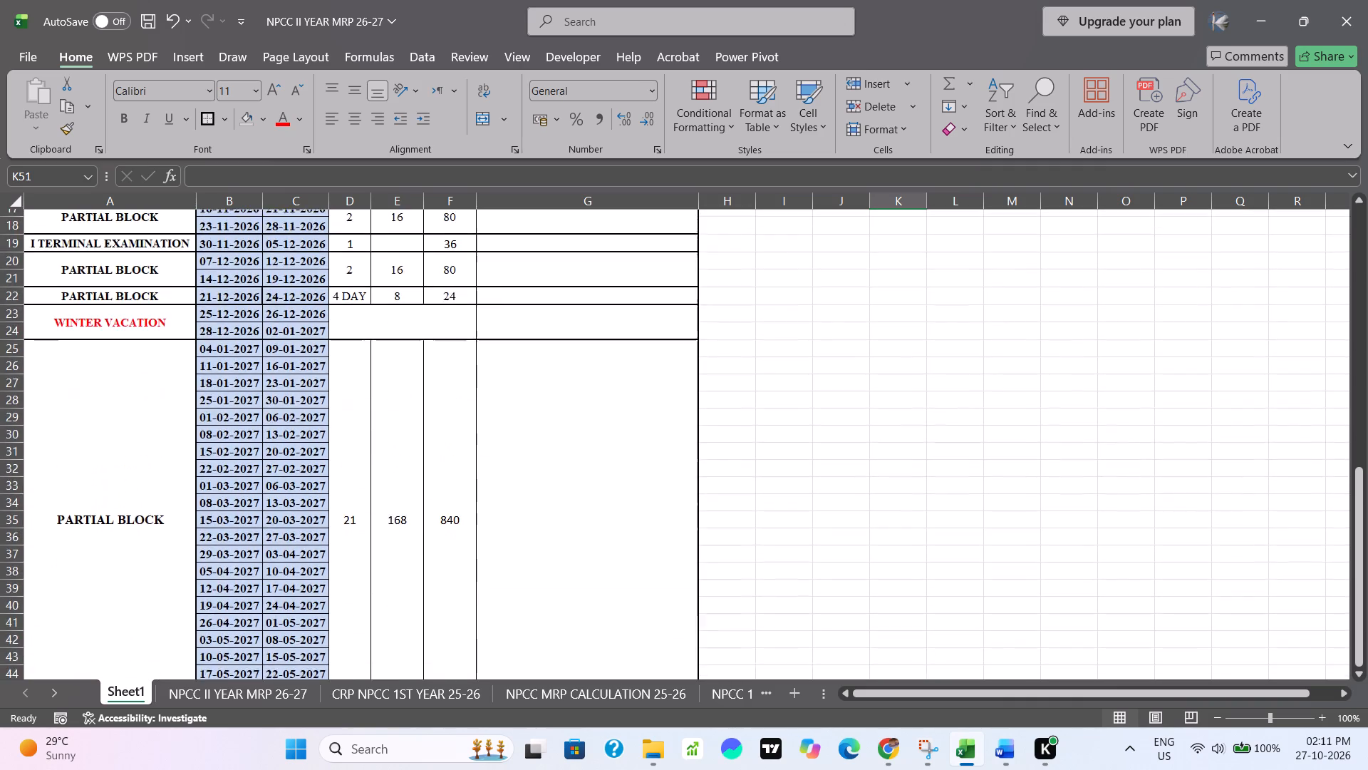
scroll(870, 418, "up", 3)
scroll(870, 418, "down", 1)
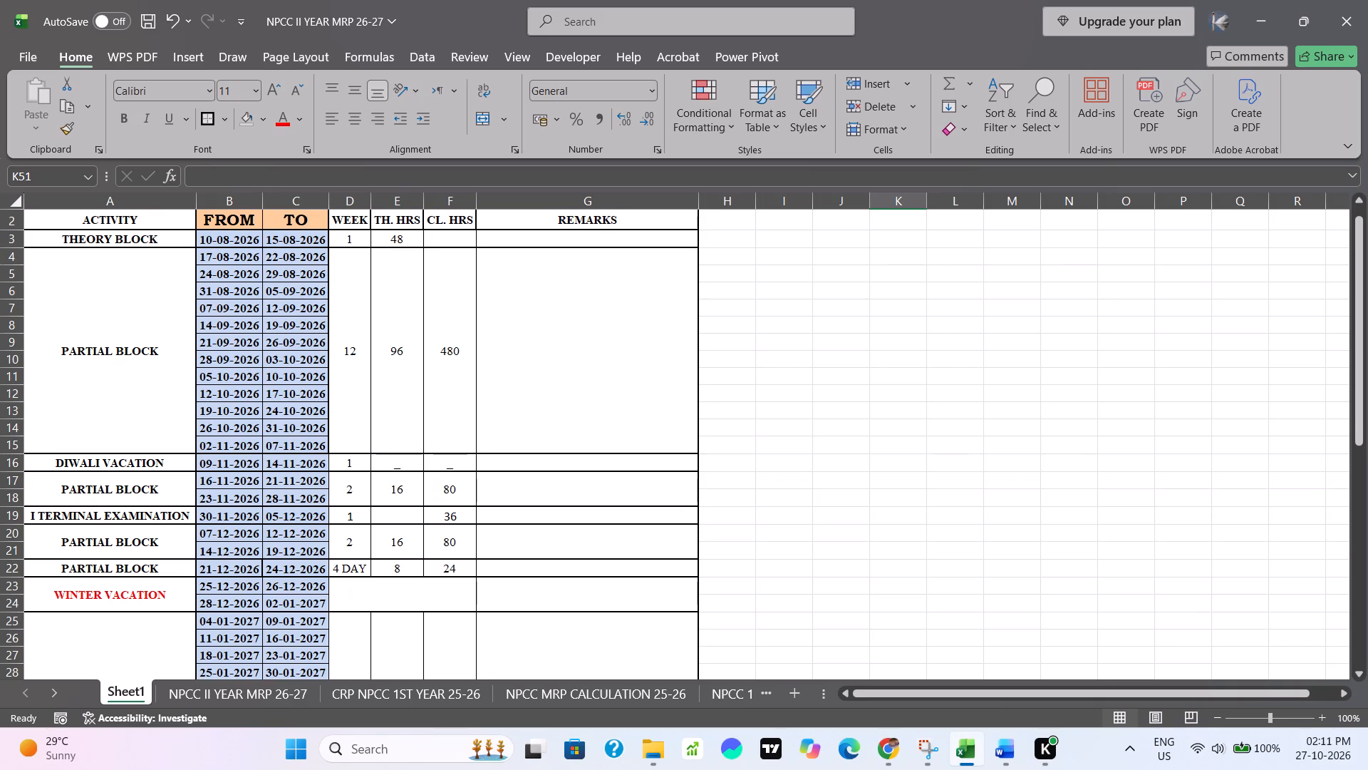
scroll(849, 521, "down", 5)
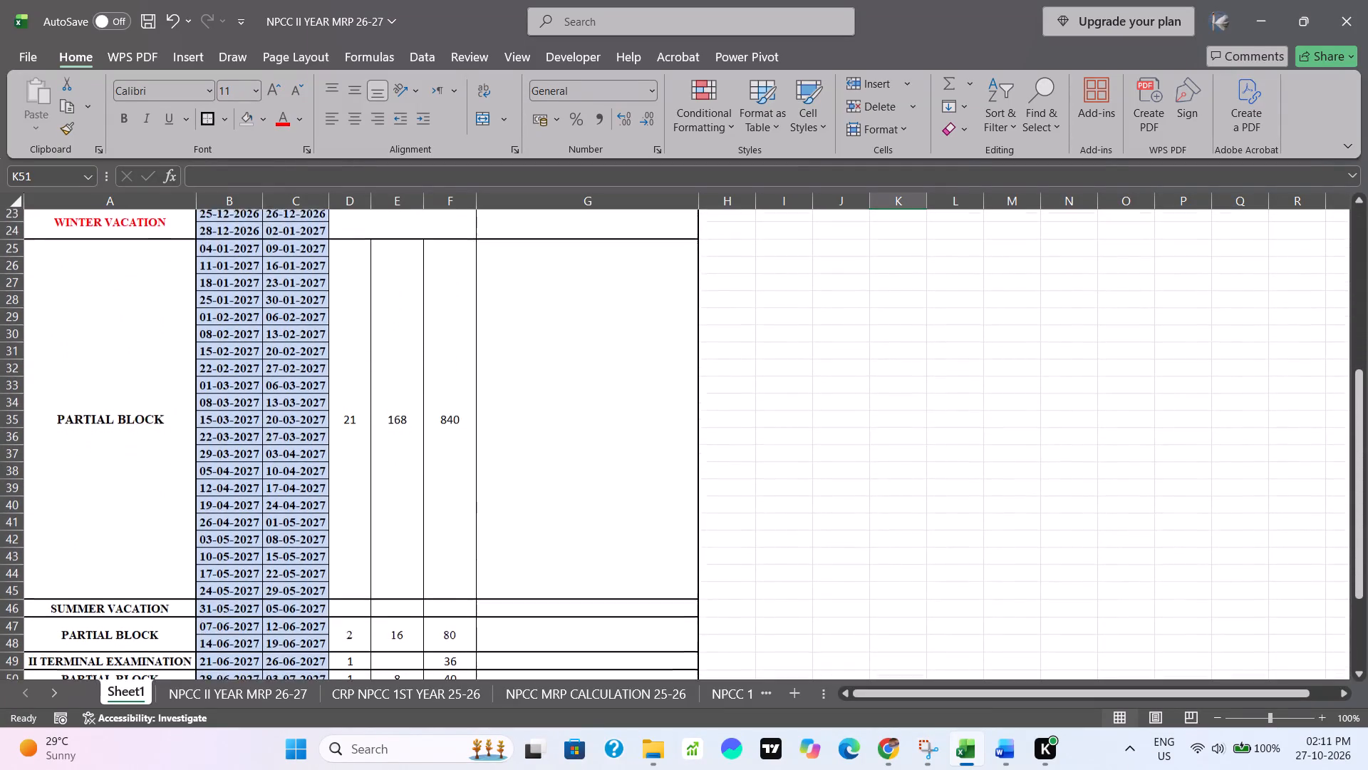
scroll(849, 521, "down", 1)
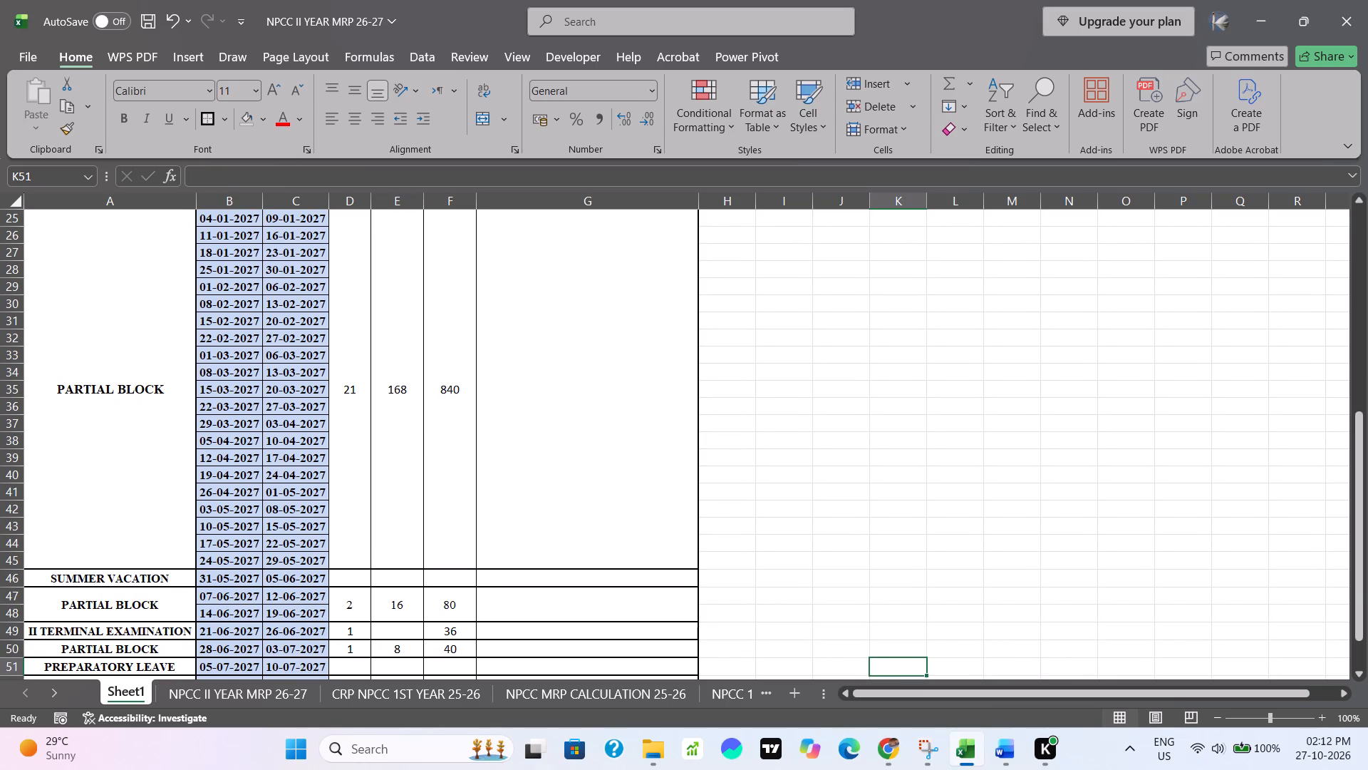
scroll(849, 521, "down", 2)
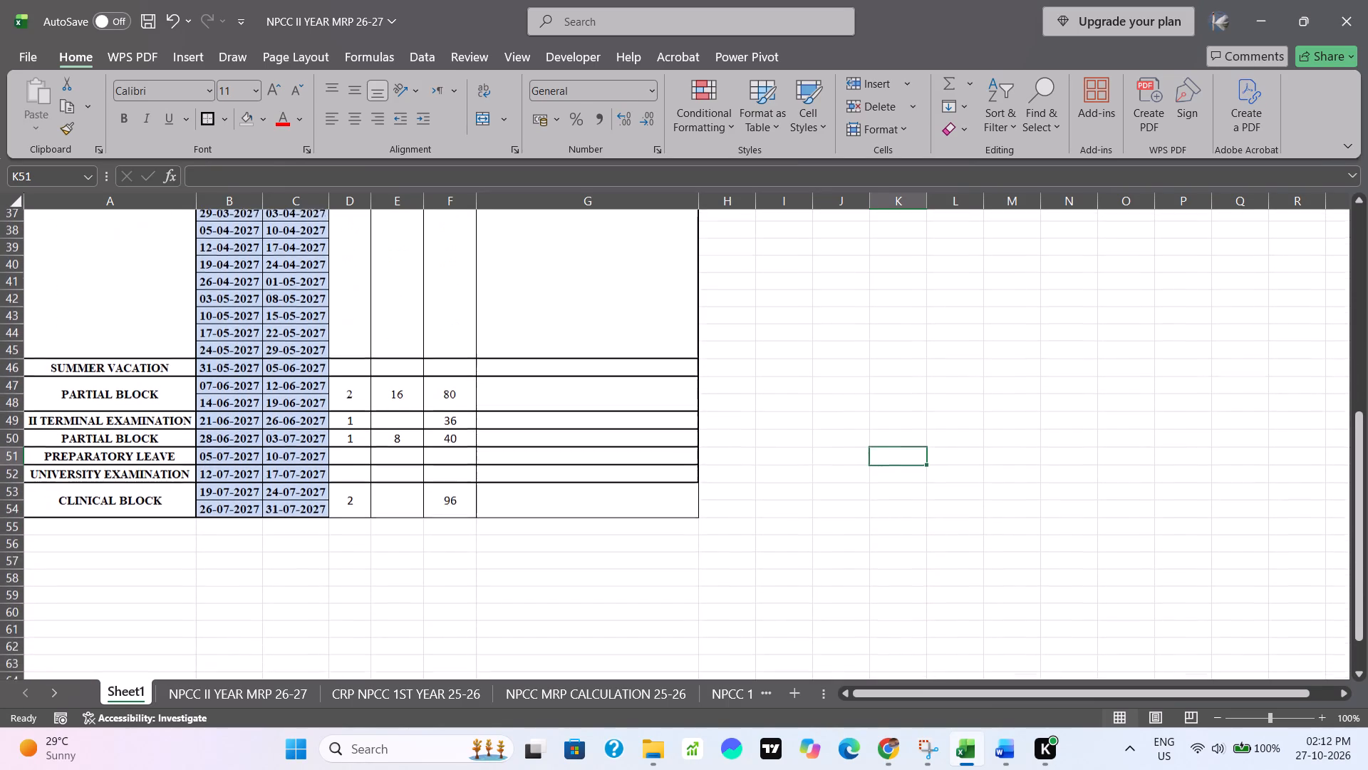
scroll(849, 521, "down", 1)
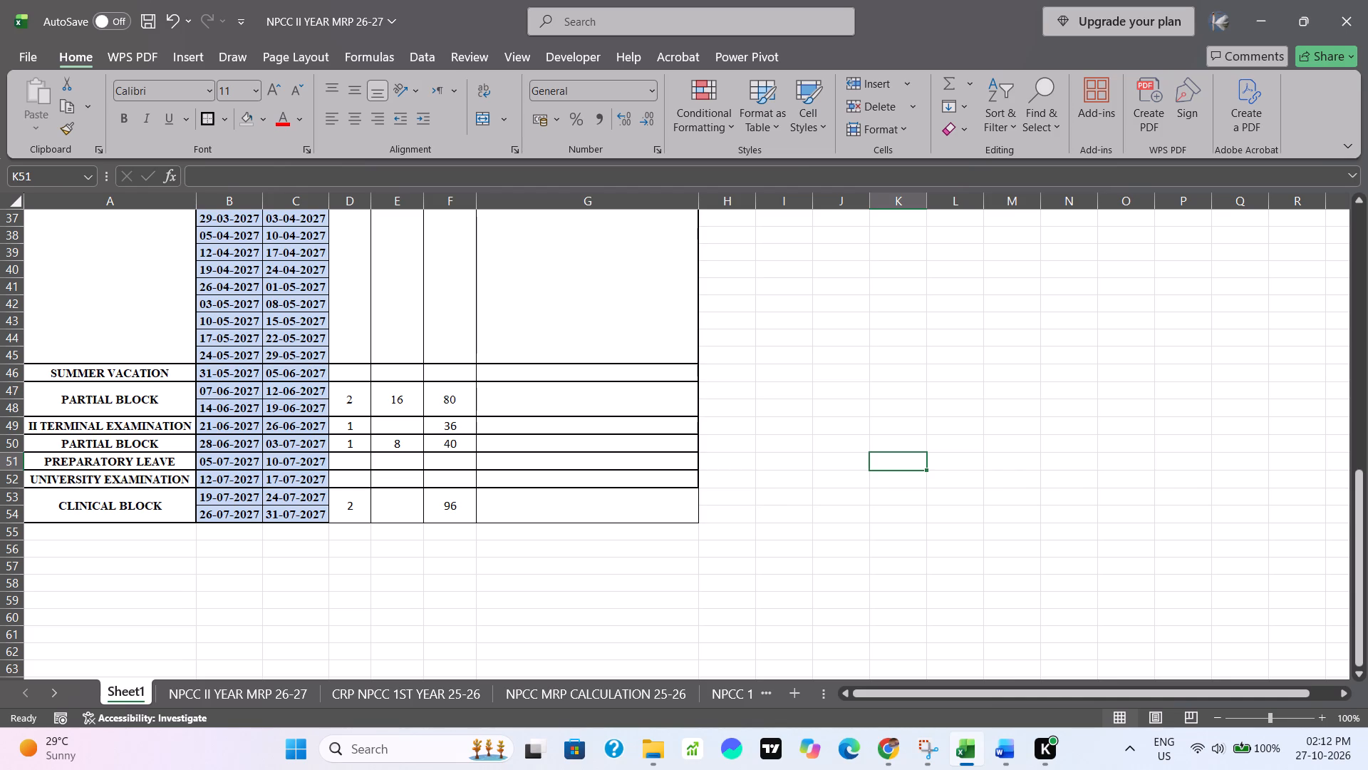
scroll(810, 542, "up", 2)
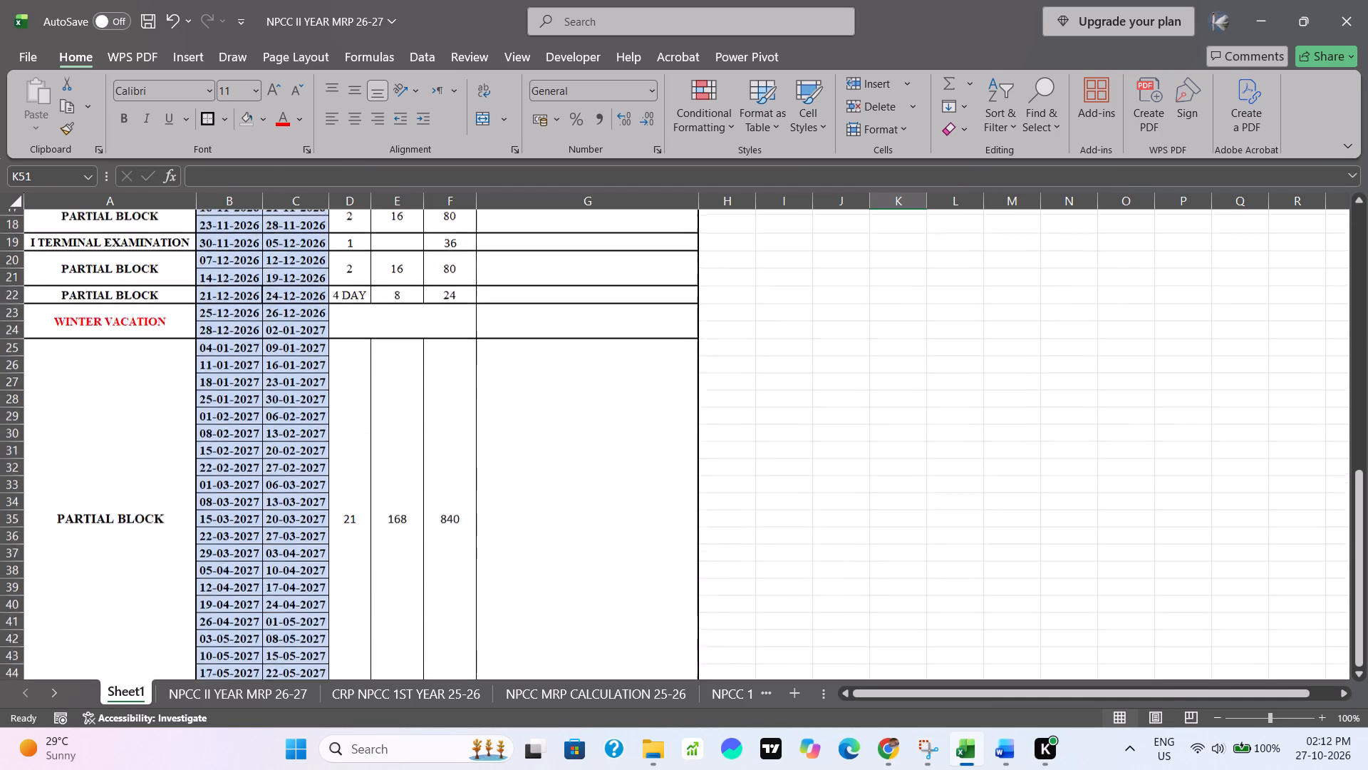
scroll(810, 542, "up", 7)
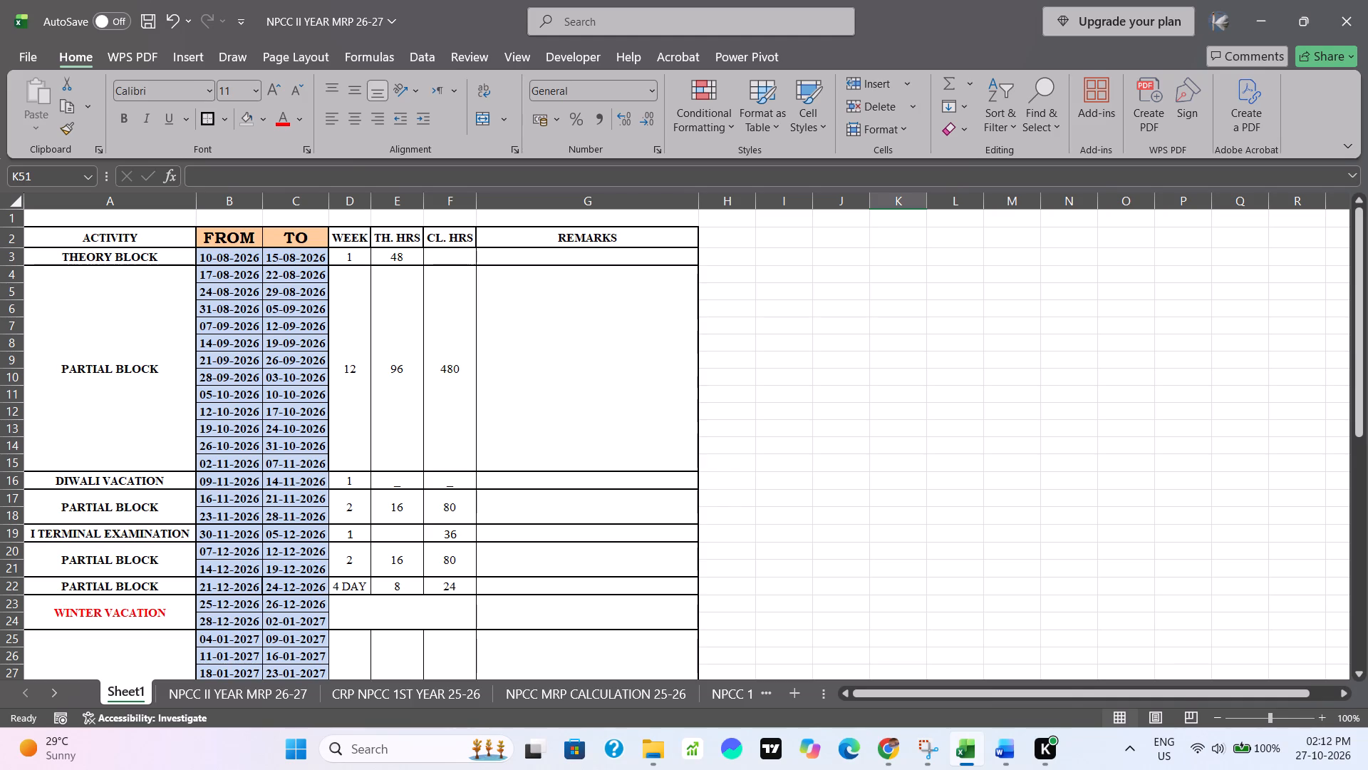
scroll(810, 542, "down", 3)
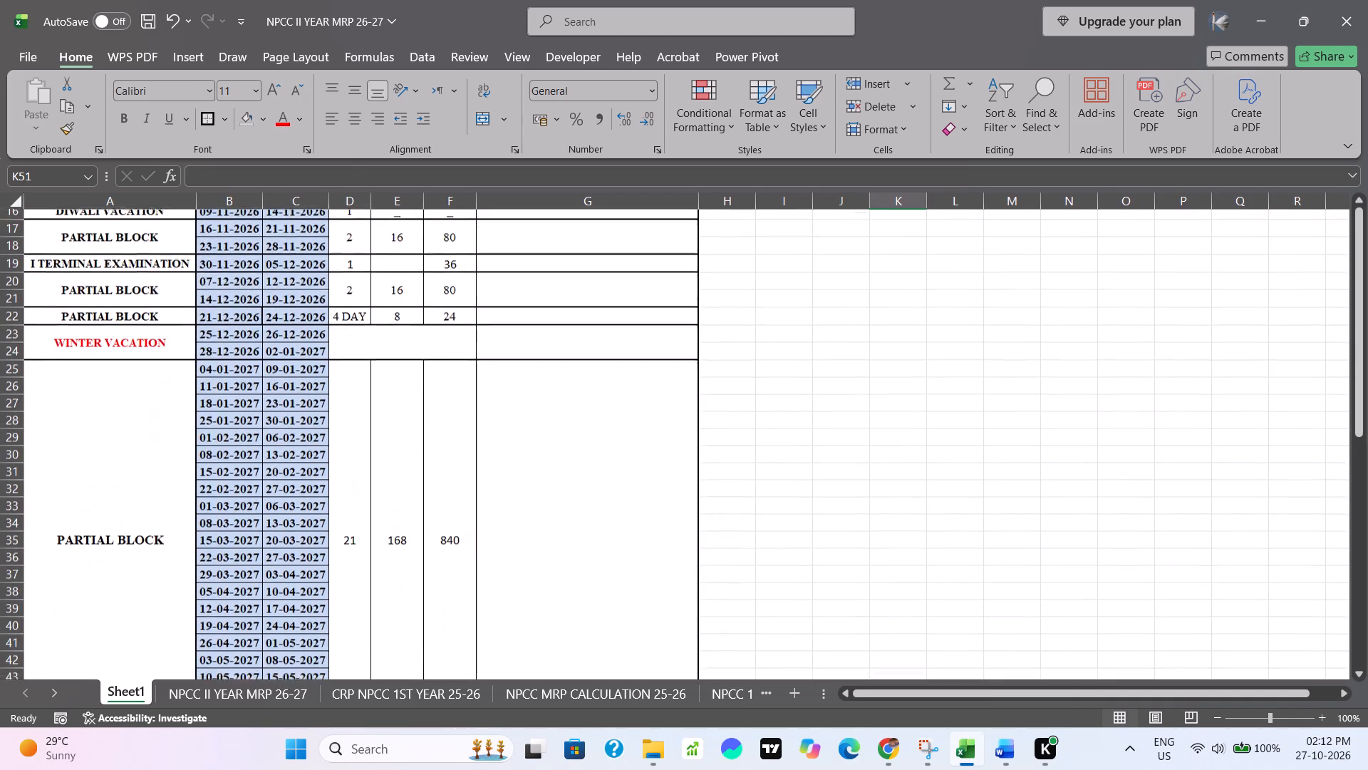
scroll(810, 542, "down", 2)
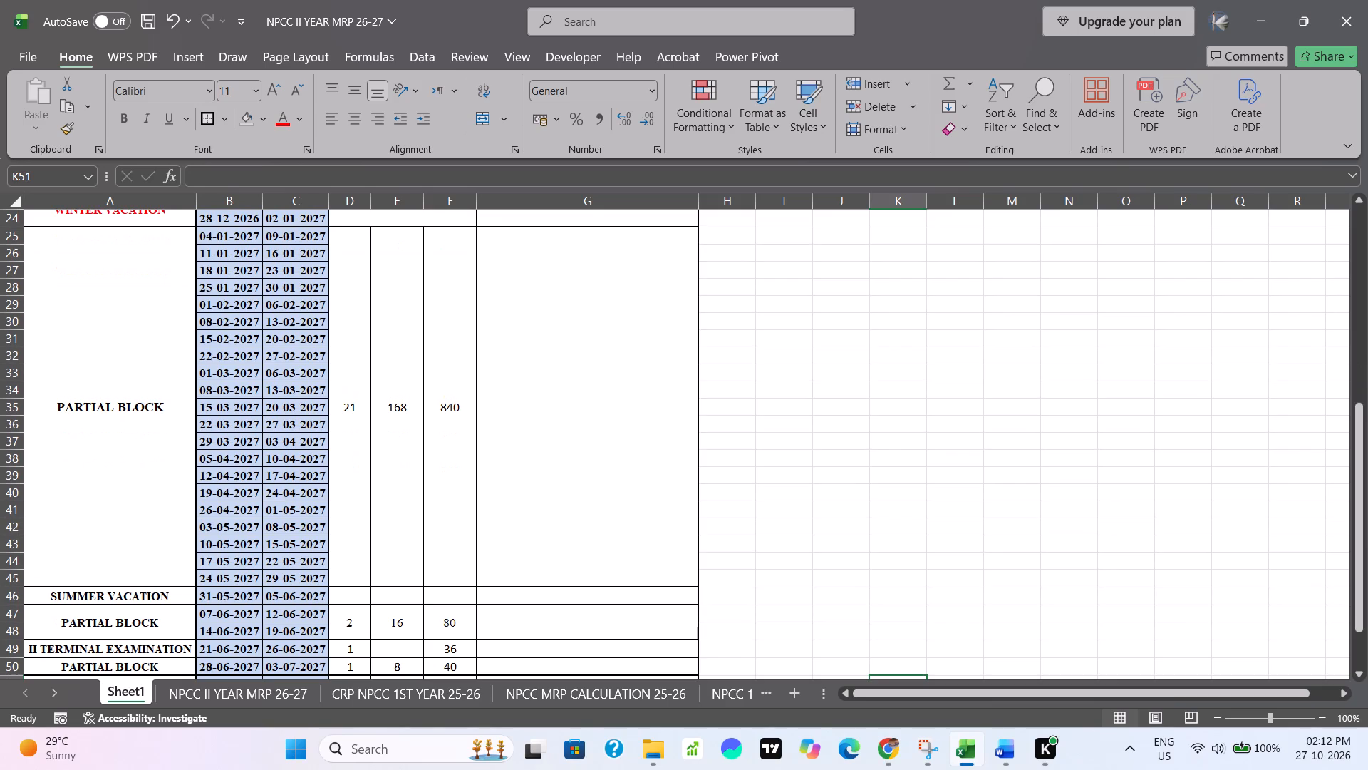
scroll(810, 542, "down", 3)
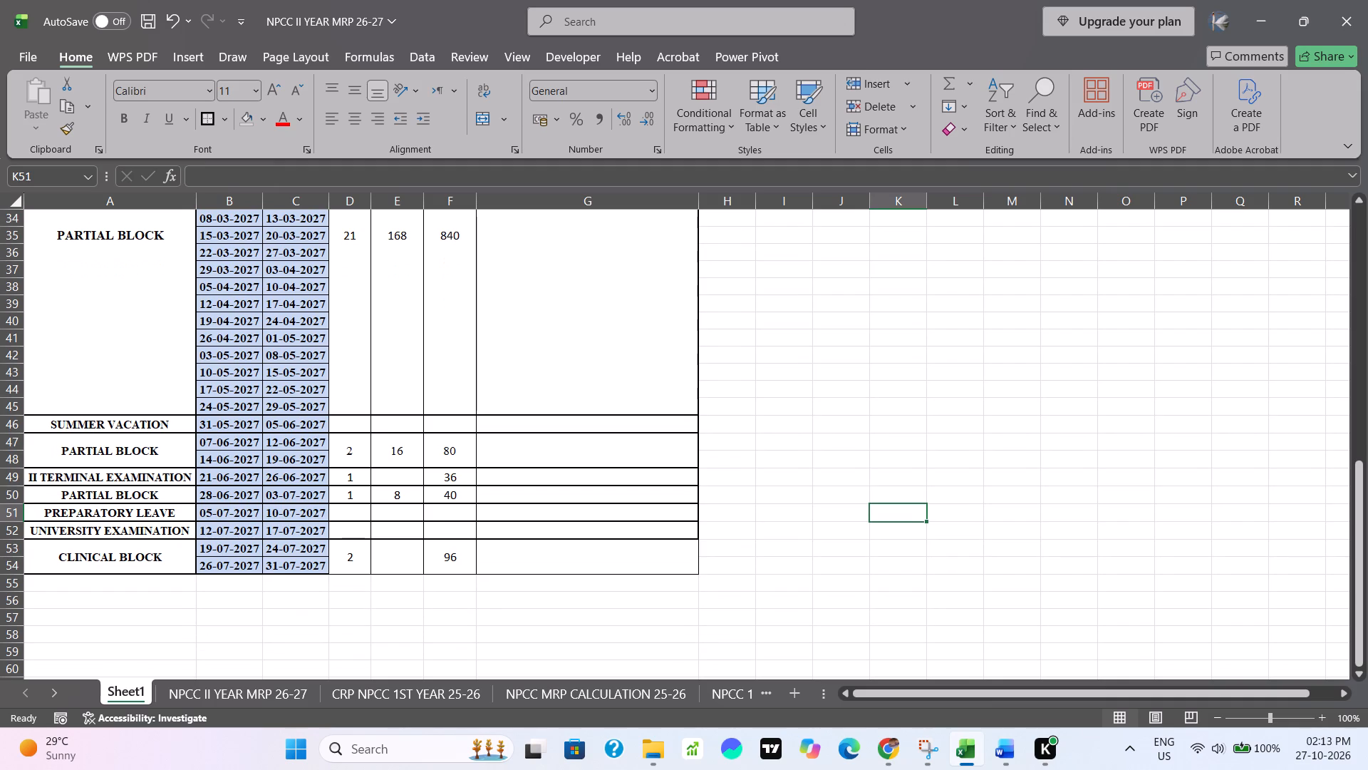
Add a thick outside border around the CLINICAL BLOCK's cells from WEEK through REMARKS in rows 53 to 54.
left_click(882, 543)
left_click_drag(356, 552, 682, 550)
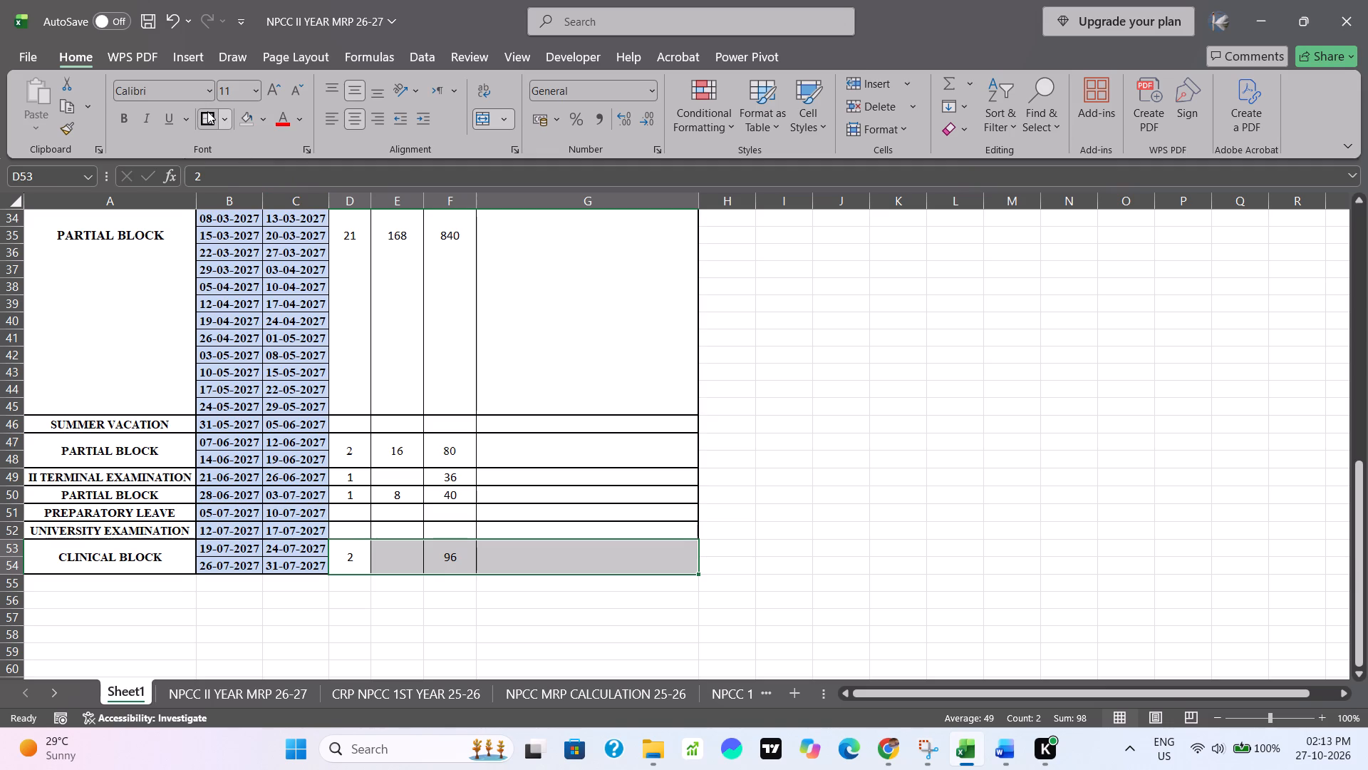
left_click(717, 373)
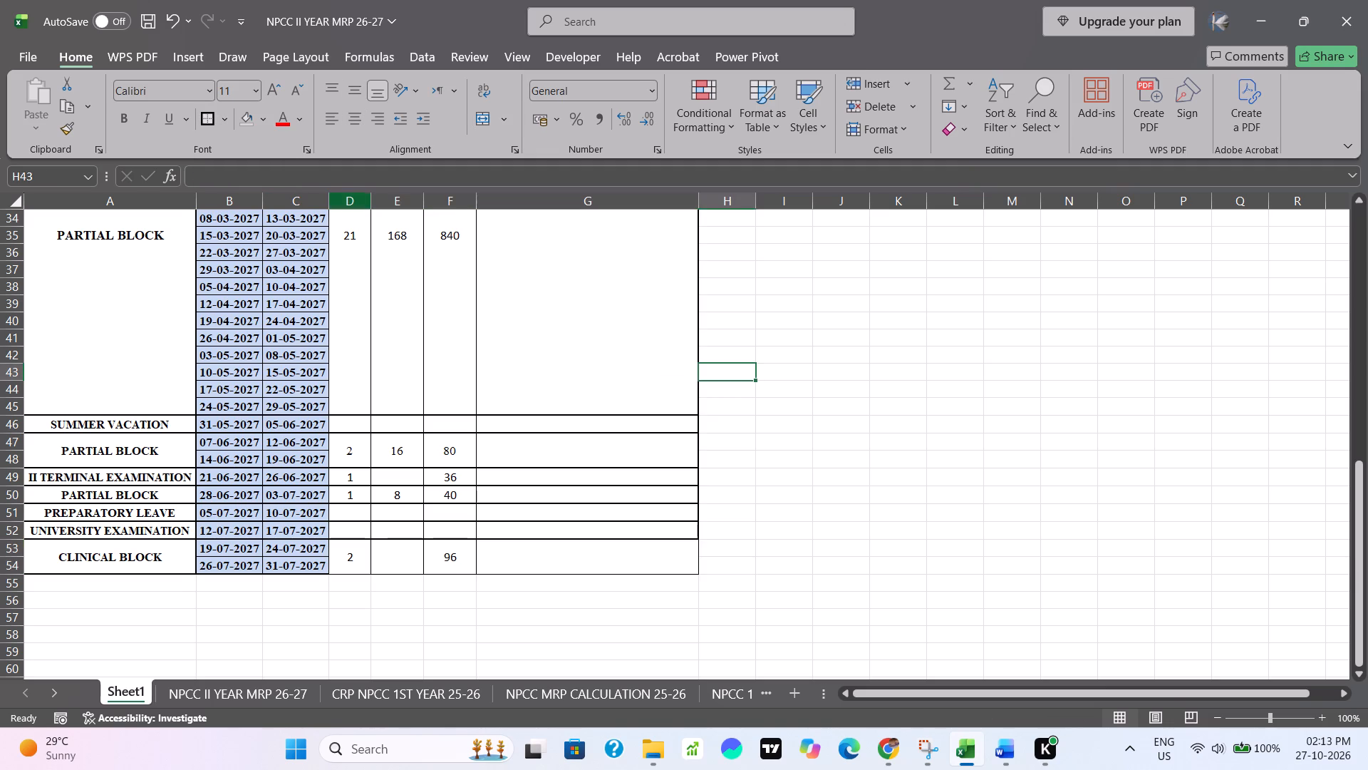
left_click_drag(348, 561, 606, 560)
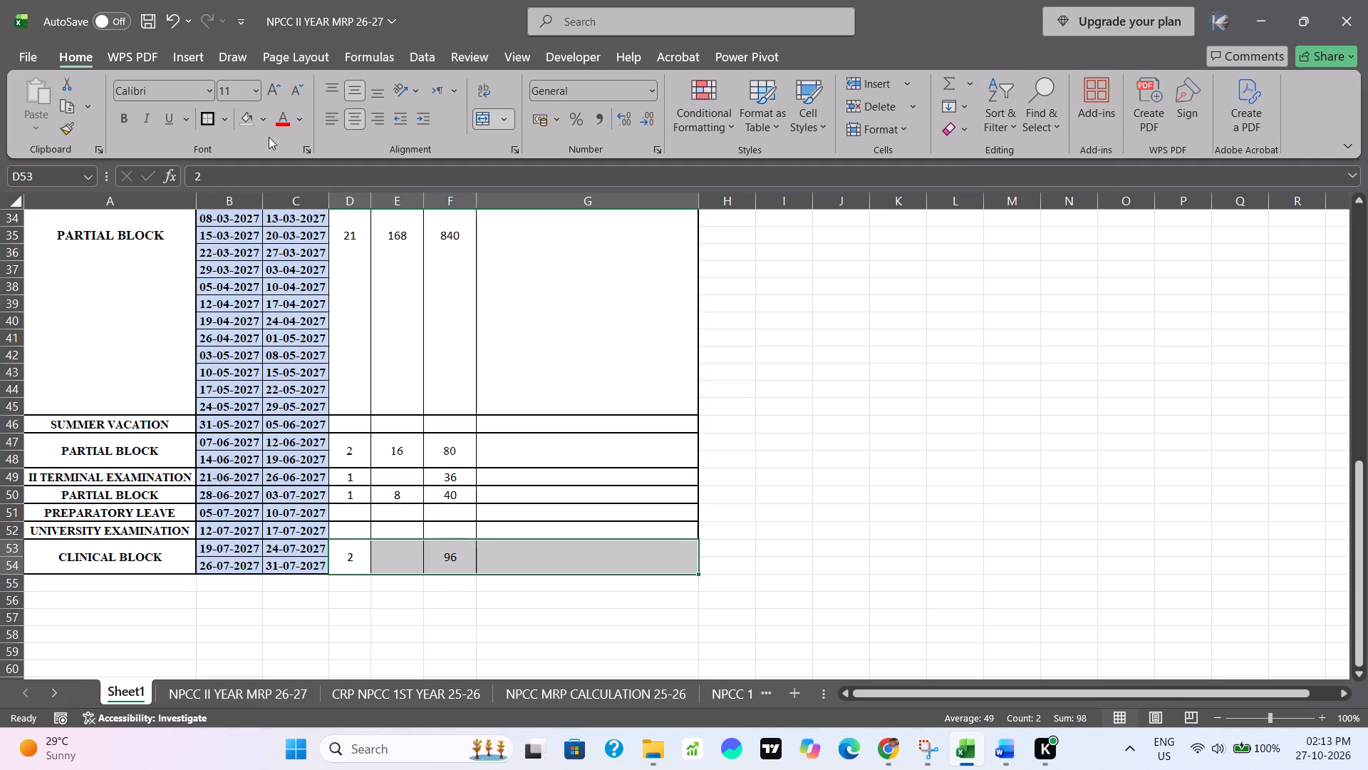
left_click(202, 113)
left_click(772, 439)
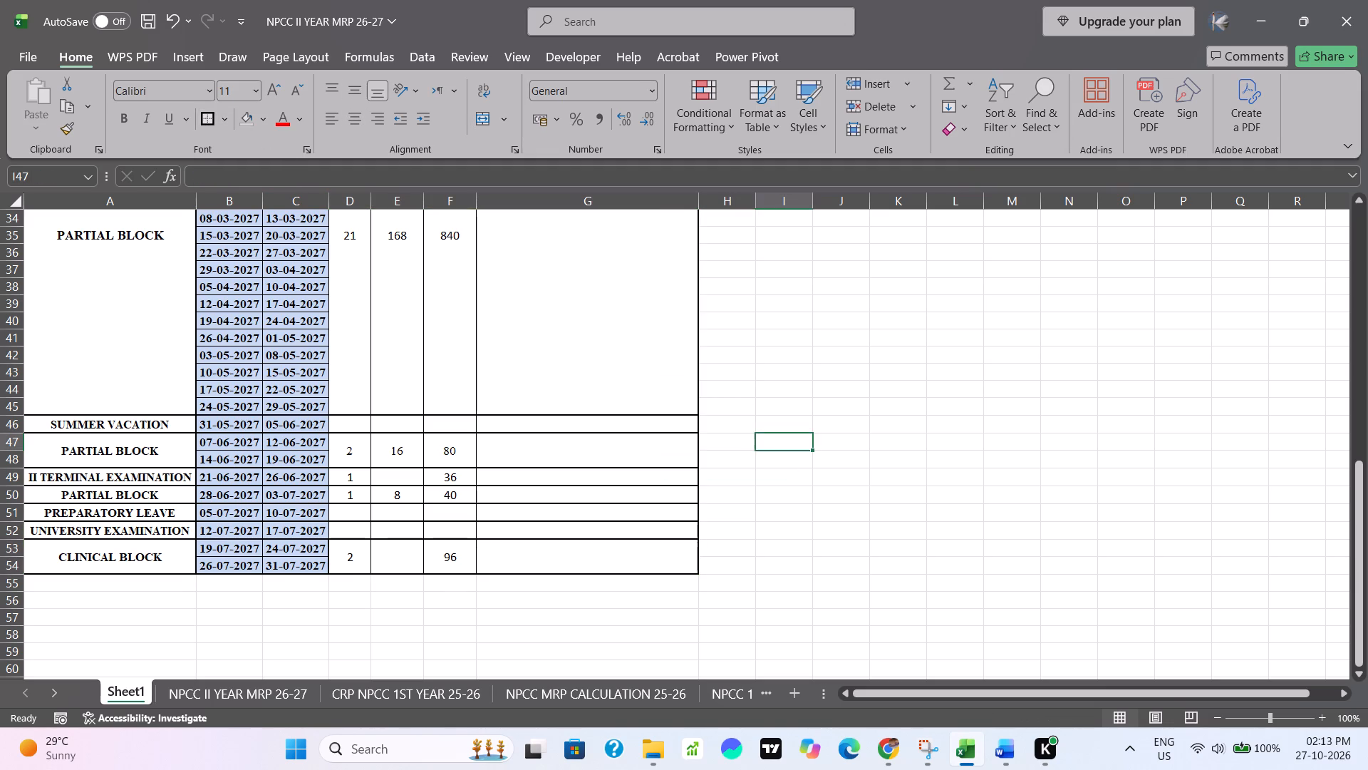
Add a thick outside border around the FROM and TO columns together, from the header in row 2 down to row 54.
scroll(940, 535, "up", 4)
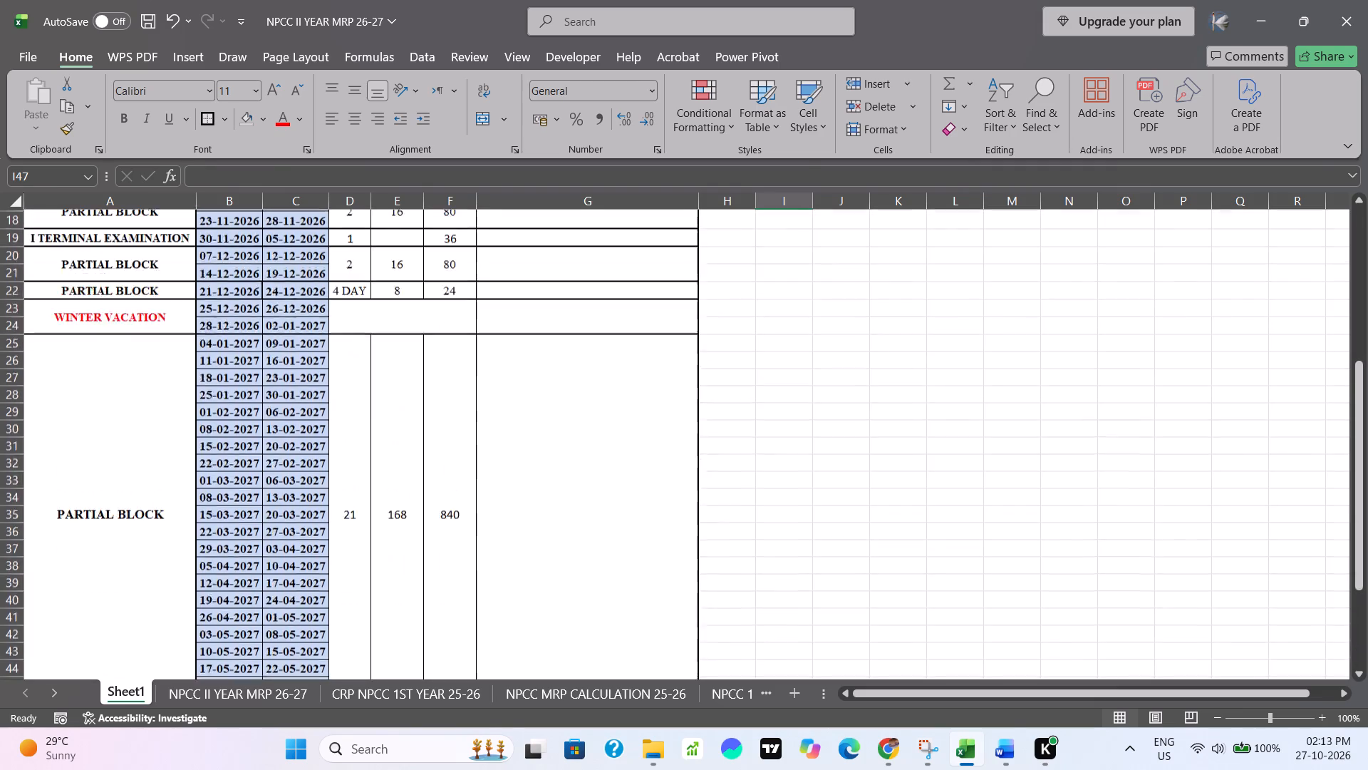
scroll(940, 535, "up", 4)
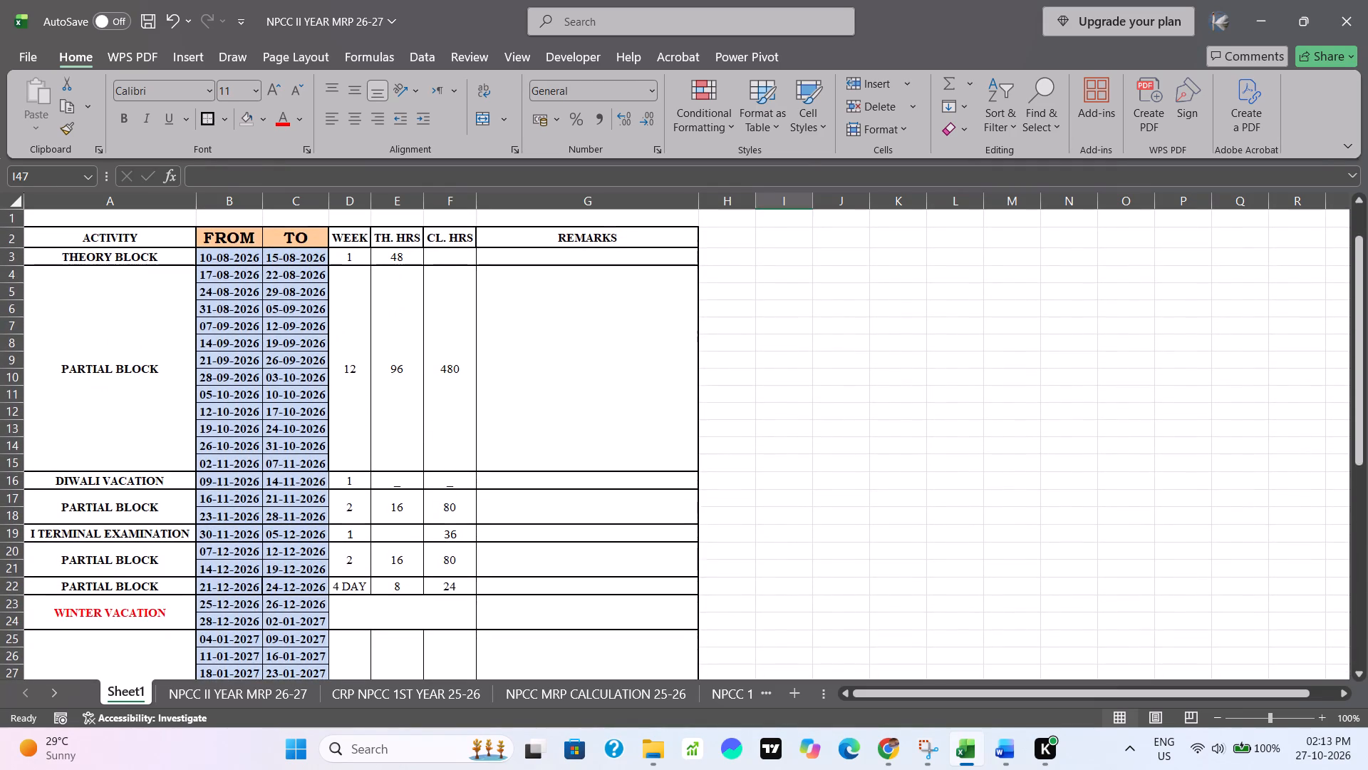
left_click_drag(239, 238, 333, 600)
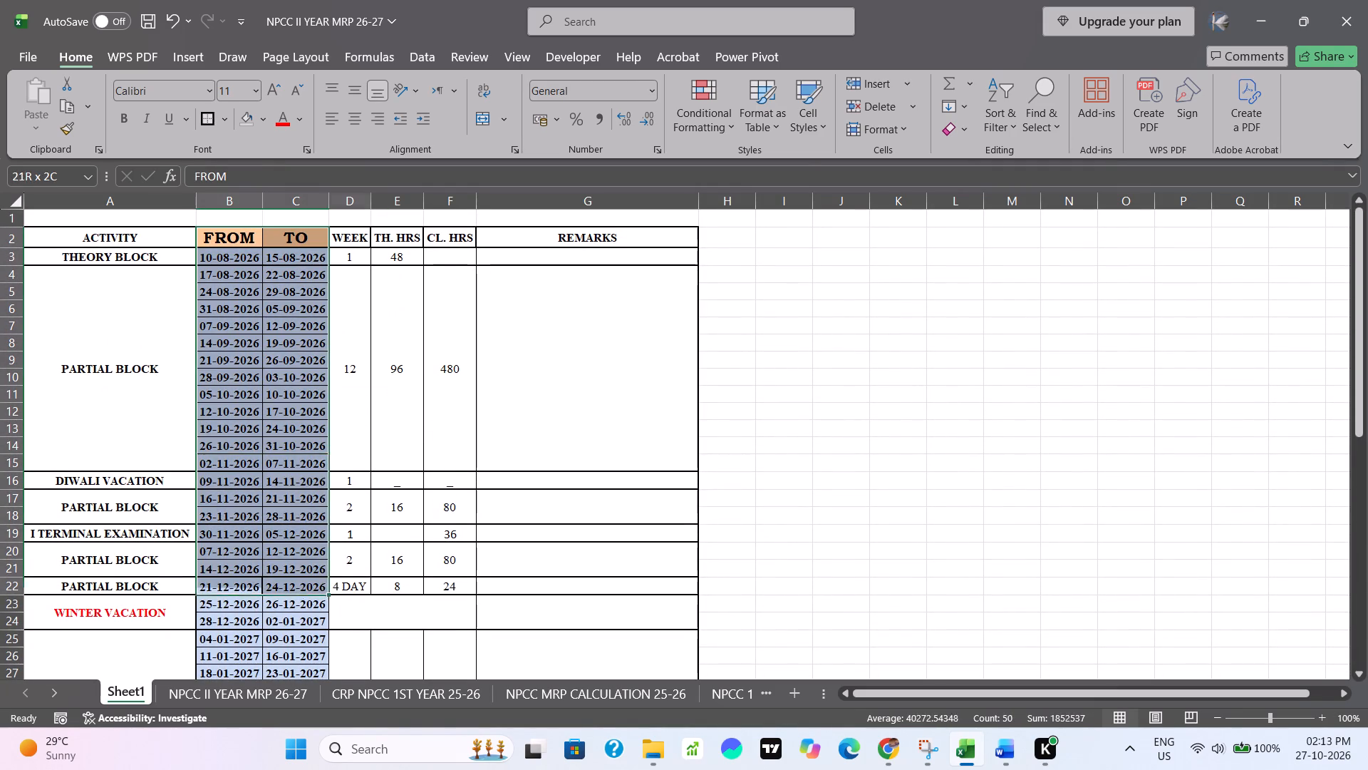
left_click_drag(333, 600, 300, 763)
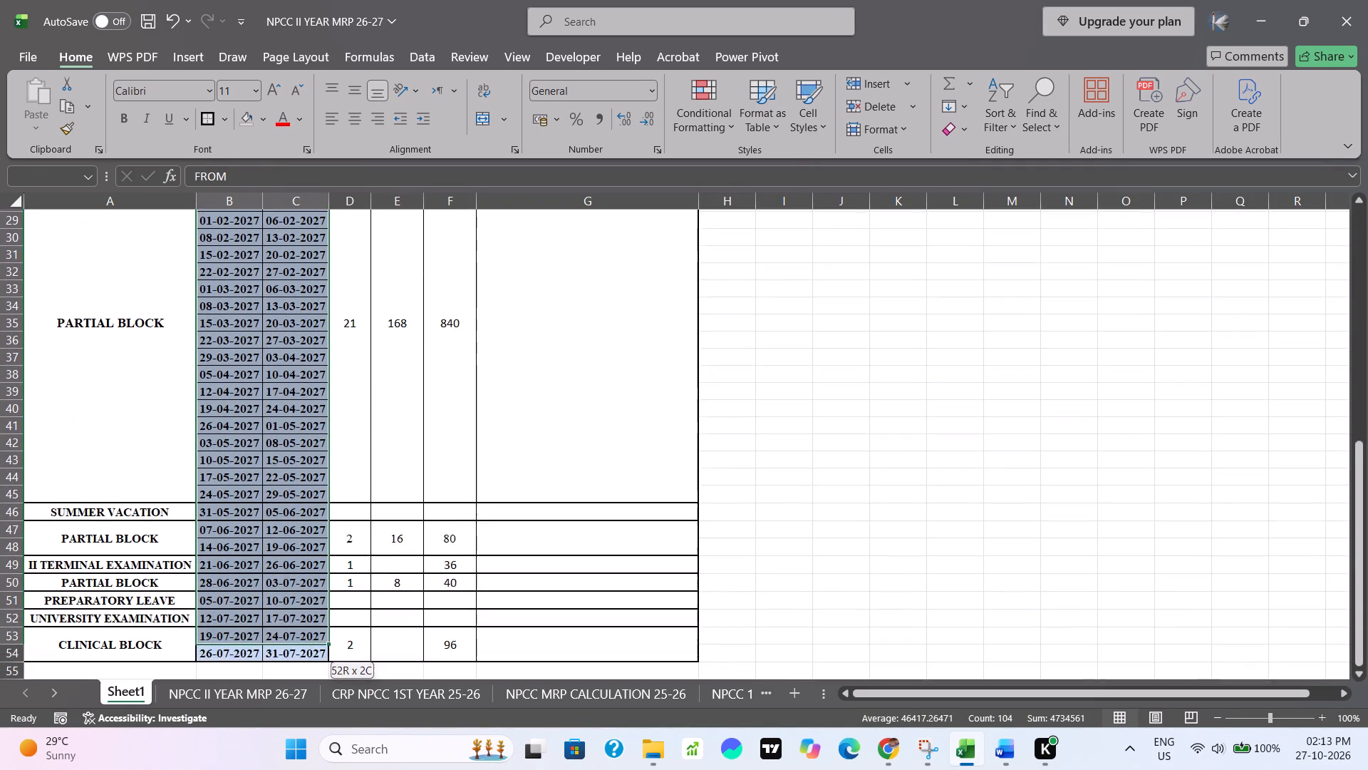
left_click_drag(300, 763, 299, 577)
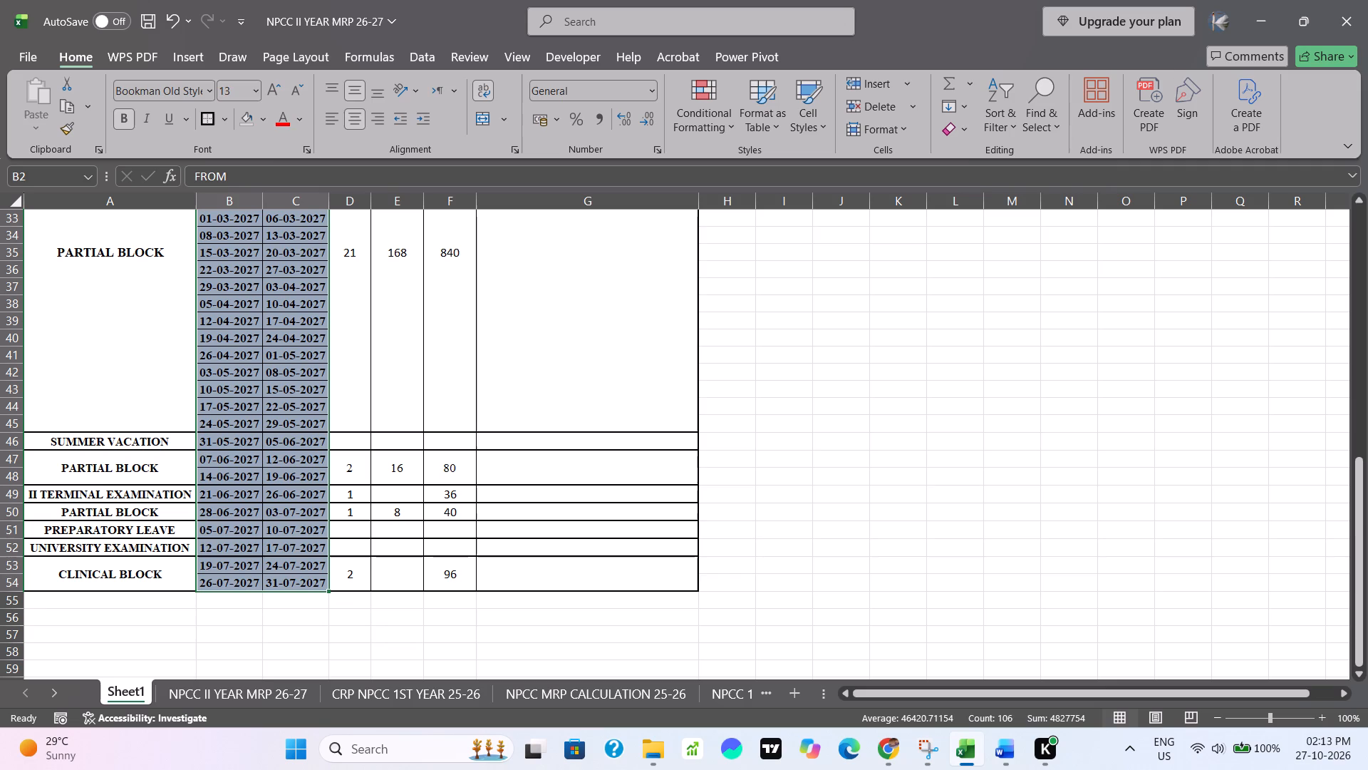
left_click(209, 117)
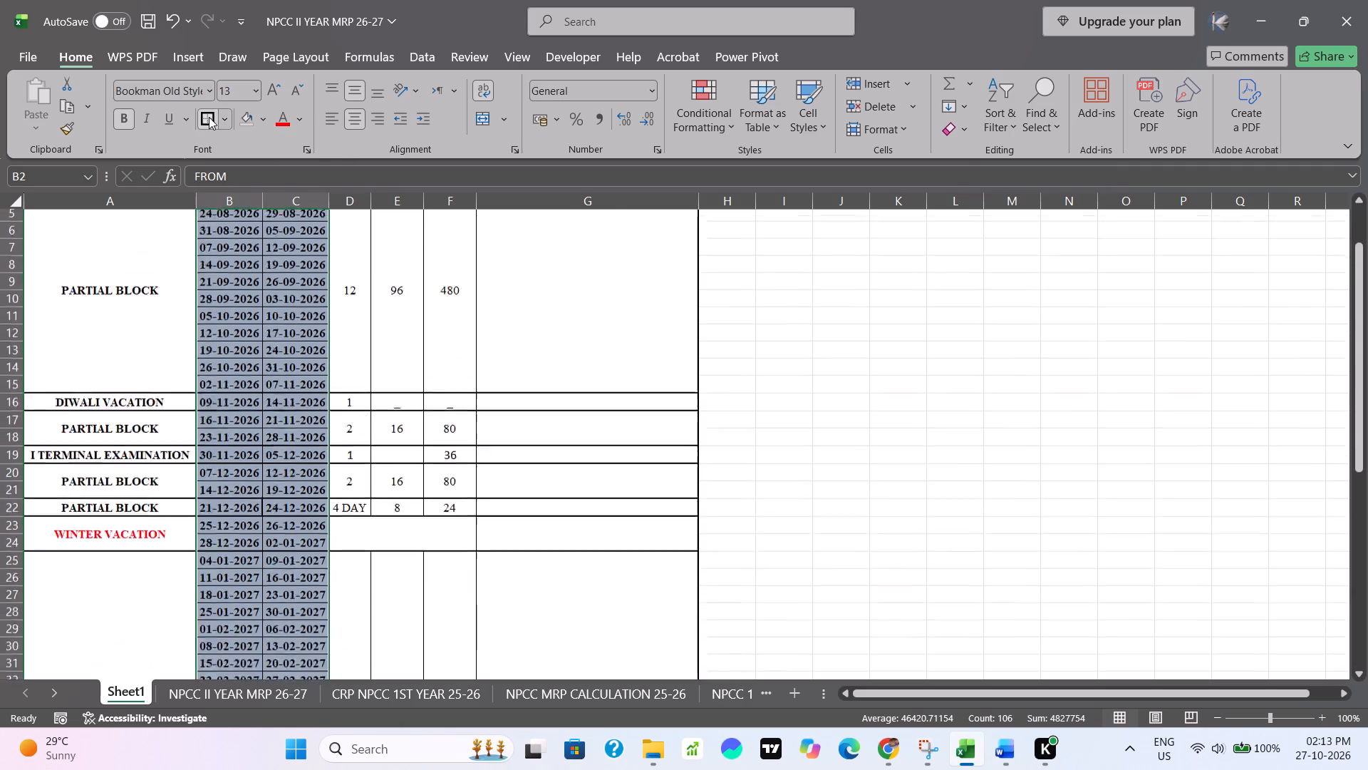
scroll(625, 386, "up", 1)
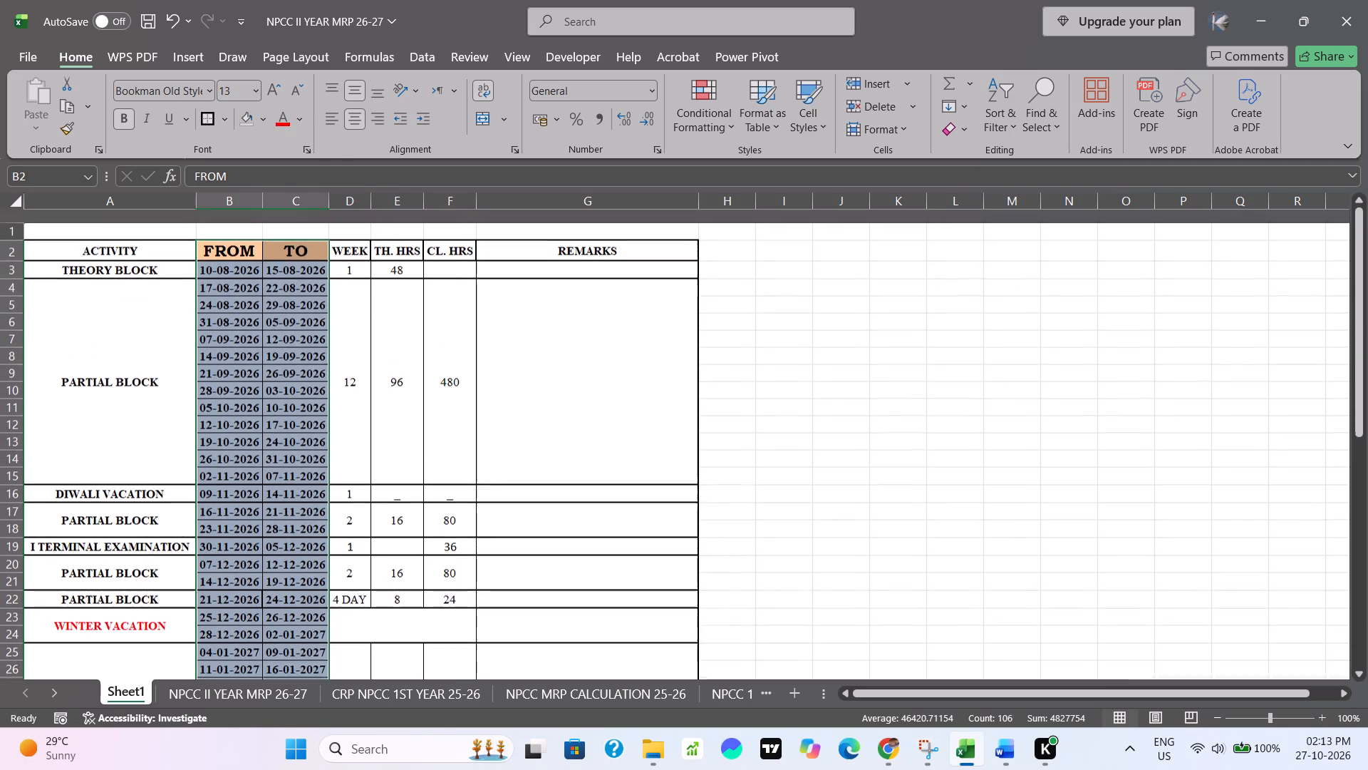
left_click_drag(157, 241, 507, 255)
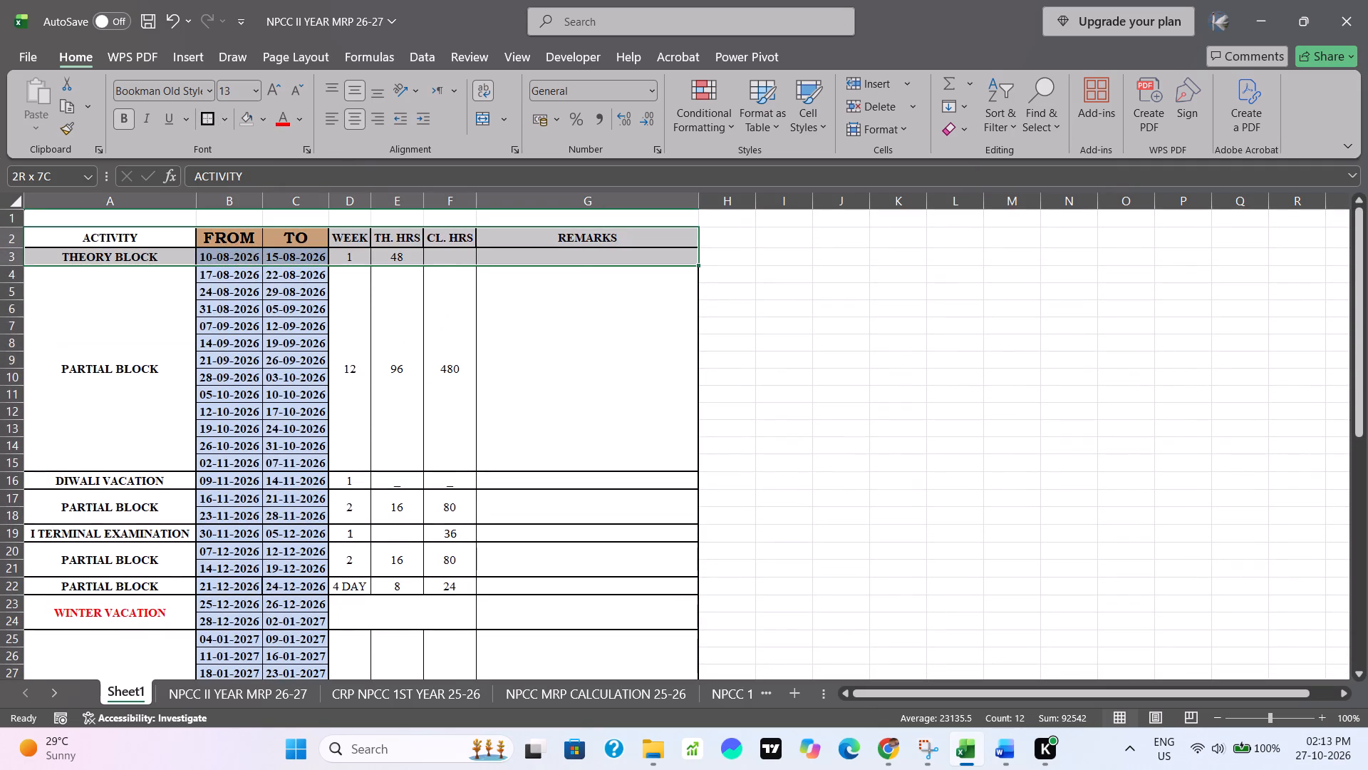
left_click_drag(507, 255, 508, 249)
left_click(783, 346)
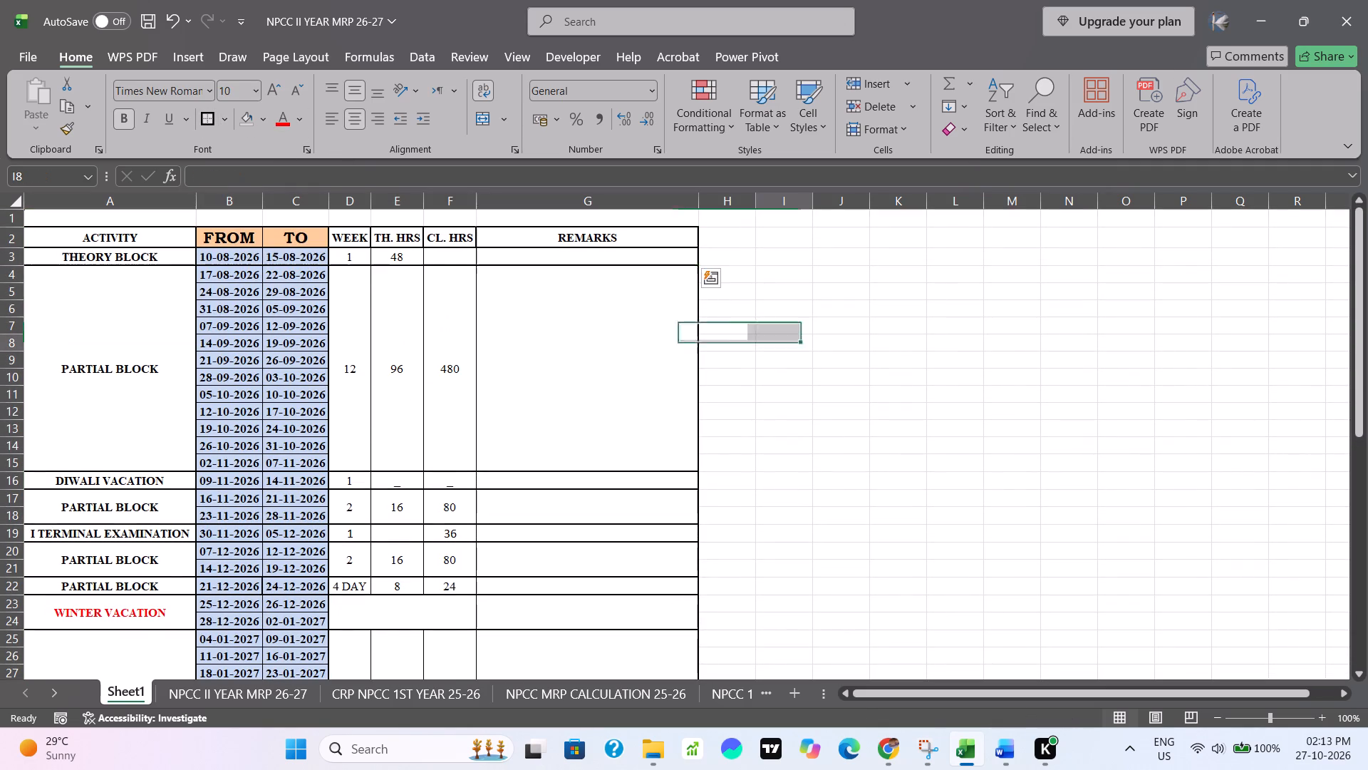
Set the whole table from ACTIVITY through REMARKS, rows 2 to 54, to Times New Roman at size 10.
left_click_drag(162, 234, 530, 237)
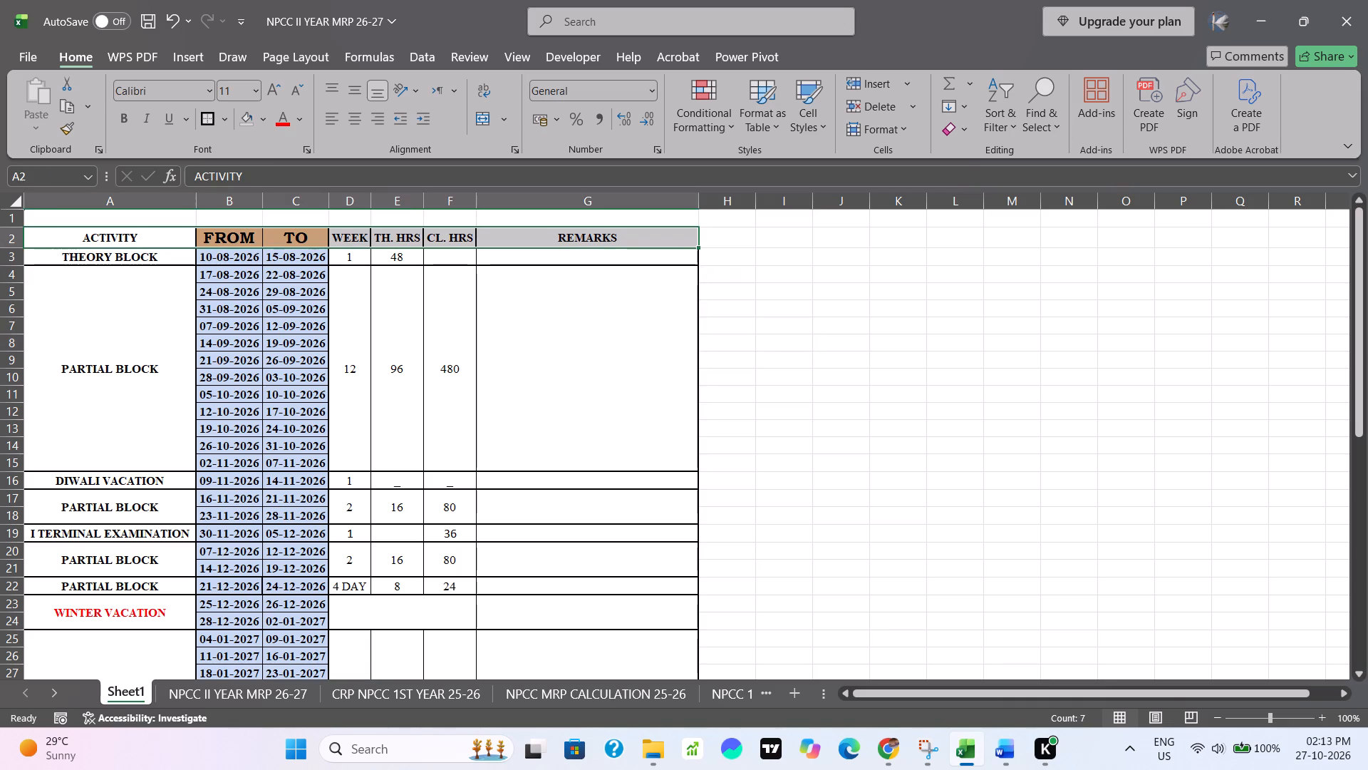
key("ctrl+shift+Down")
key("ctrl+shift+Down")
key("ctrl+shift+Down")
key("ctrl+shift+Down")
key("ctrl+shift+Down")
key("ctrl+shift+Down")
key("ctrl+shift+Down")
key("ctrl+shift+Down")
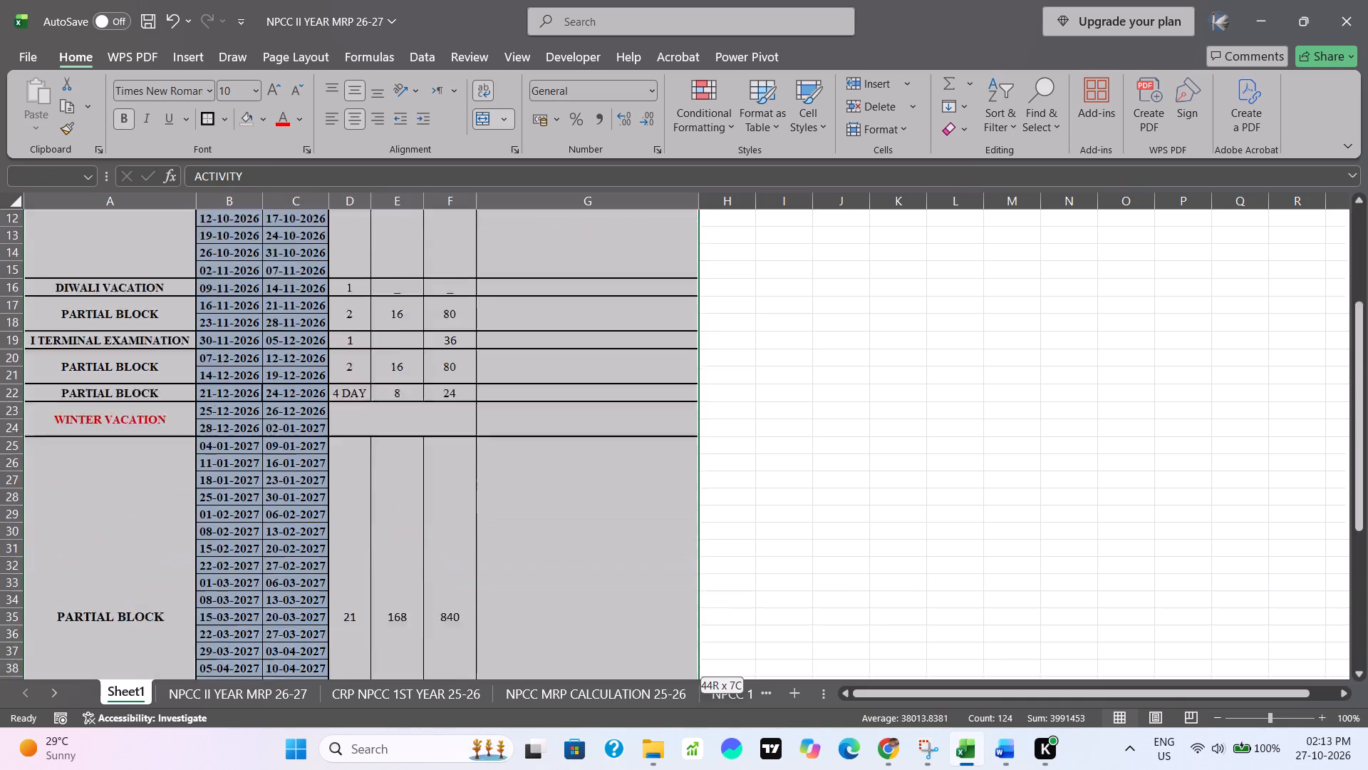
key("ctrl+shift+Down")
key("ctrl+shift+Down")
key("ctrl+shift+Down")
key("ctrl+shift+Down")
key("ctrl+shift+Down")
key("ctrl+shift+Up")
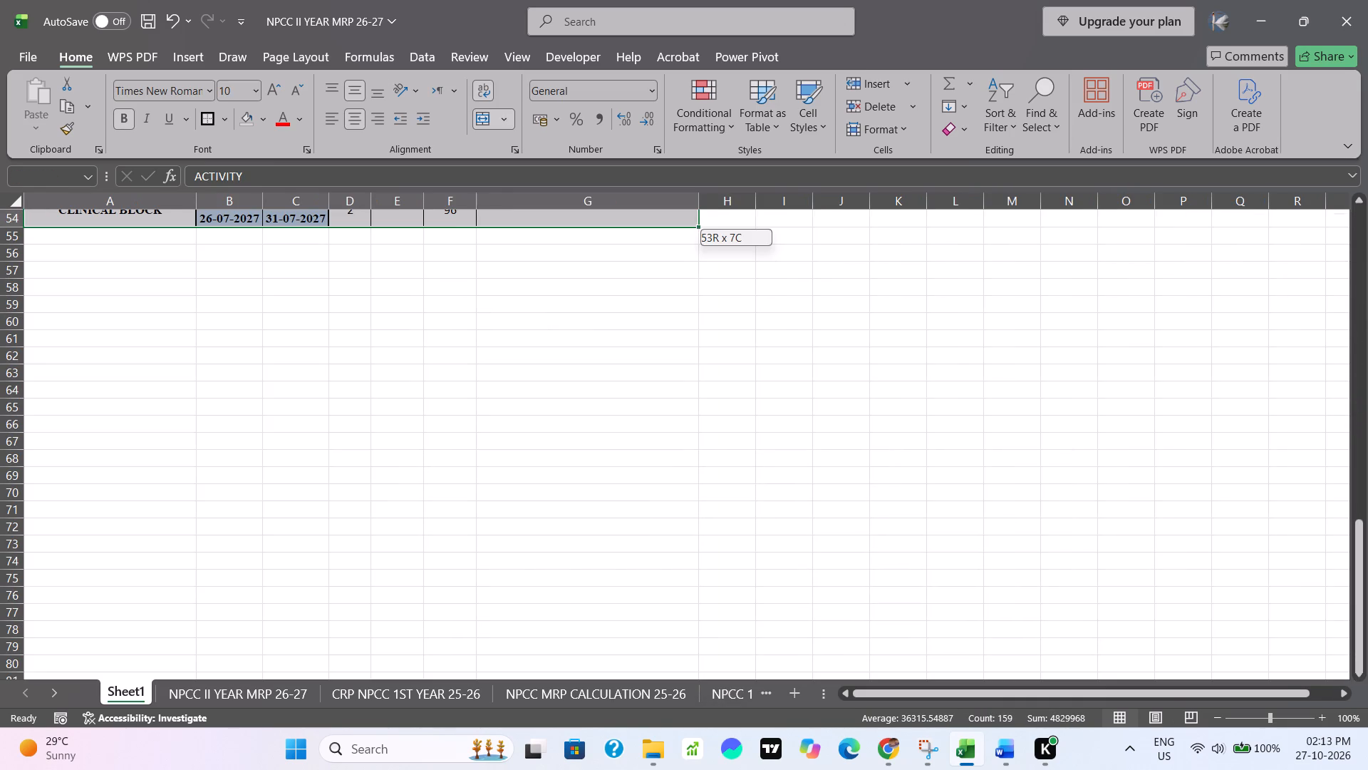
left_click(190, 94)
key("Return")
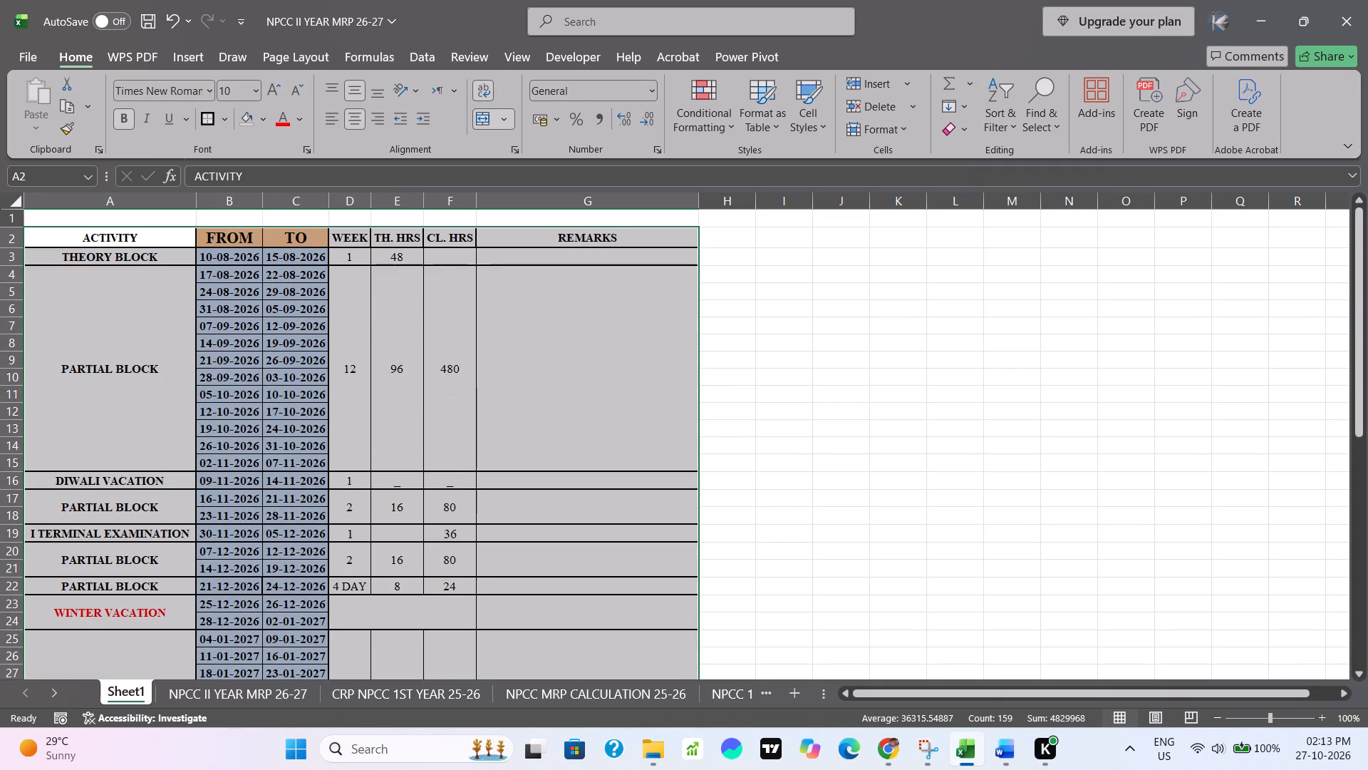
left_click(234, 94)
key("Return")
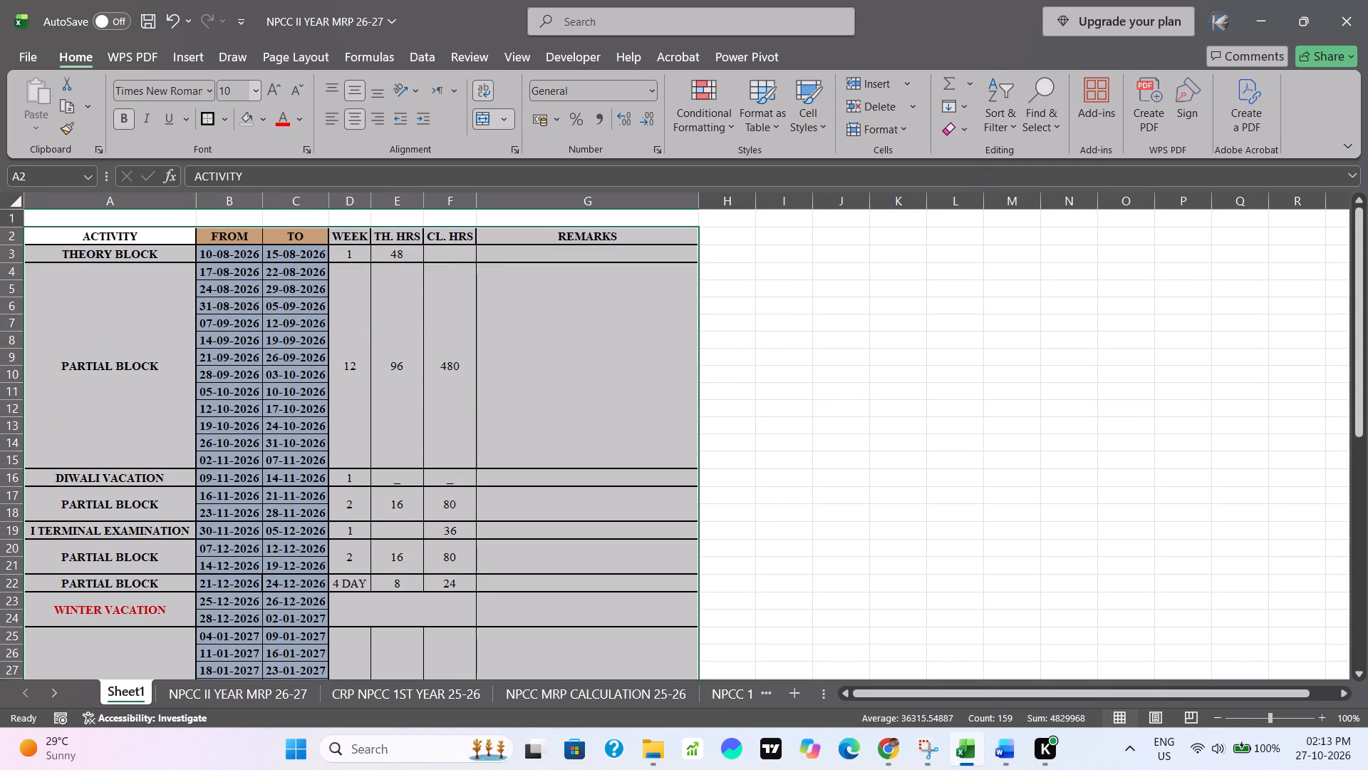
left_click(844, 447)
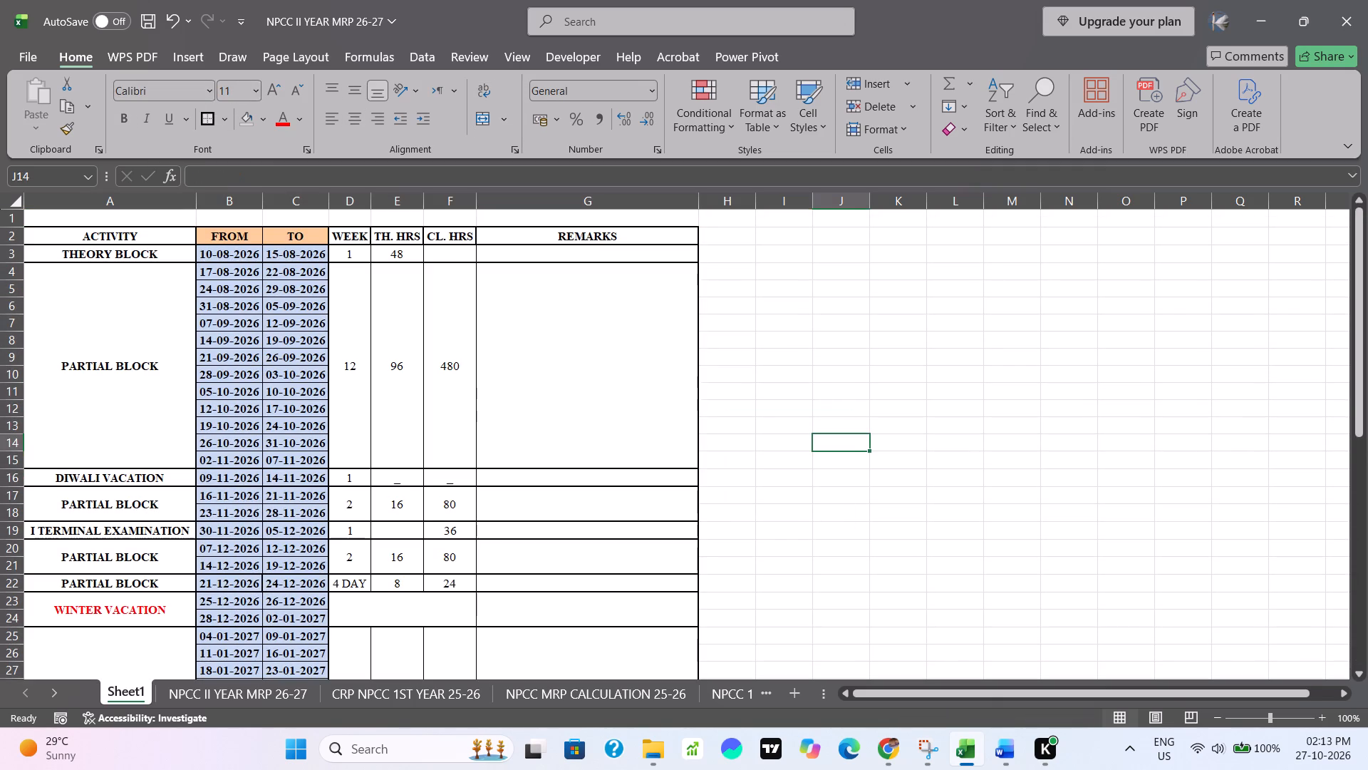
Check the pages in the print preview and narrow the sheet's right and left page margins using the margin guides.
key("ctrl+p")
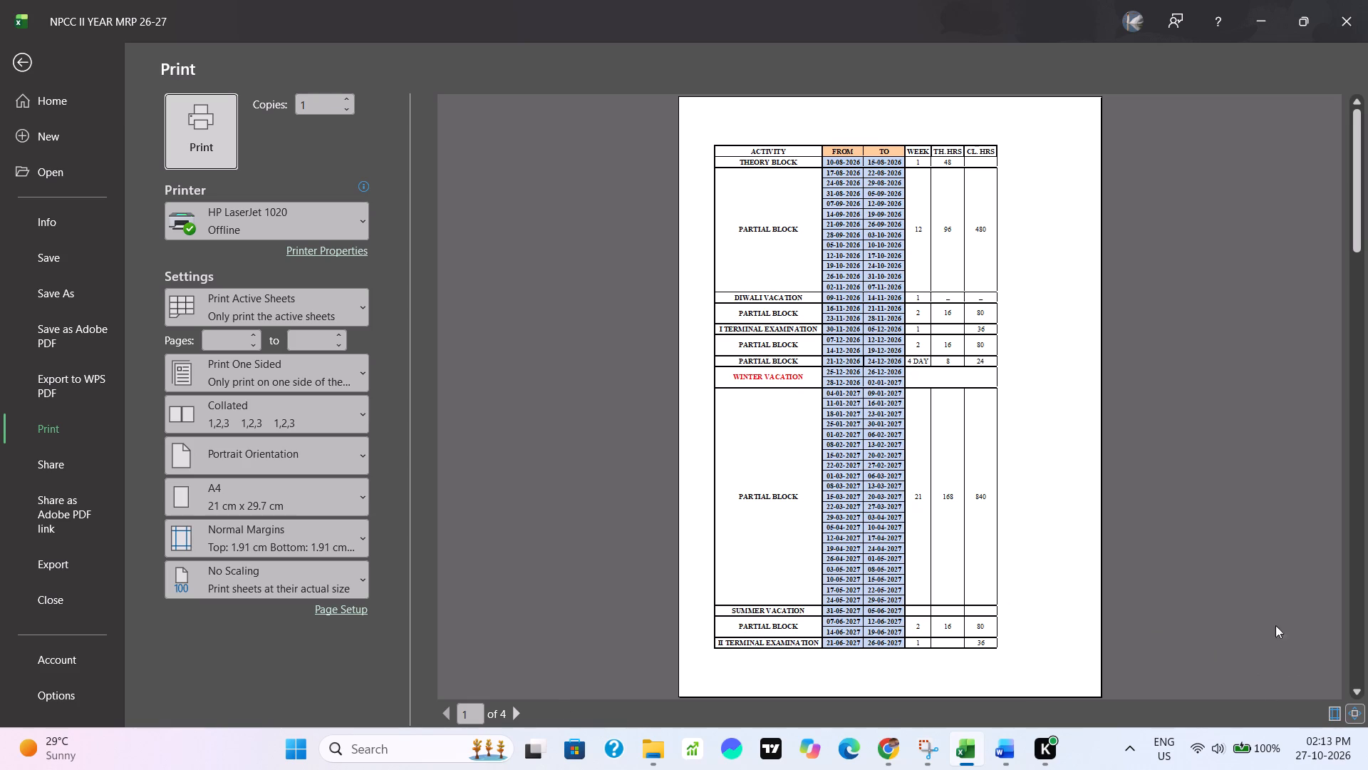
double_click(524, 714)
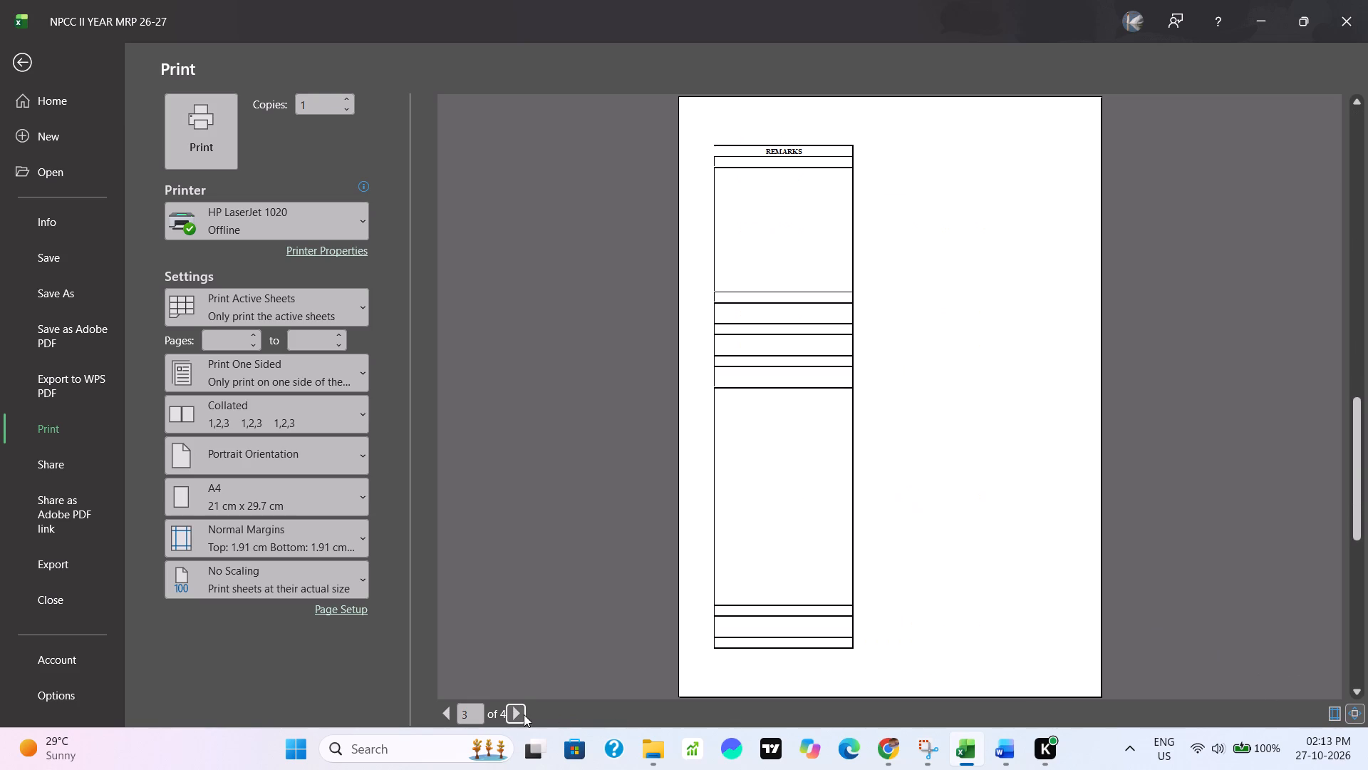
left_click(524, 714)
double_click(442, 722)
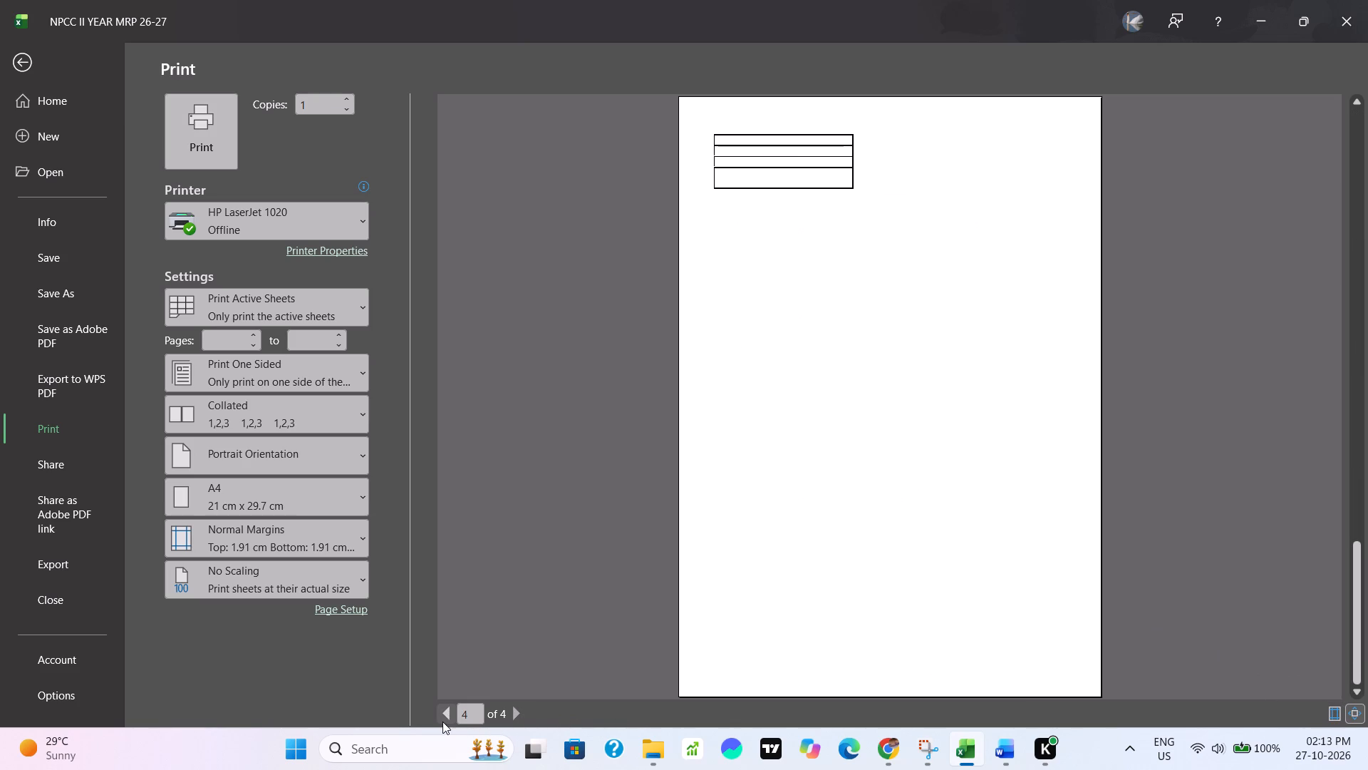
left_click(442, 722)
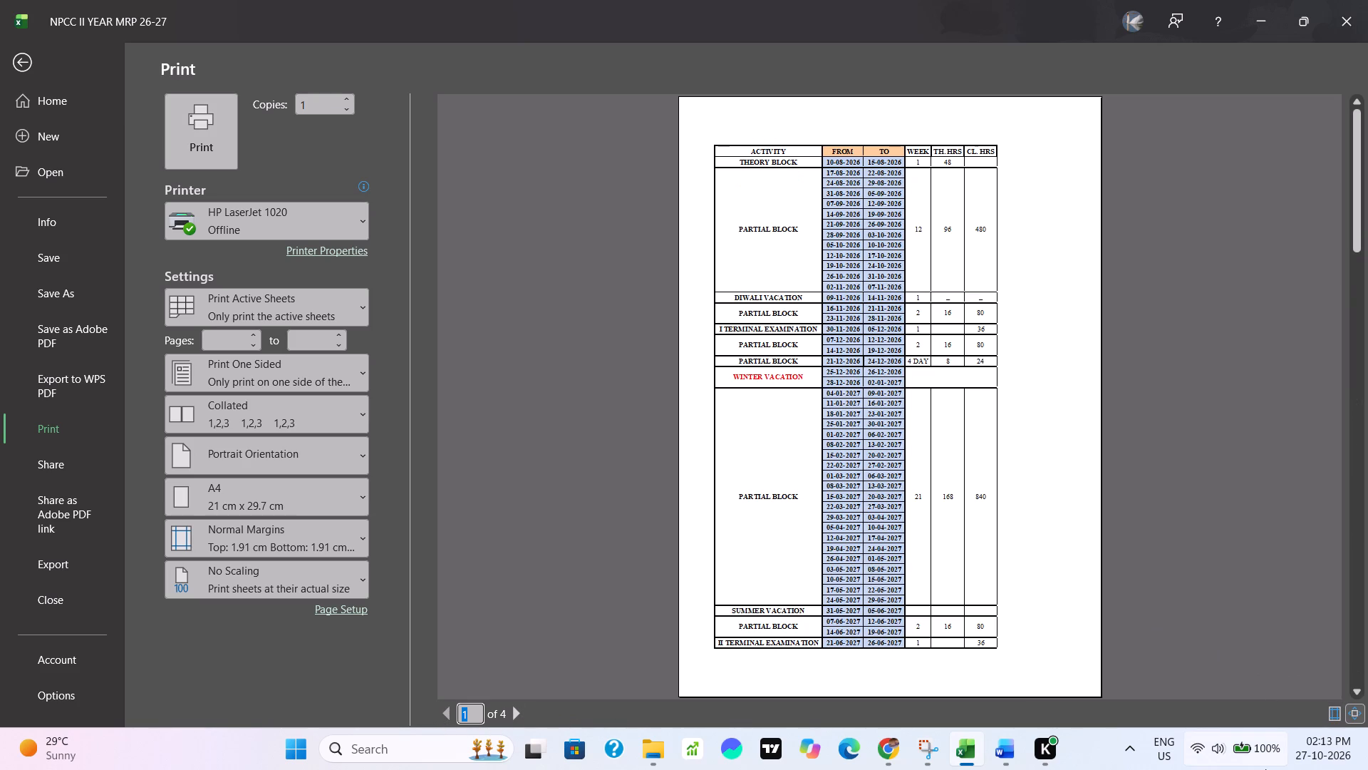
left_click(1332, 712)
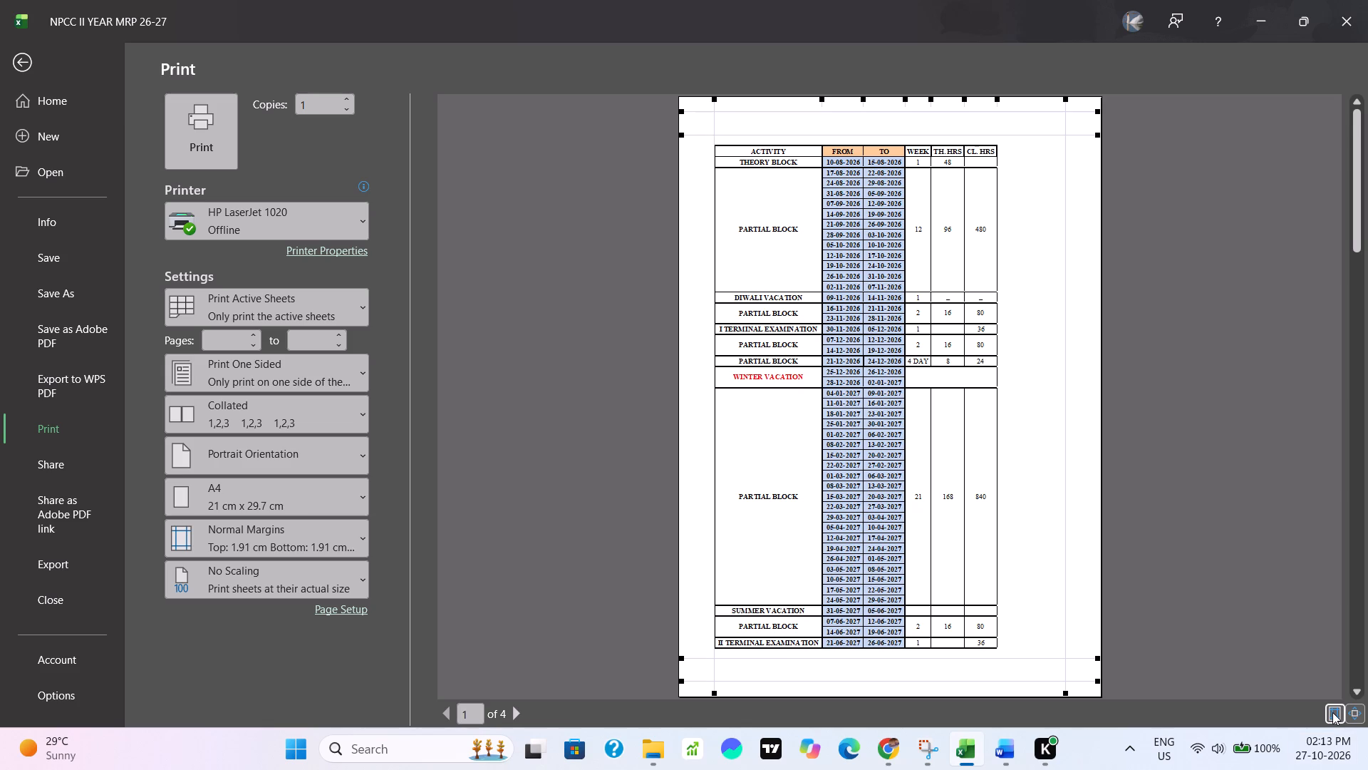
left_click_drag(1067, 103, 1083, 107)
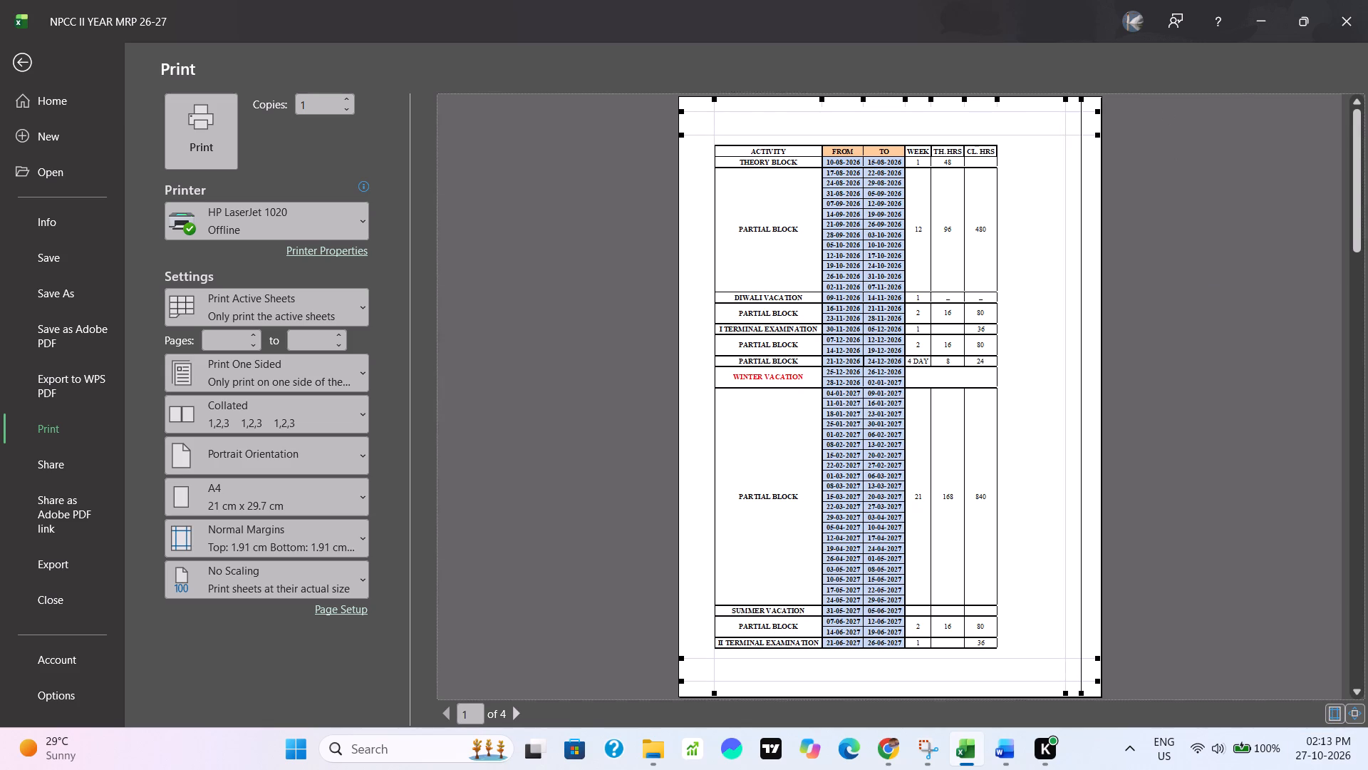
left_click_drag(1083, 107, 1084, 107)
left_click_drag(715, 100, 709, 100)
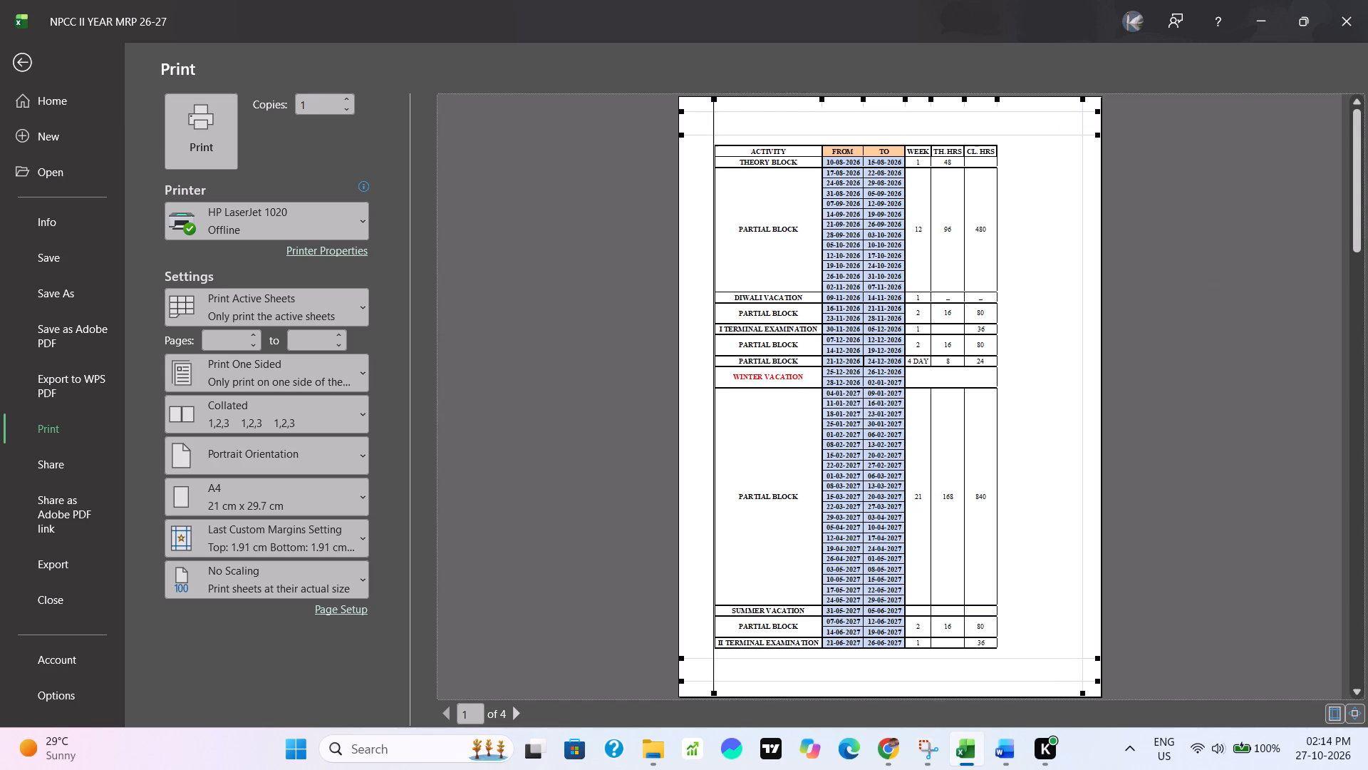
left_click_drag(709, 100, 707, 100)
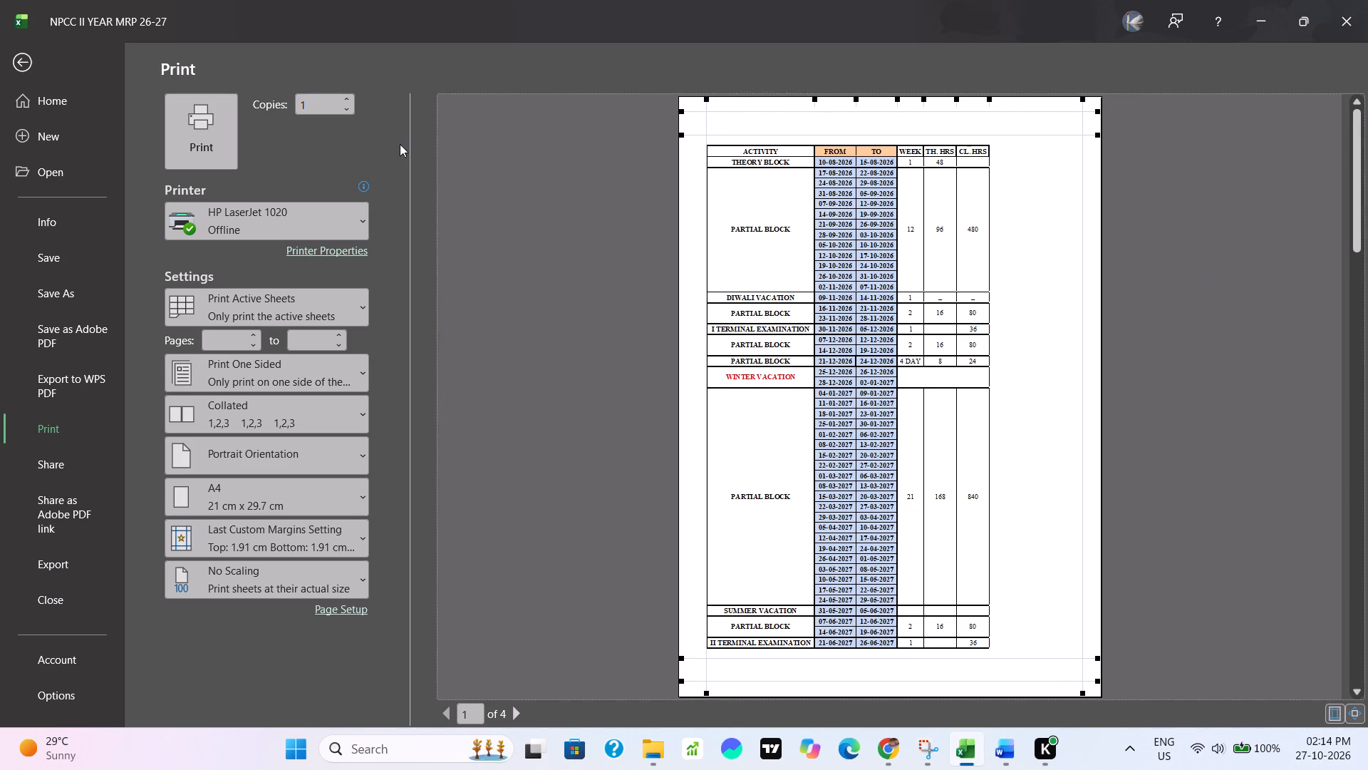
left_click(16, 70)
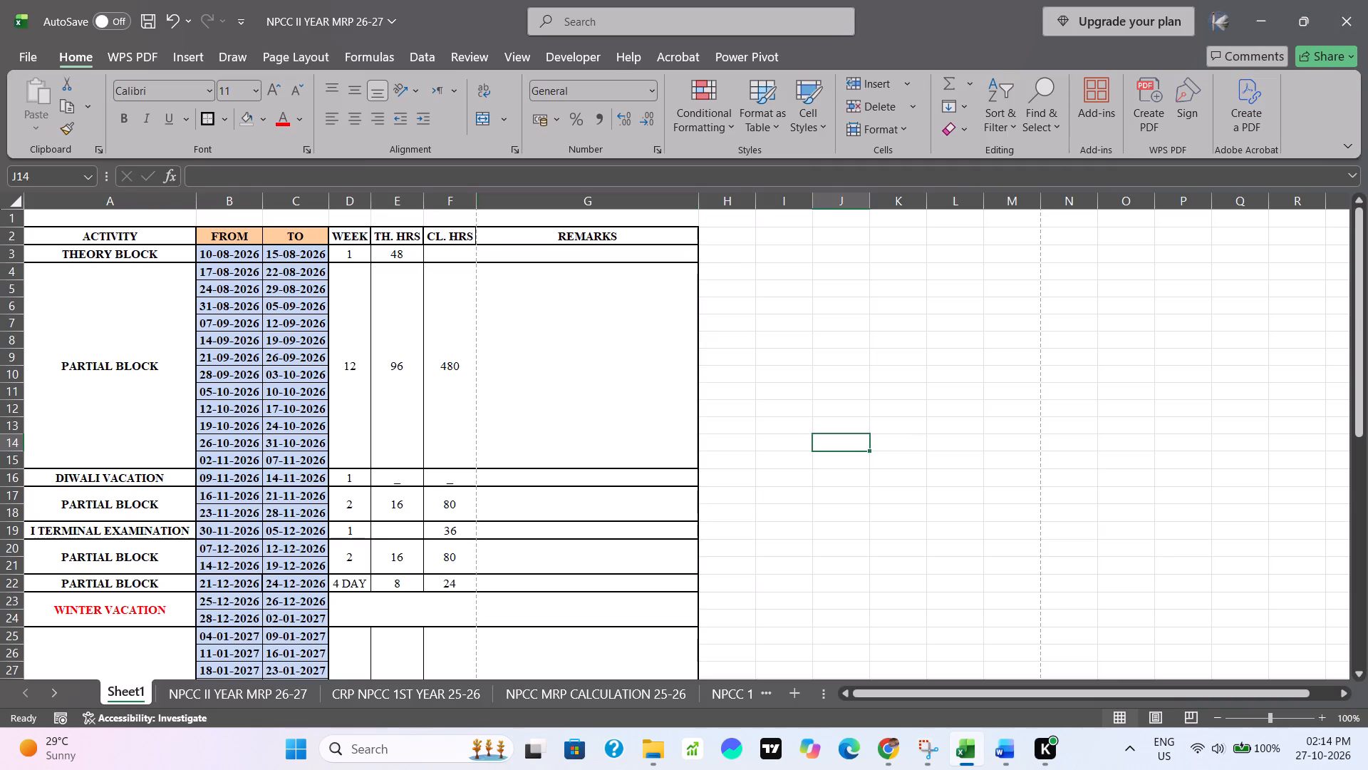
Auto-fit the REMARKS column, widen it up to the dashed page-break line, and auto-fit the ACTIVITY column.
double_click(698, 199)
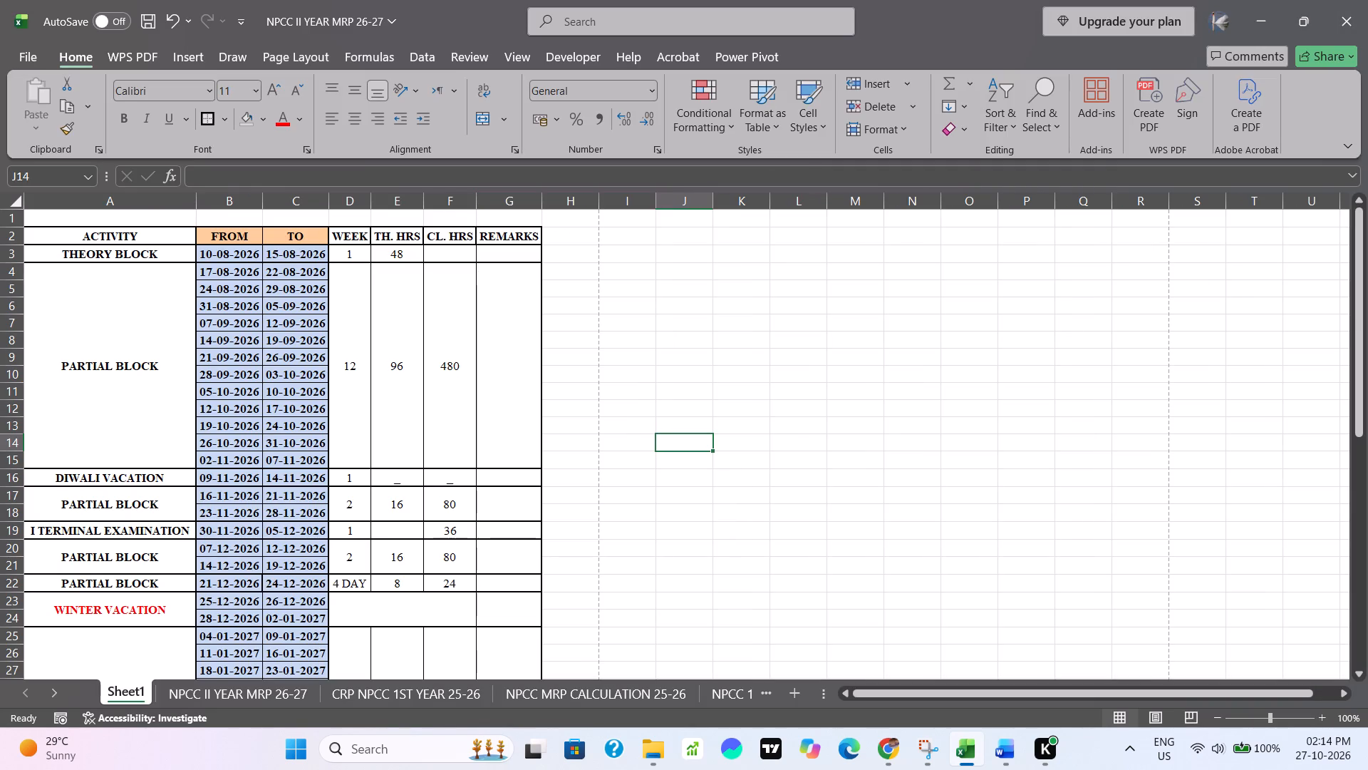
left_click_drag(540, 200, 585, 210)
left_click_drag(586, 199, 598, 202)
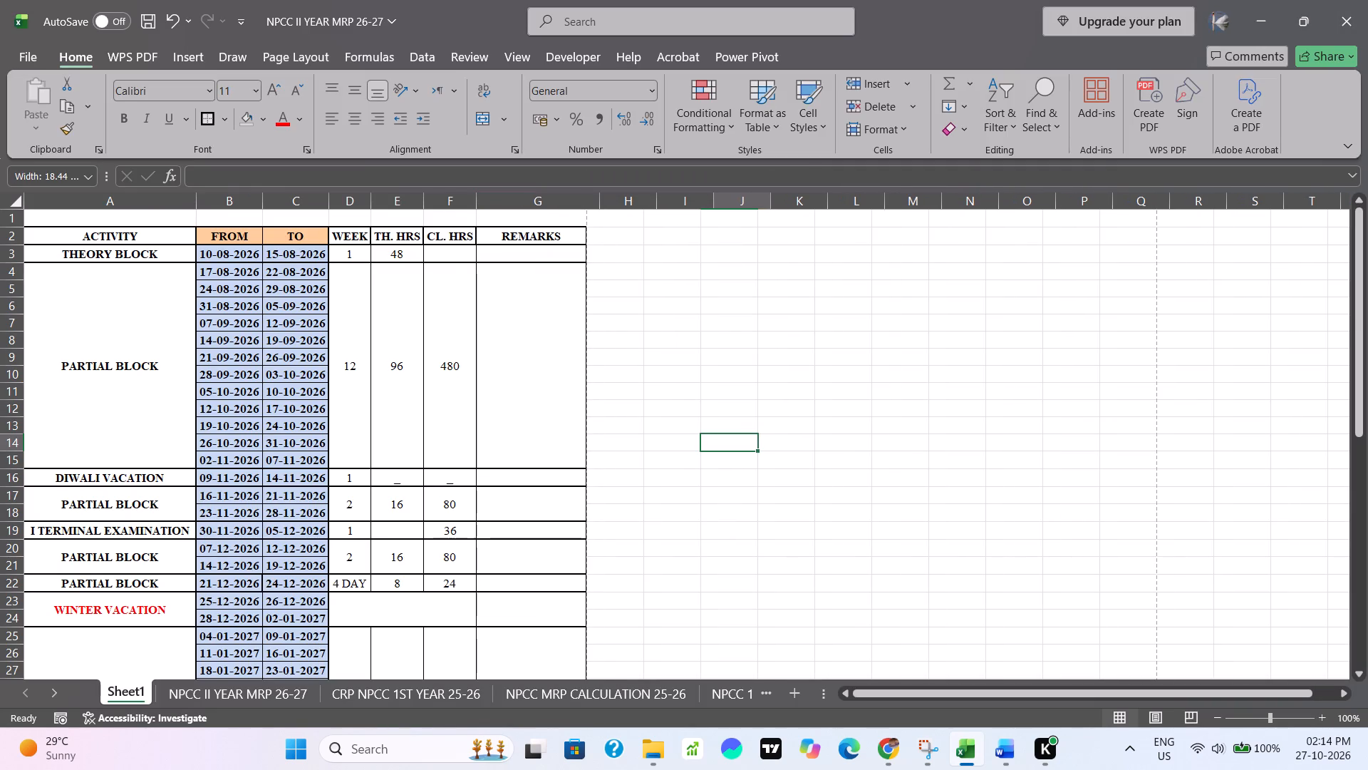
double_click(198, 200)
left_click(762, 526)
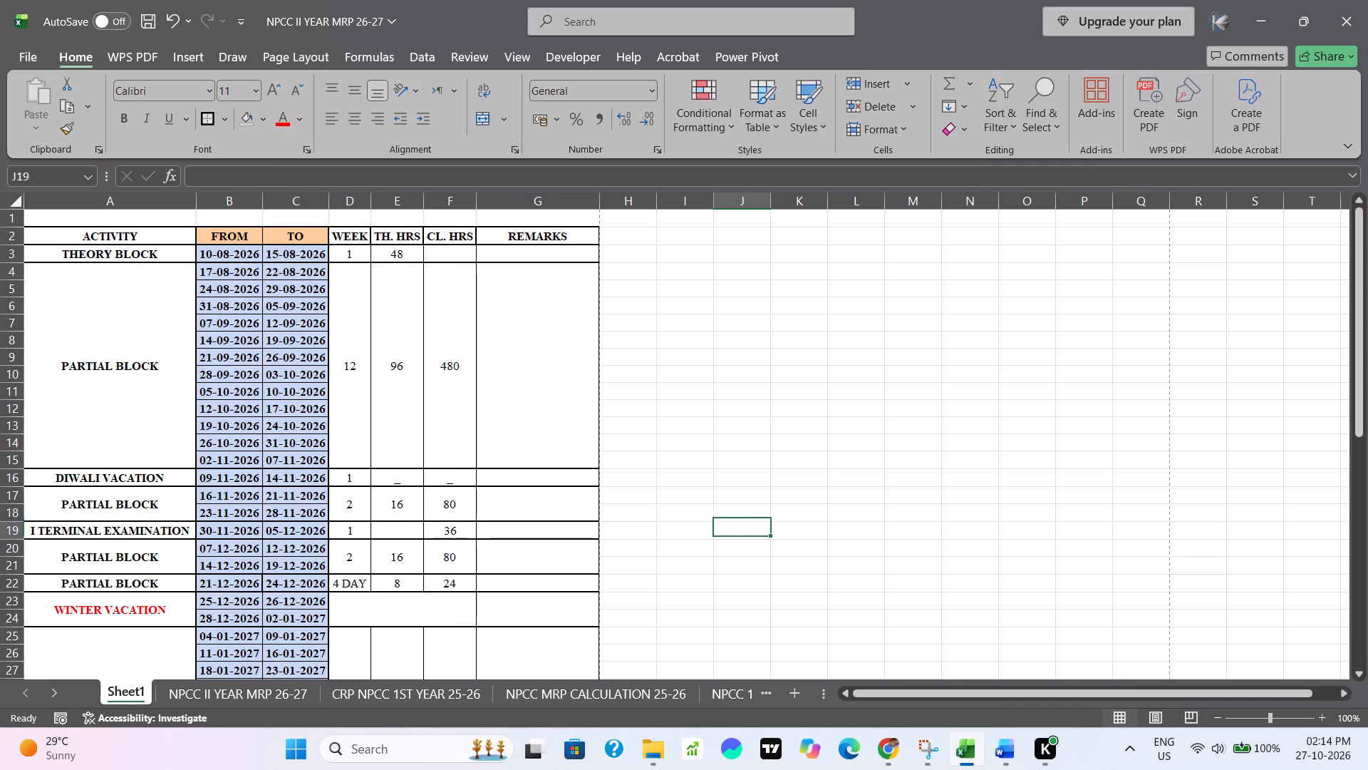
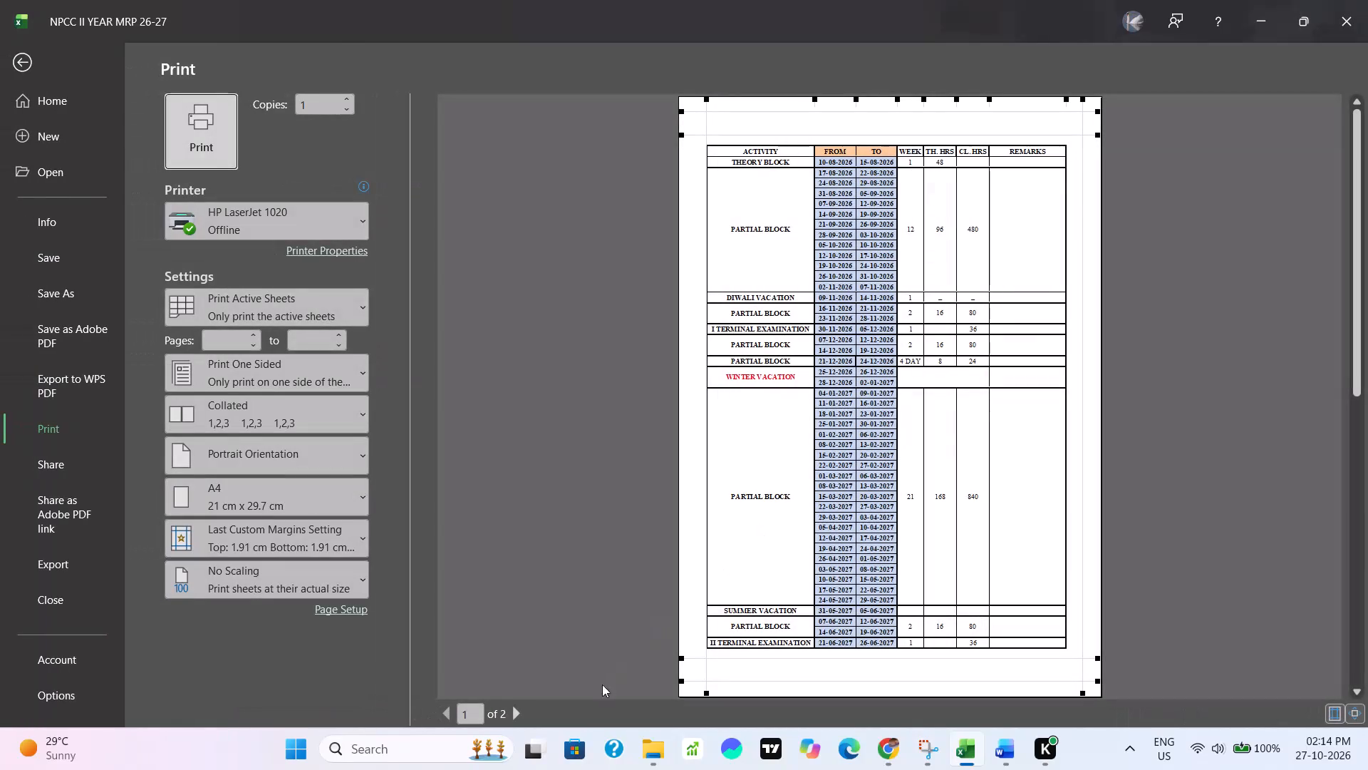
Check how the rotation plan table splits across both pages in the print preview, then return to page 1.
left_click(514, 717)
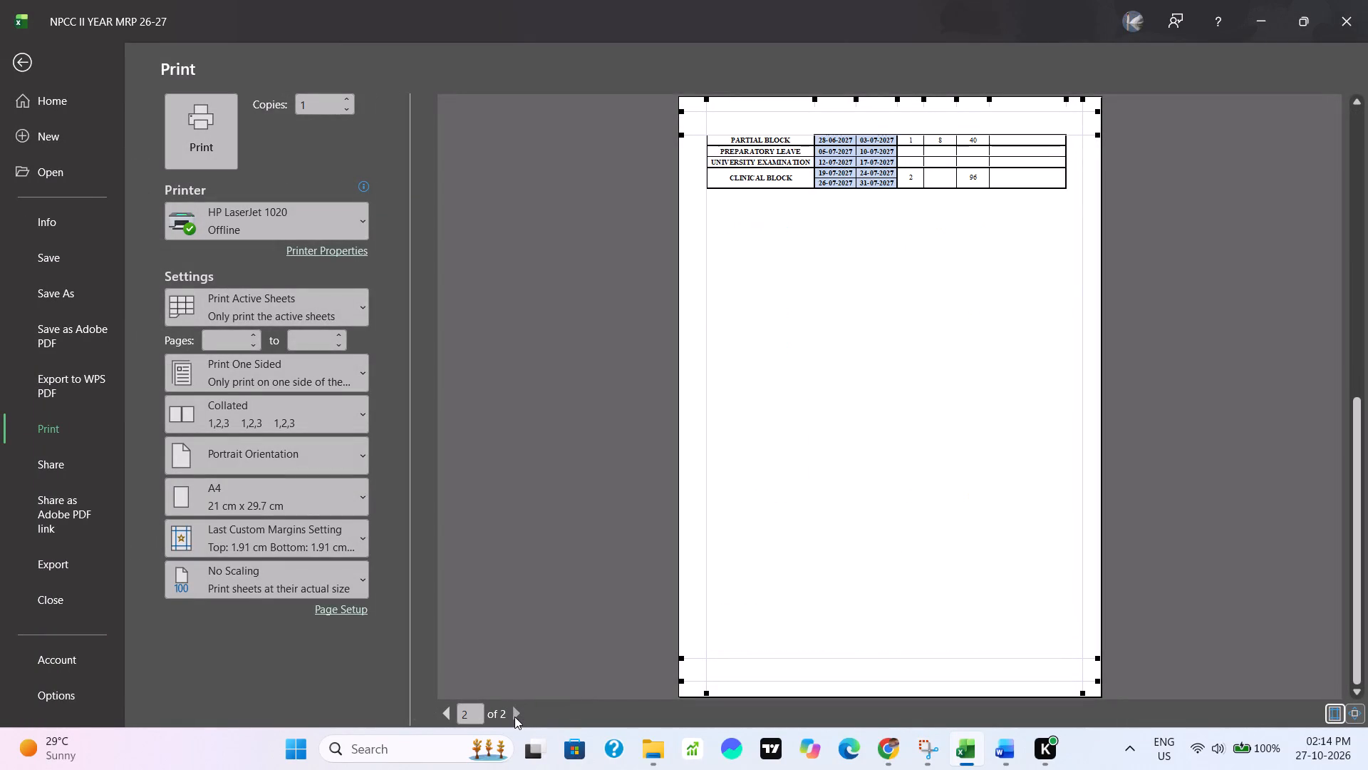
left_click(449, 715)
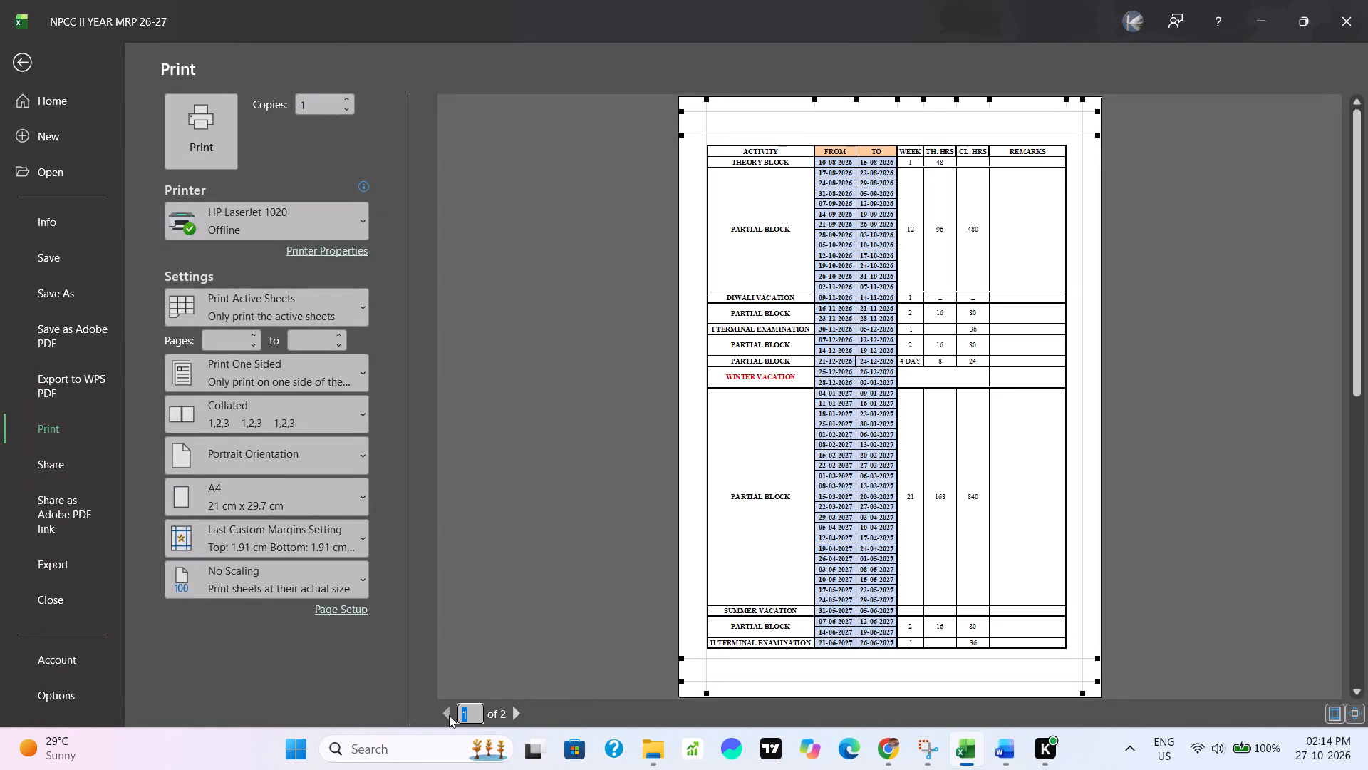
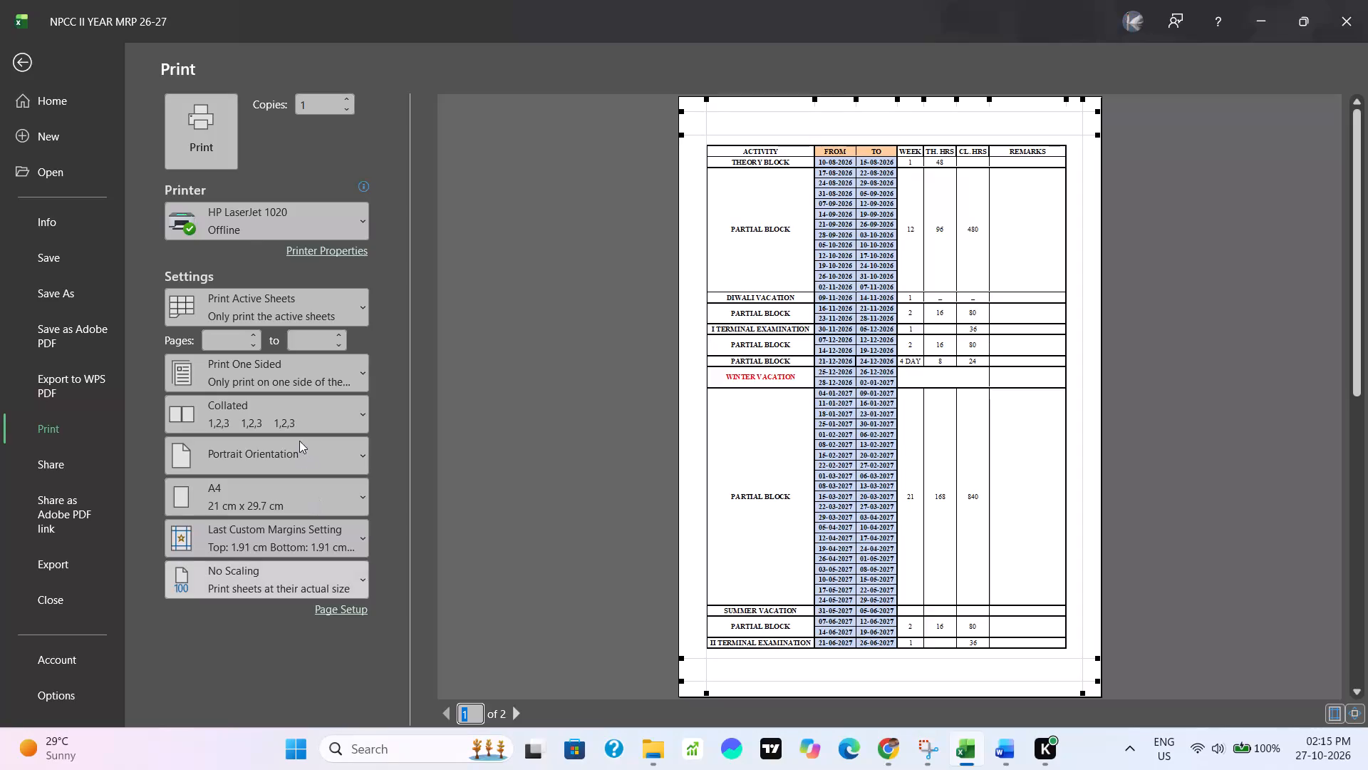
Print one copy of the rotation plan sheet on the HP LaserJet 1020, A4 portrait with no scaling.
left_click(301, 215)
left_click(301, 215)
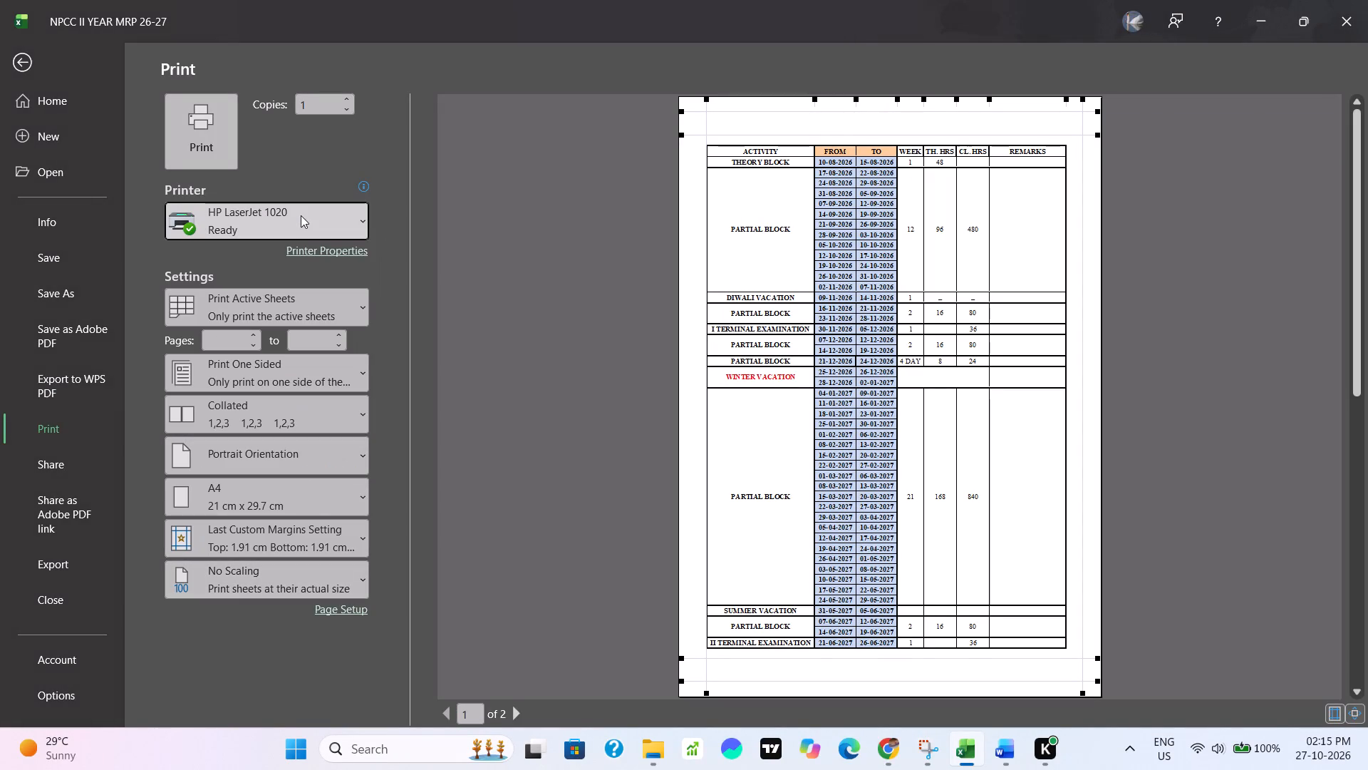
left_click(202, 138)
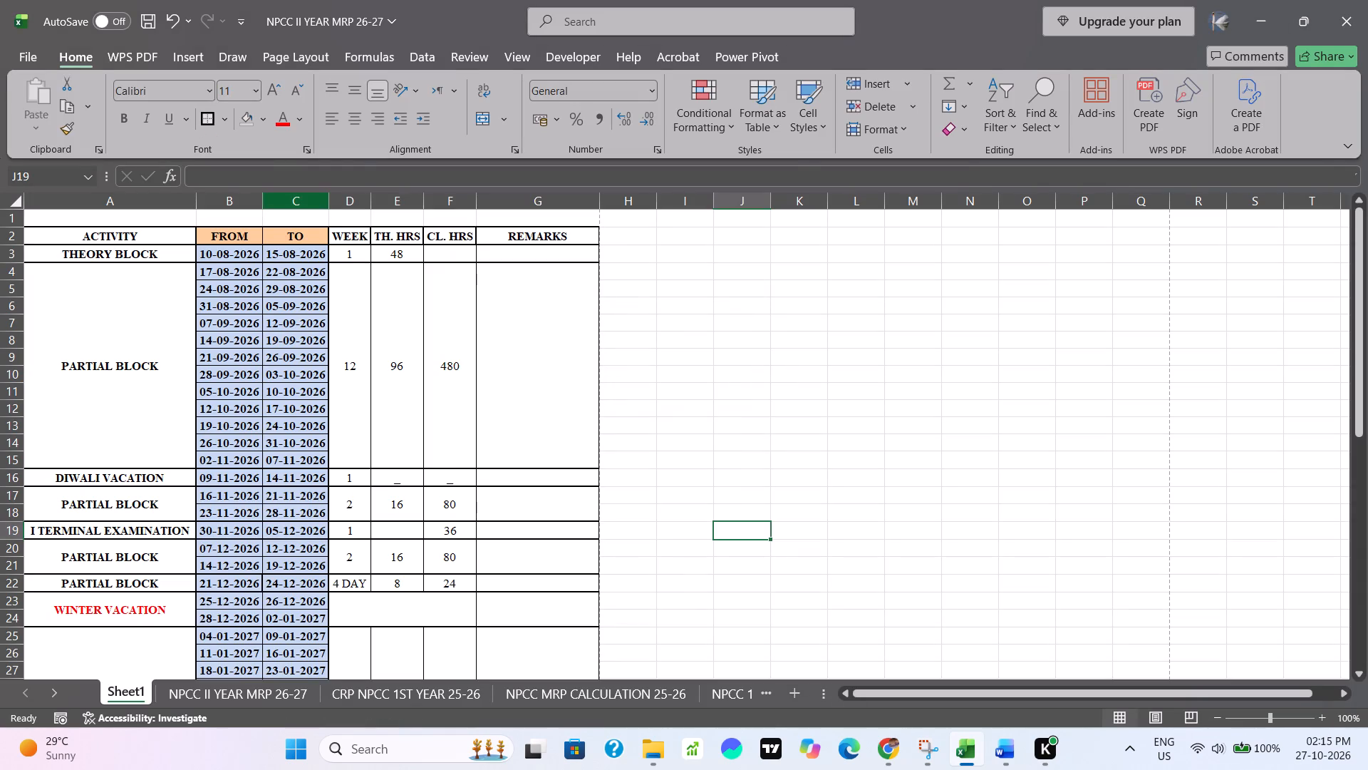